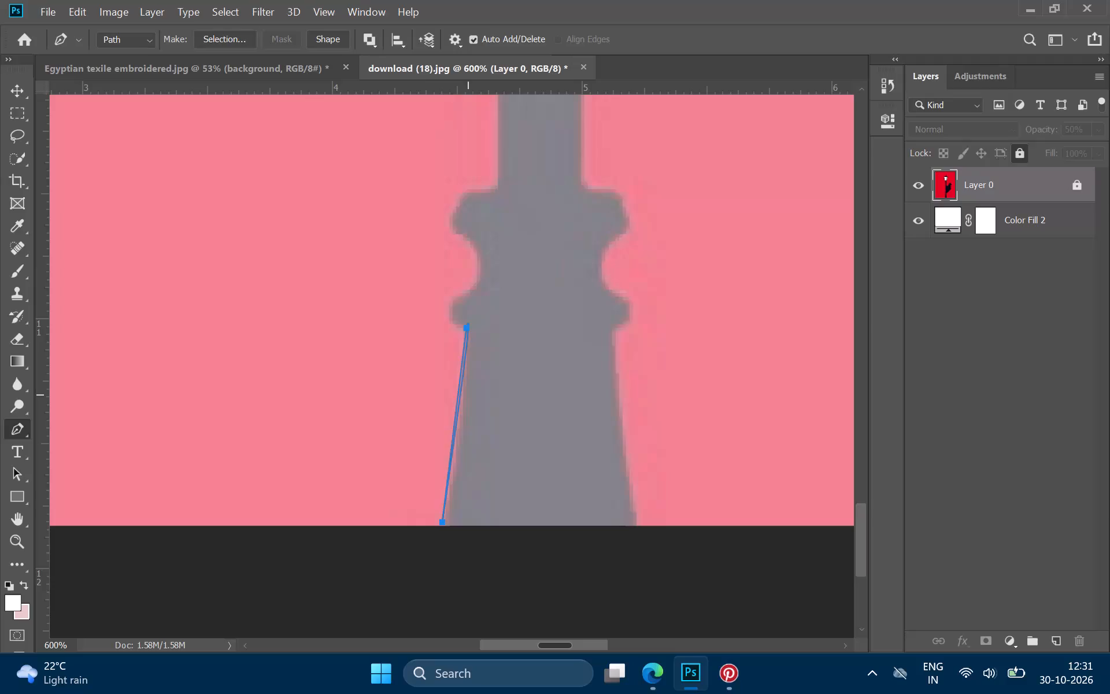
Undo the existing path completely, removing its curve and anchors along the left edge of the grey shape's flared base.
key("ctrl+z")
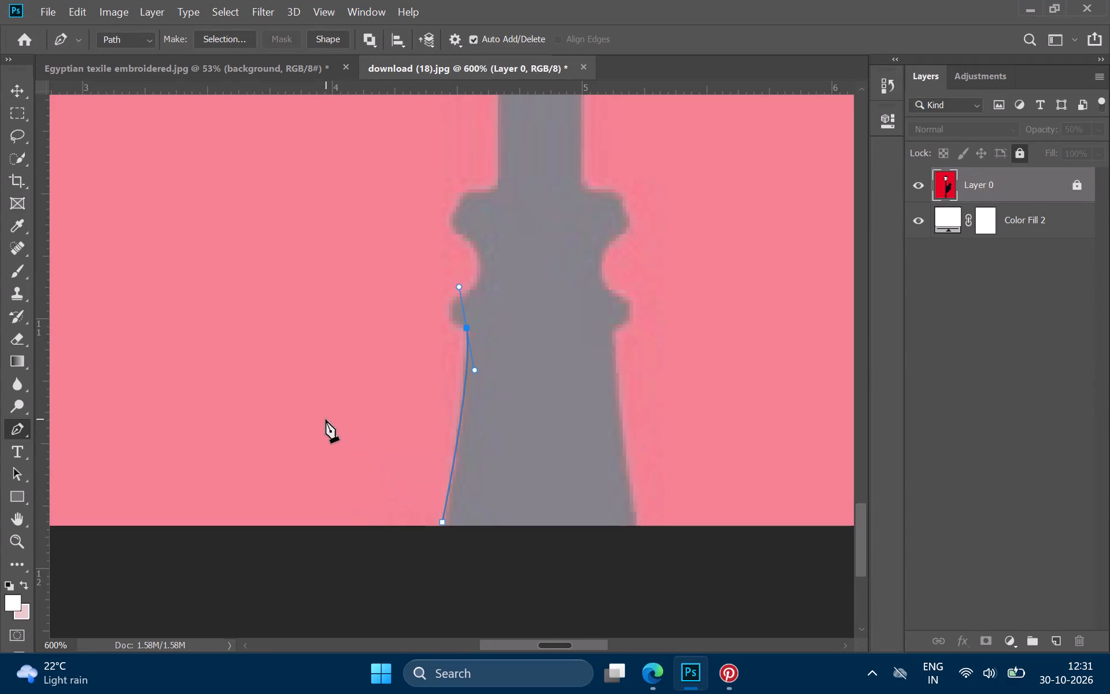
key("ctrl+z")
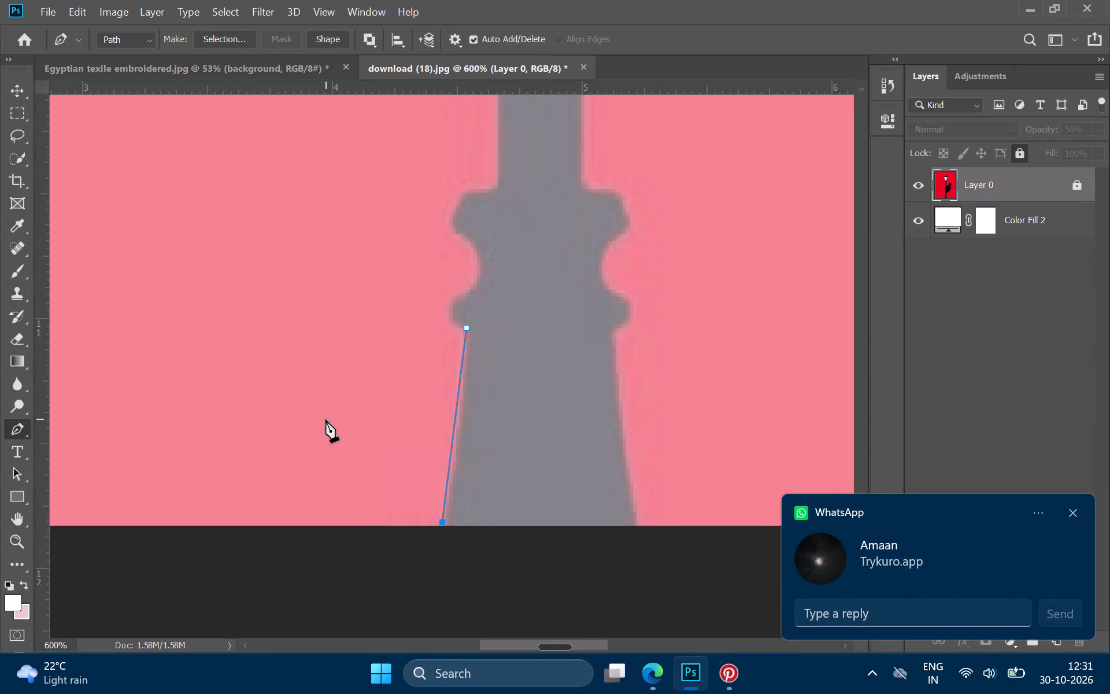
key("ctrl+z")
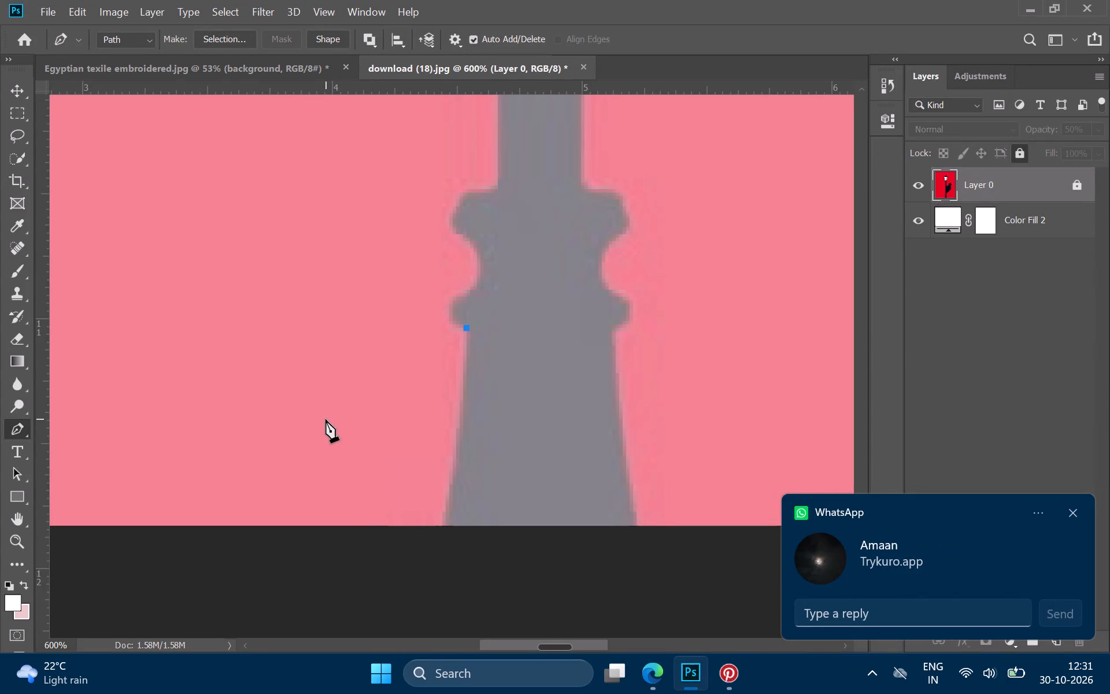
key("ctrl+z")
Start a new Pen path with an anchor at the bottom-left corner of the grey shape's base.
left_click(444, 527)
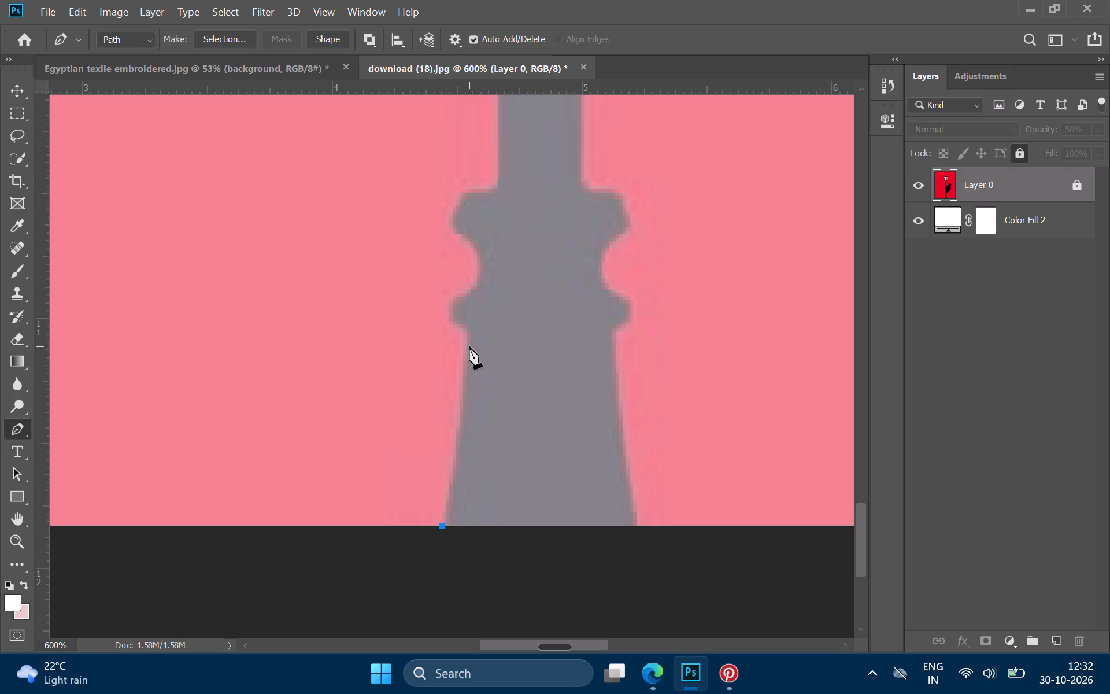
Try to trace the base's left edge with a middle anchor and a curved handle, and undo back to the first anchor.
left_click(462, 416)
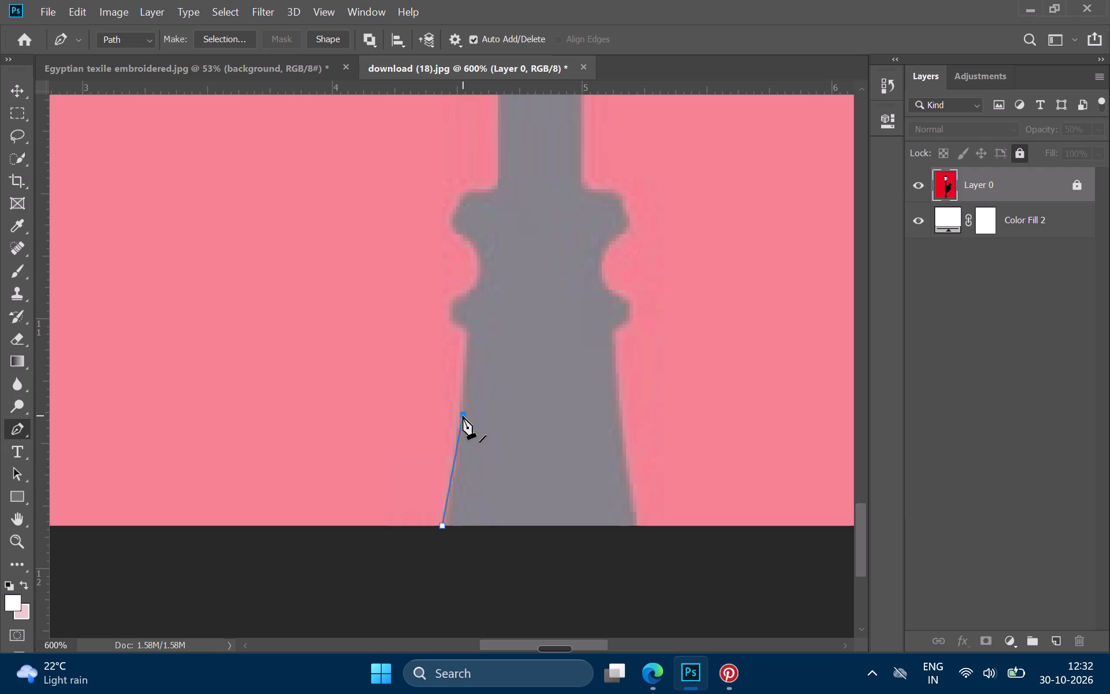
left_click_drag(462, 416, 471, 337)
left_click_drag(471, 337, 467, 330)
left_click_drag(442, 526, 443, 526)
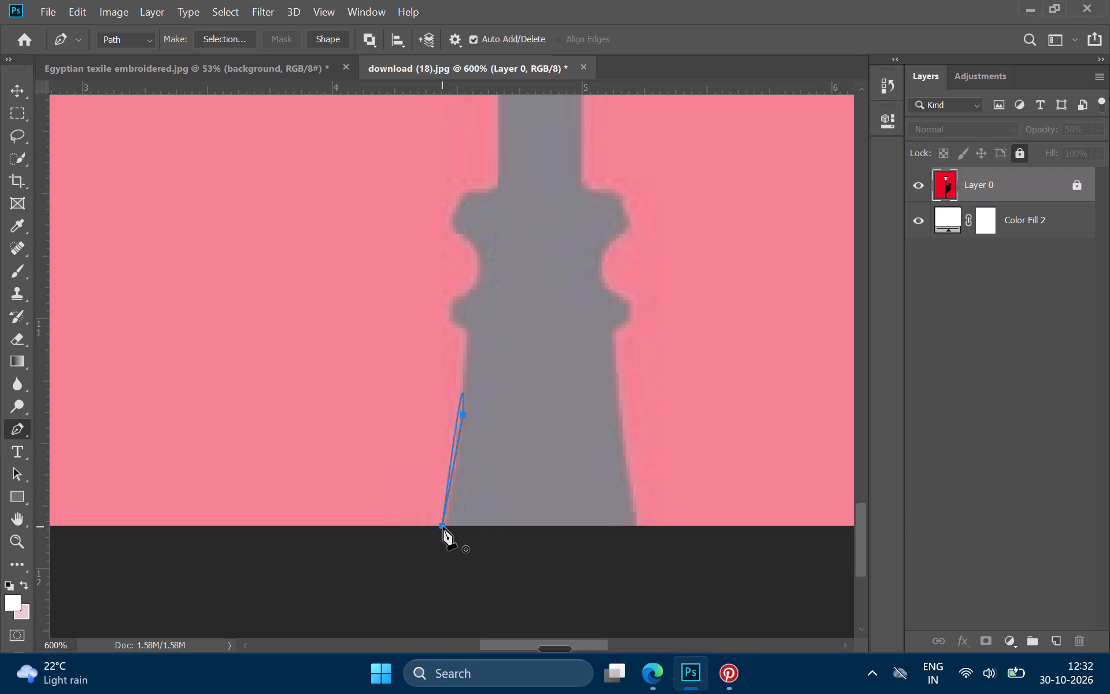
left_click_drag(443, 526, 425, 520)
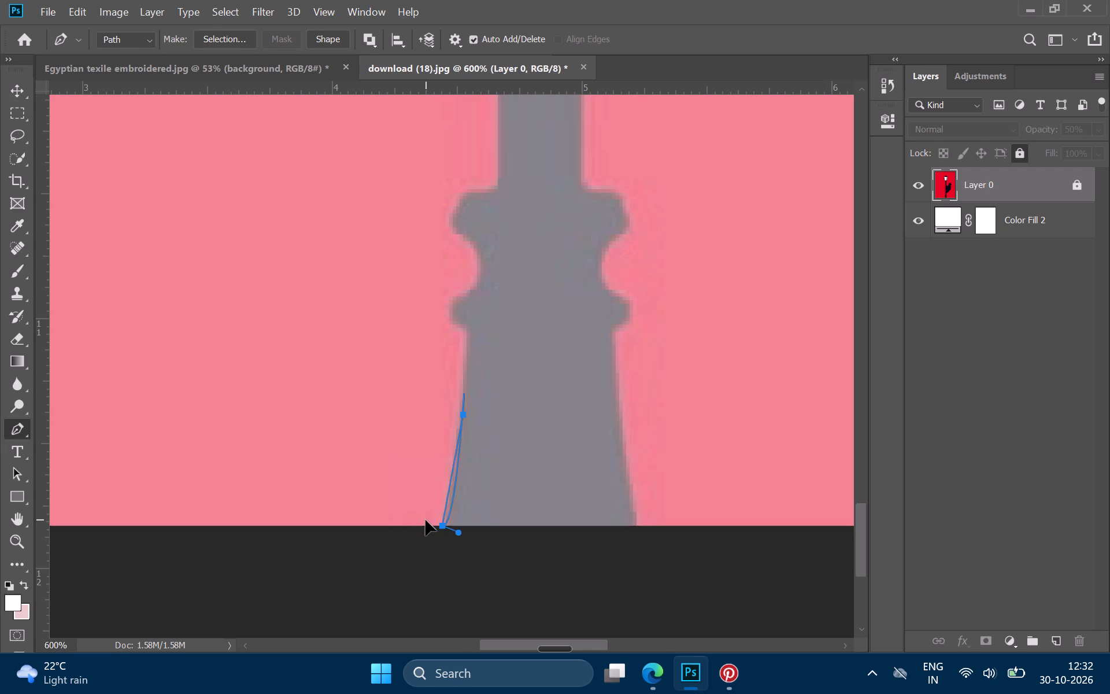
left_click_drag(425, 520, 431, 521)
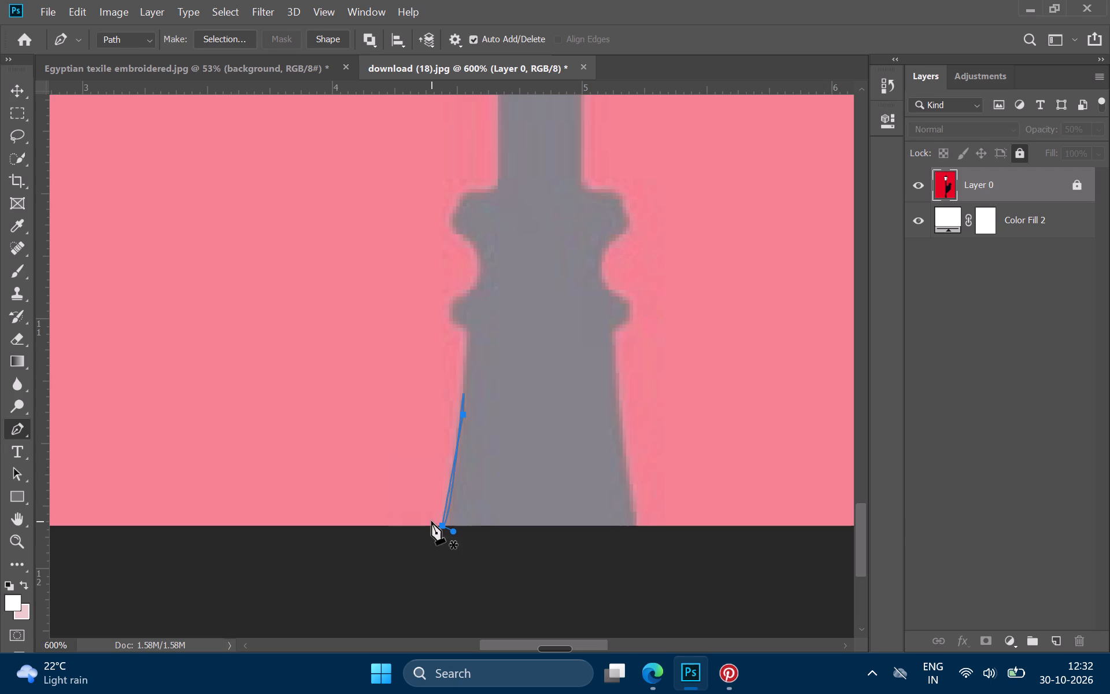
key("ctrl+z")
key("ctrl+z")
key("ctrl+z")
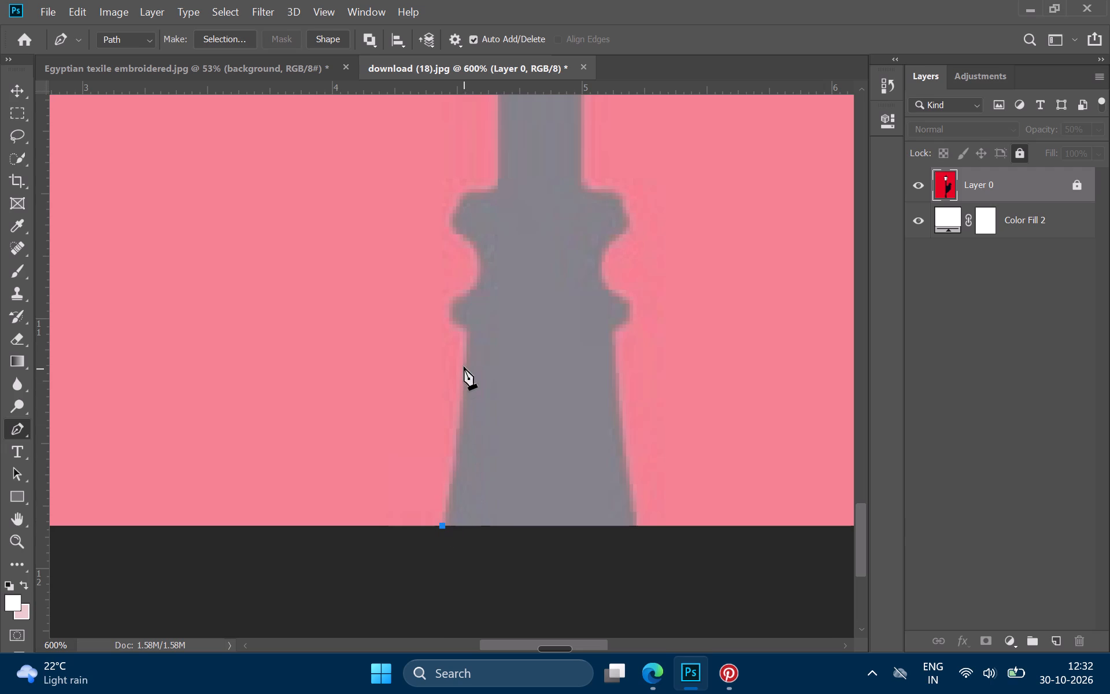
Add path anchors midway up the base's left edge and at the notch just under the lower collar.
left_click(461, 429)
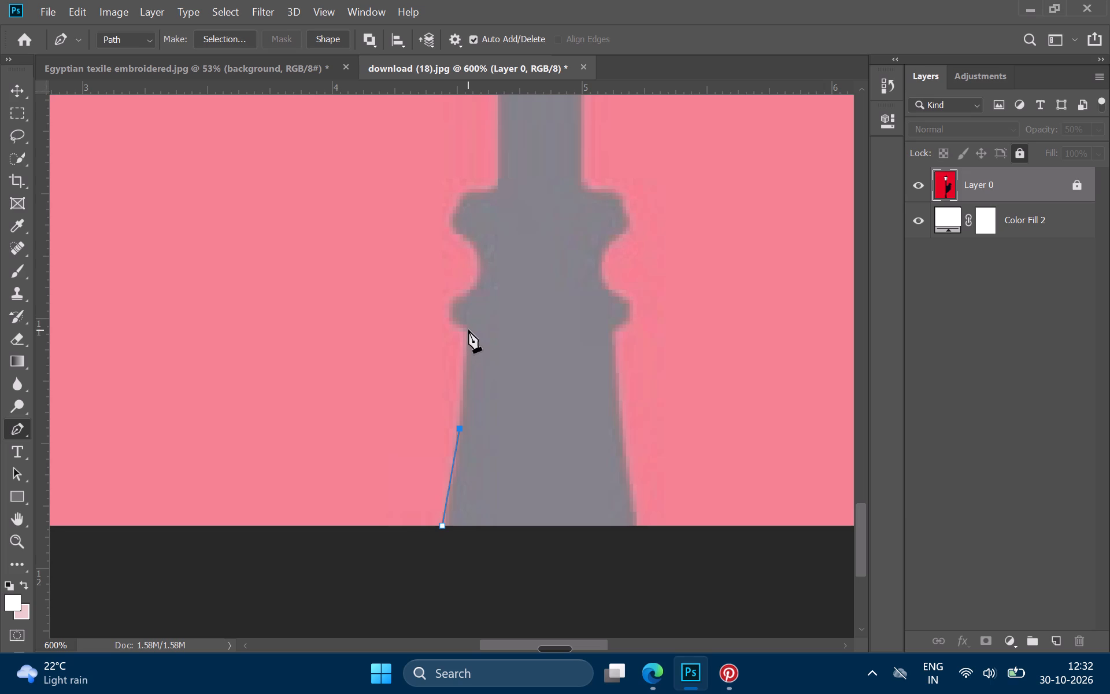
left_click(468, 330)
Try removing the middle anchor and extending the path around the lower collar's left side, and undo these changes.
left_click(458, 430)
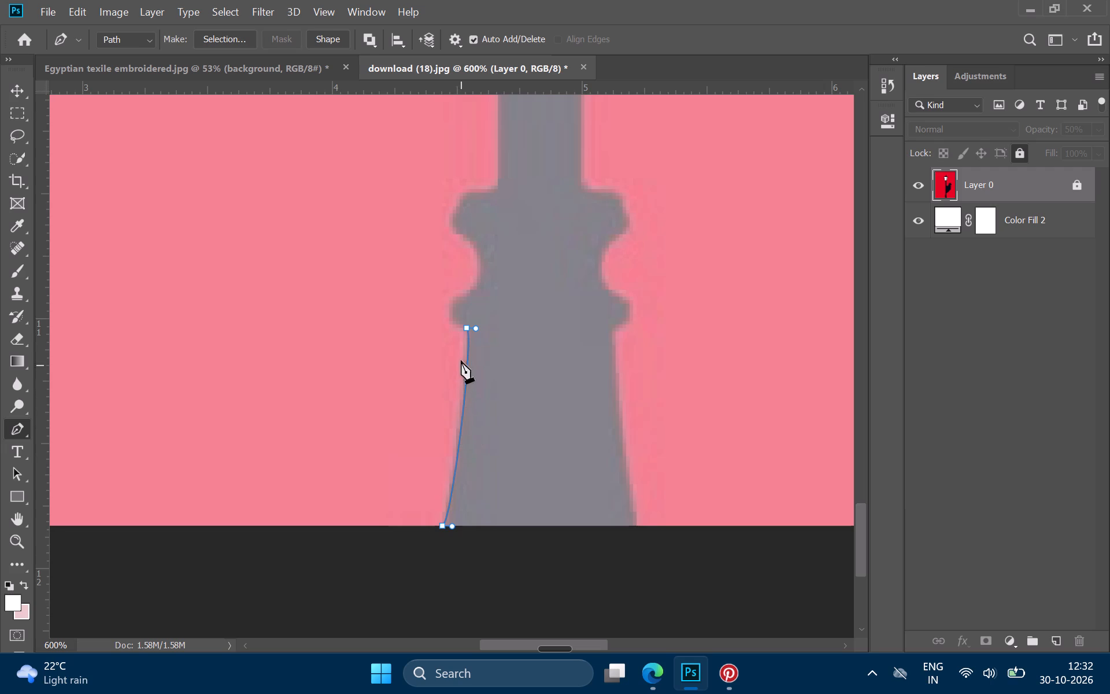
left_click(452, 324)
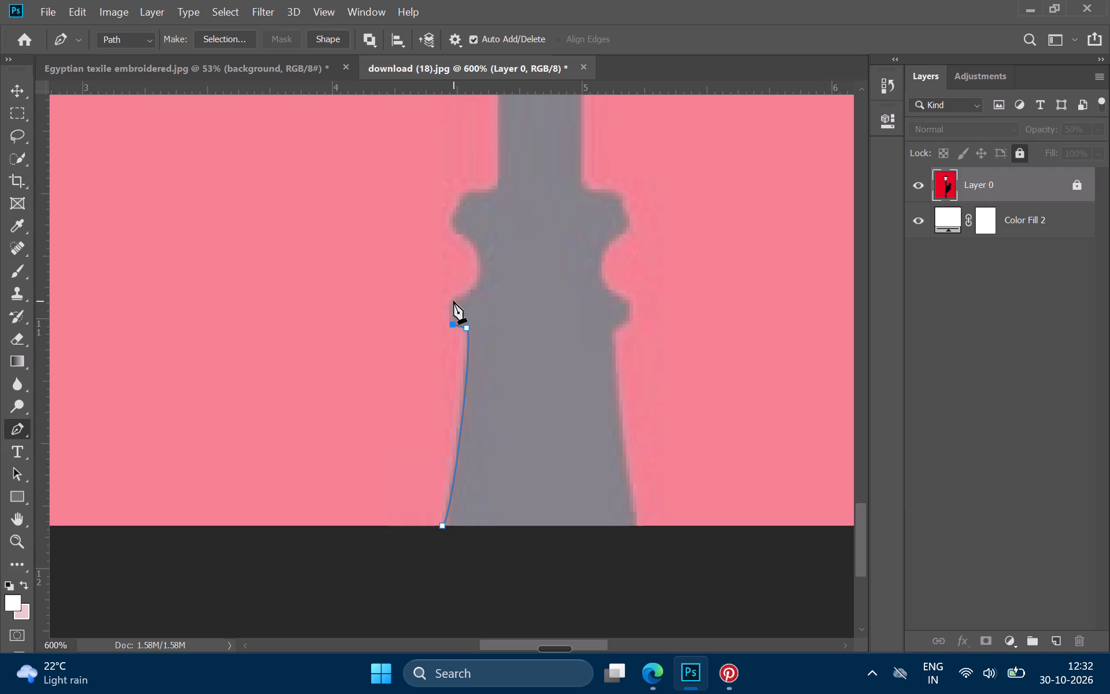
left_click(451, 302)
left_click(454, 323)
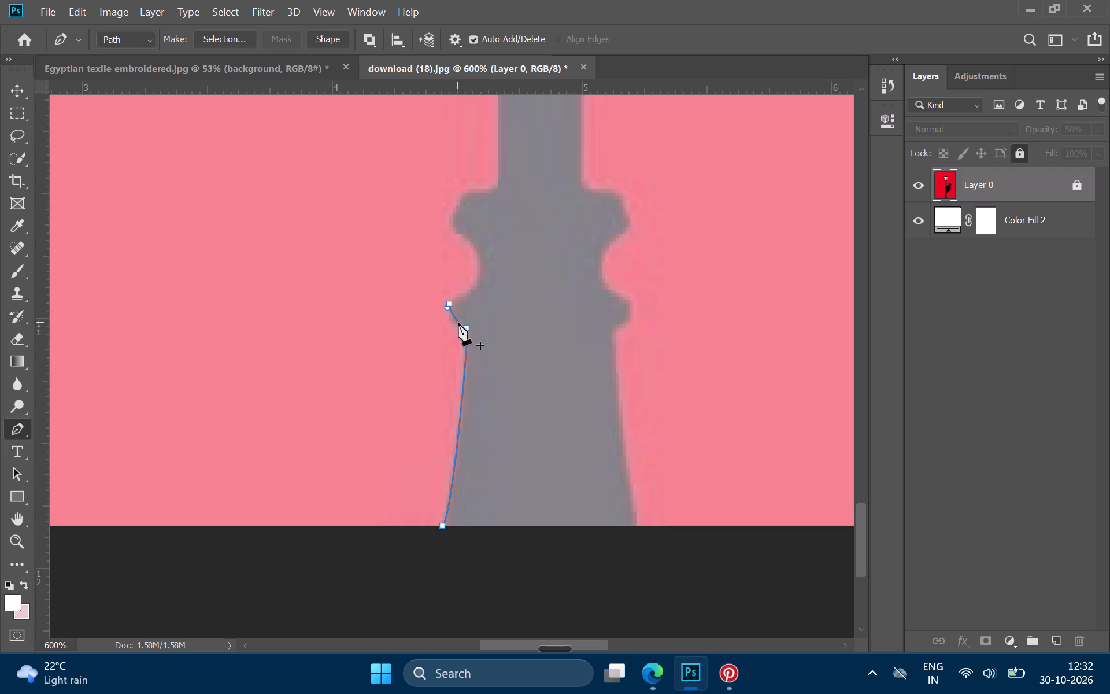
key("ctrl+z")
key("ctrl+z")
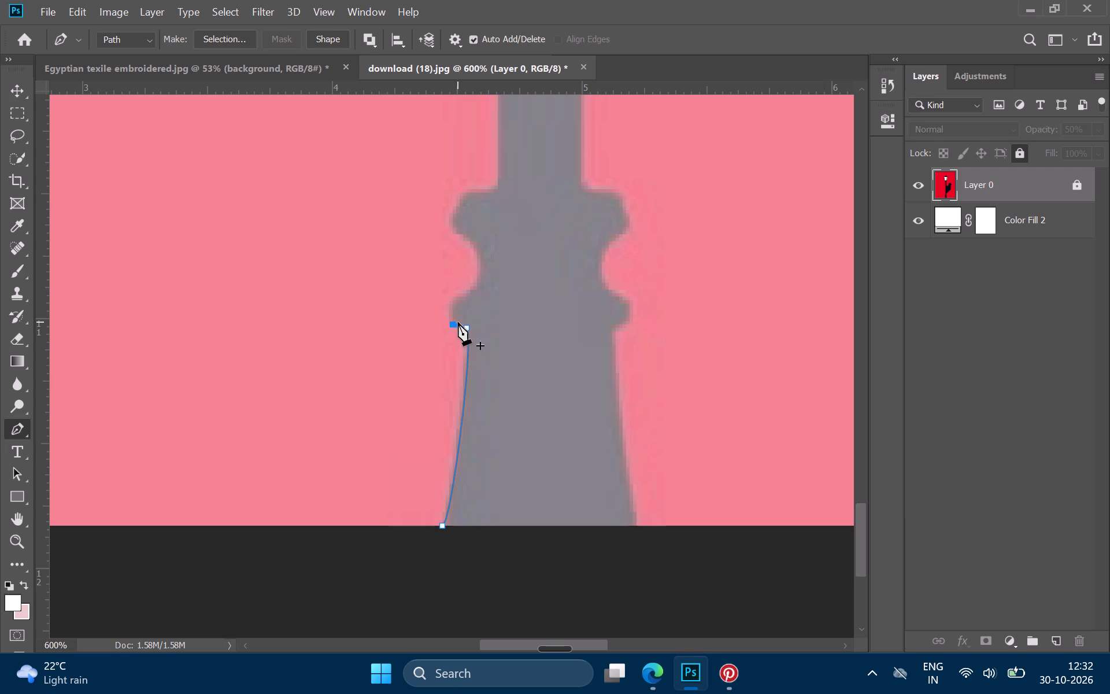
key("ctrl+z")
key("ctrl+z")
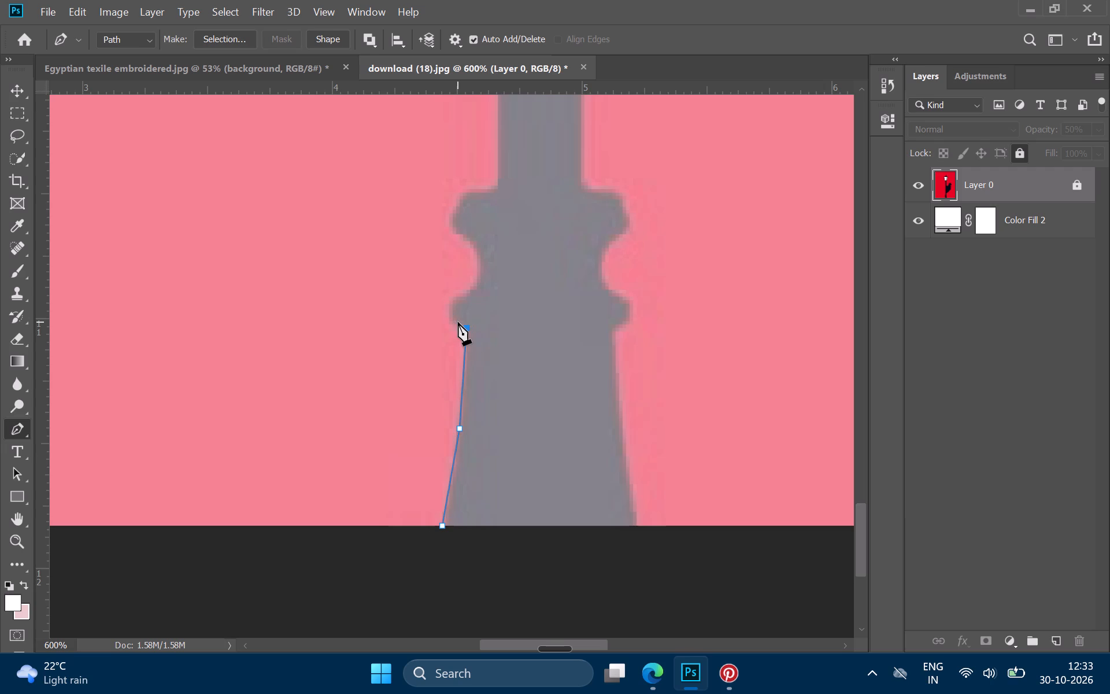
Delete the middle anchor on the base's left edge so one curve joins the bottom corner and the collar notch.
left_click(459, 431)
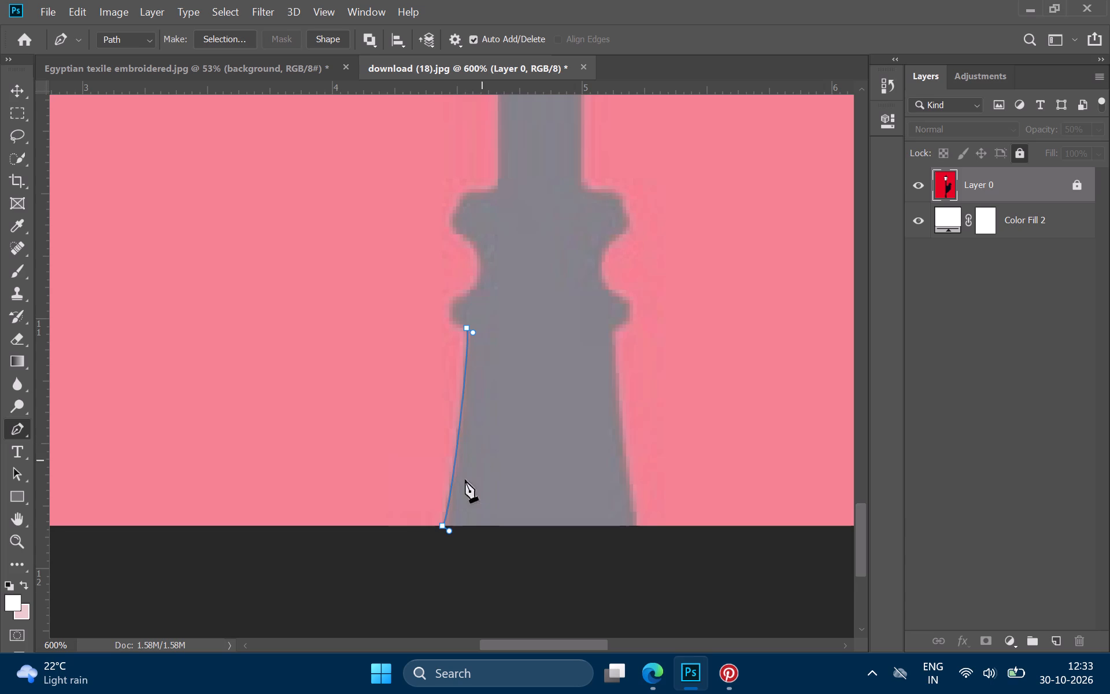
Extend the path from the notch with a Pen anchor at the lower collar's bottom-left corner.
left_click(16, 541)
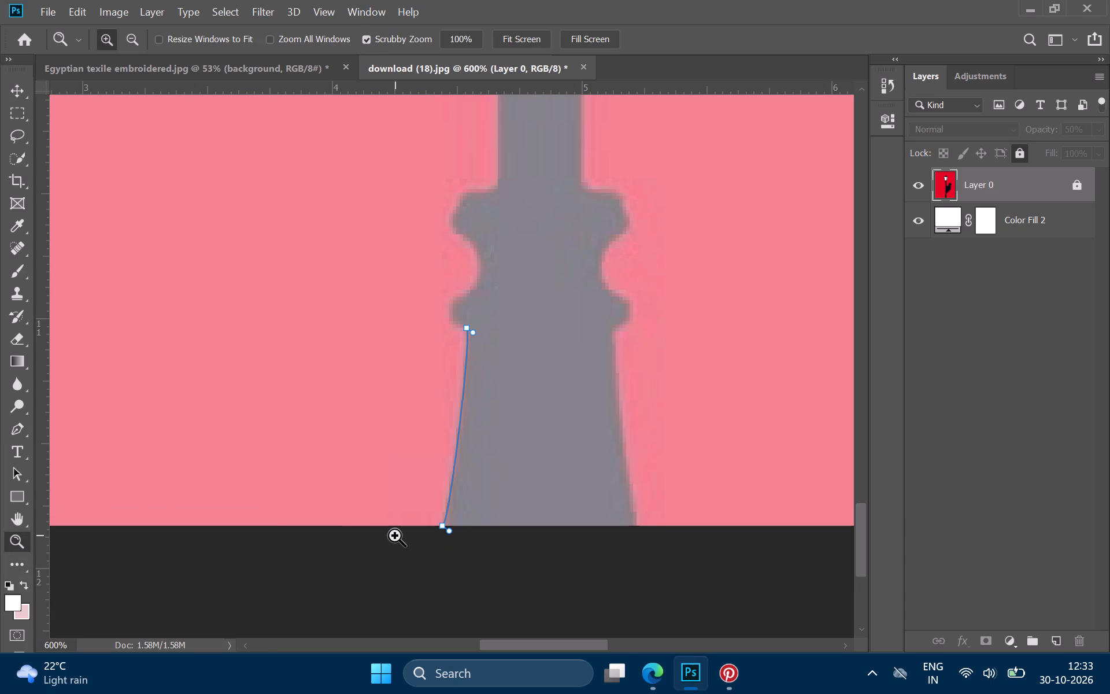
scroll(395, 536, "up", 3, "ctrl")
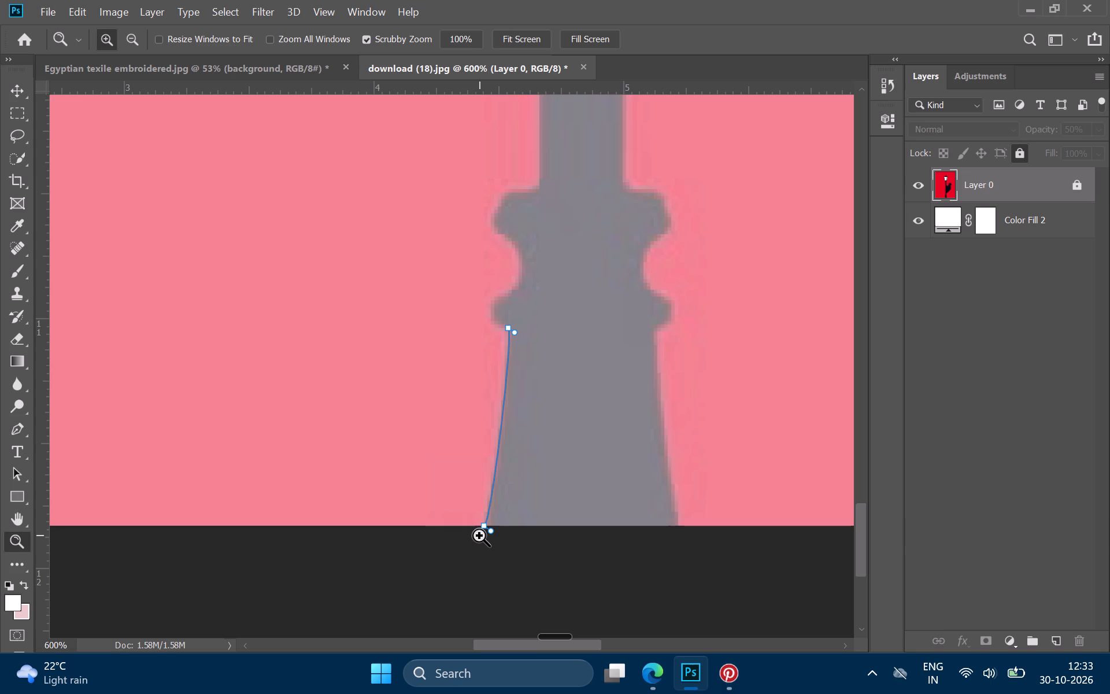
scroll(479, 536, "up", 1, "ctrl")
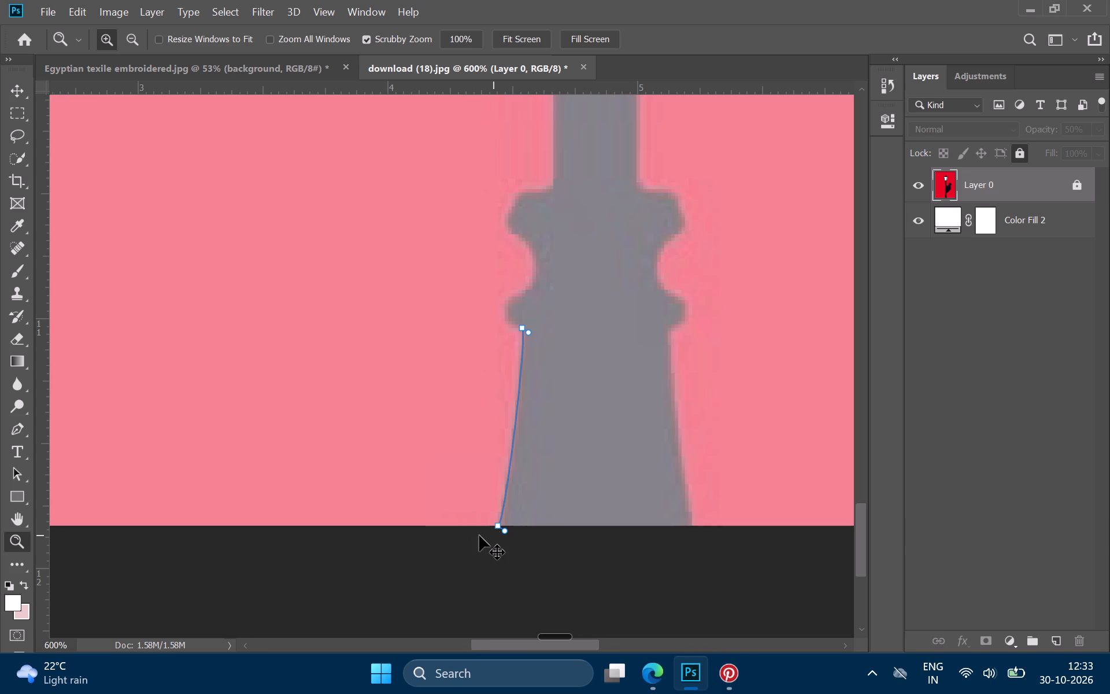
scroll(481, 407, "up", 3, "ctrl")
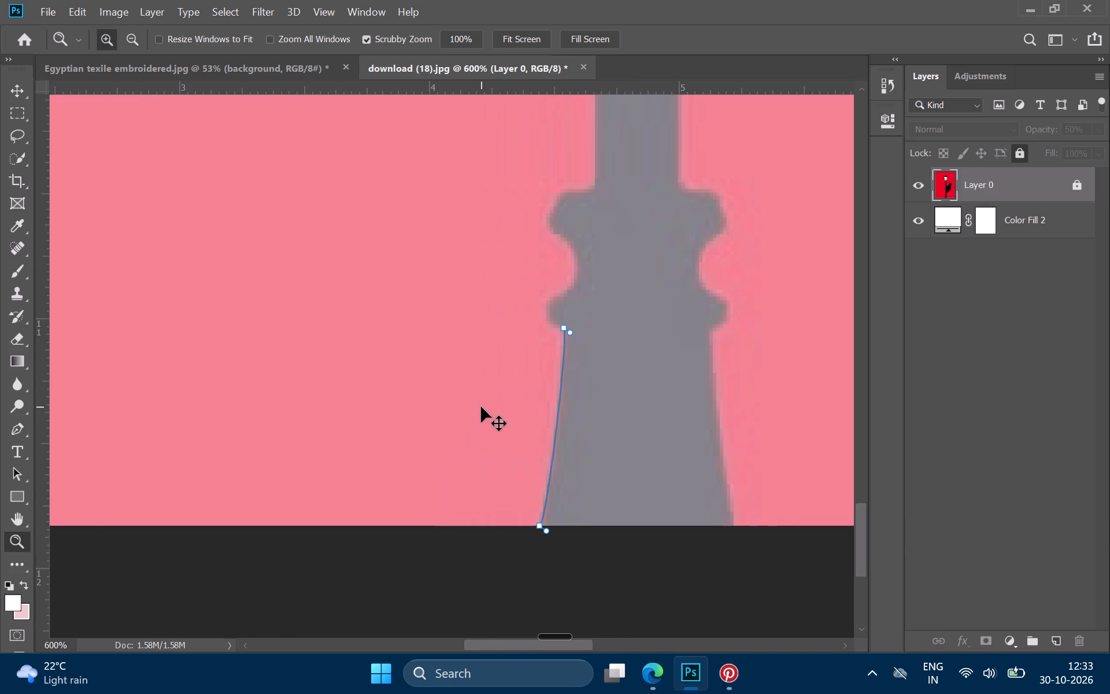
scroll(373, 392, "right", 1)
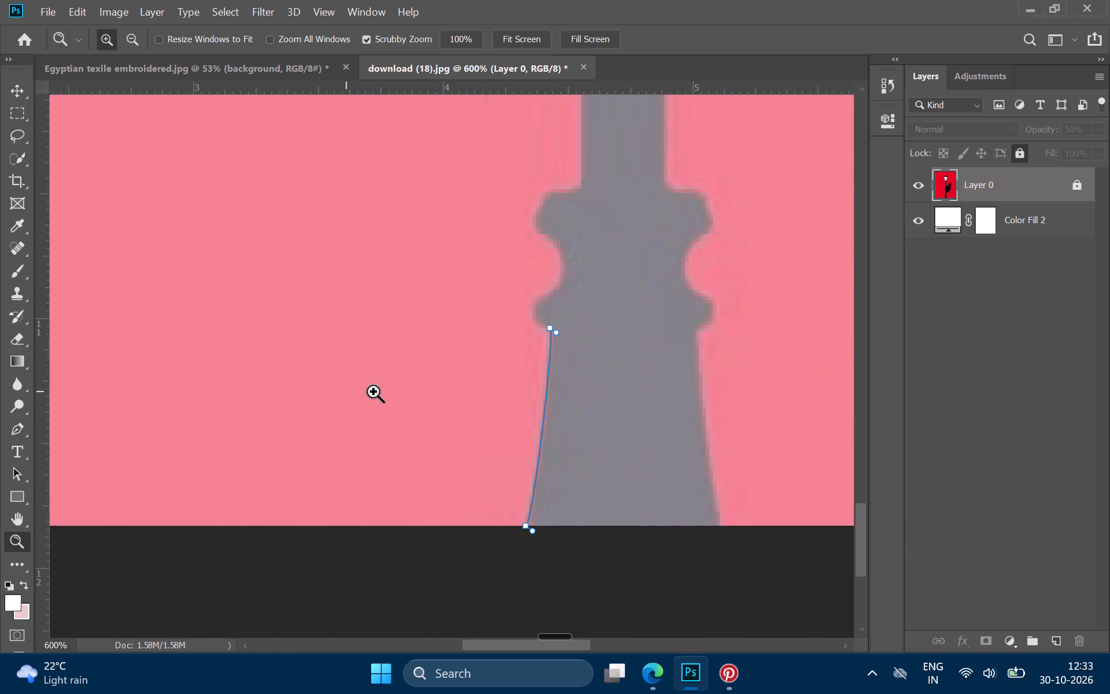
scroll(373, 392, "right", 2)
scroll(373, 392, "up", 1)
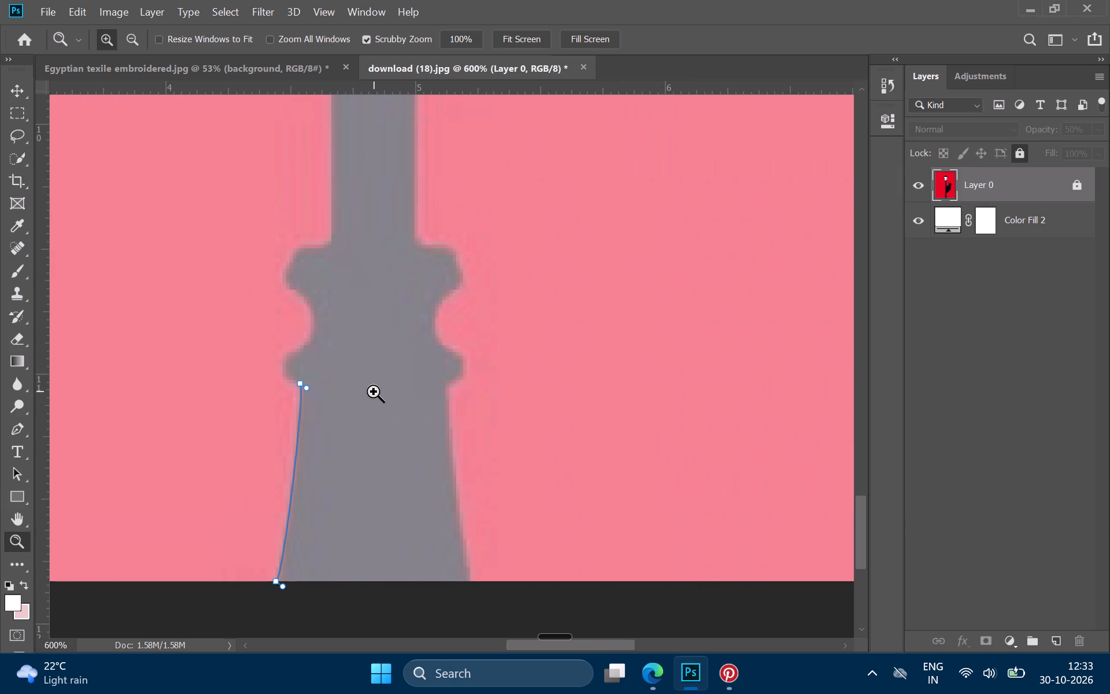
scroll(373, 392, "up", 1)
scroll(373, 392, "up", 5, "ctrl")
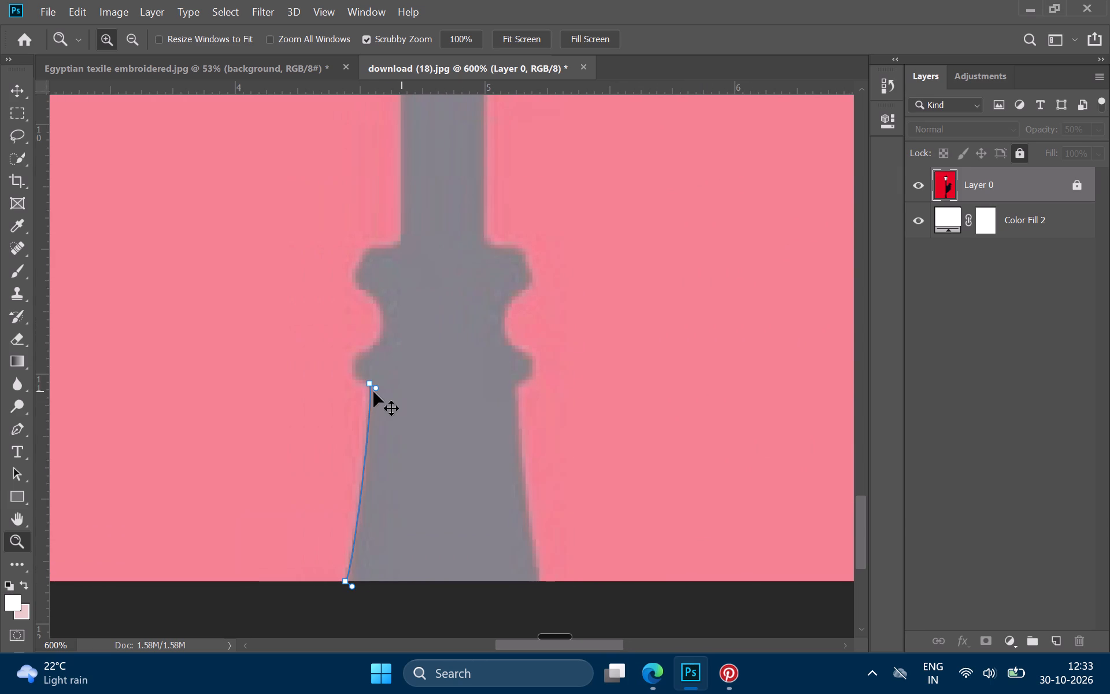
scroll(373, 392, "up", 3, "ctrl")
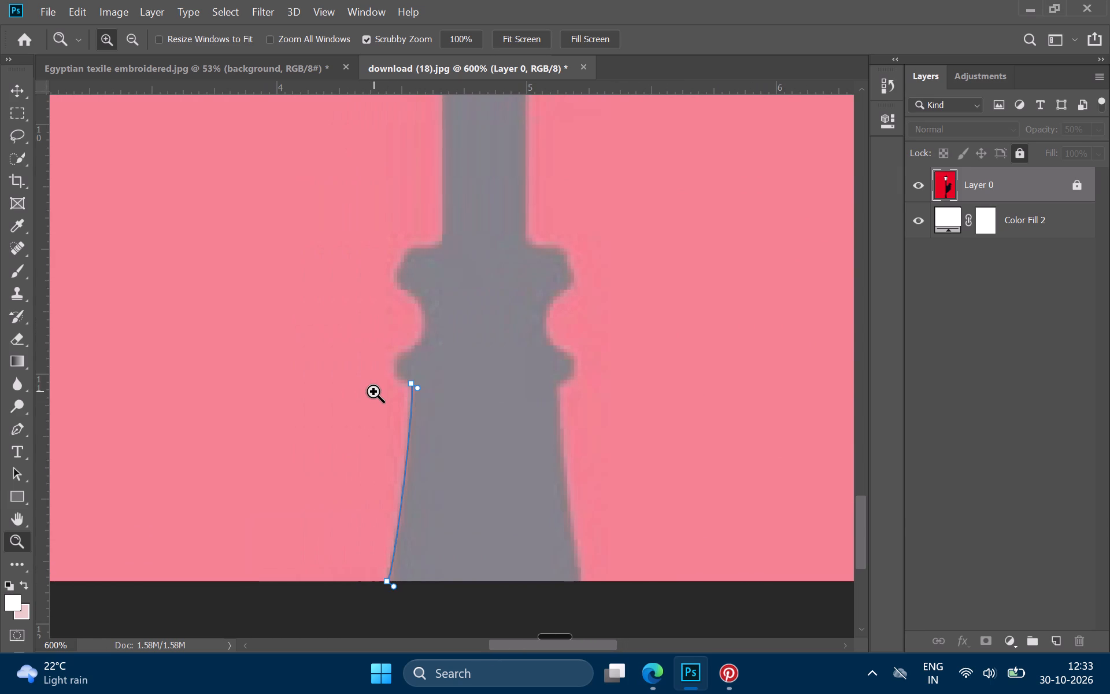
scroll(373, 392, "up", 6, "ctrl")
scroll(373, 392, "down", 4, "ctrl")
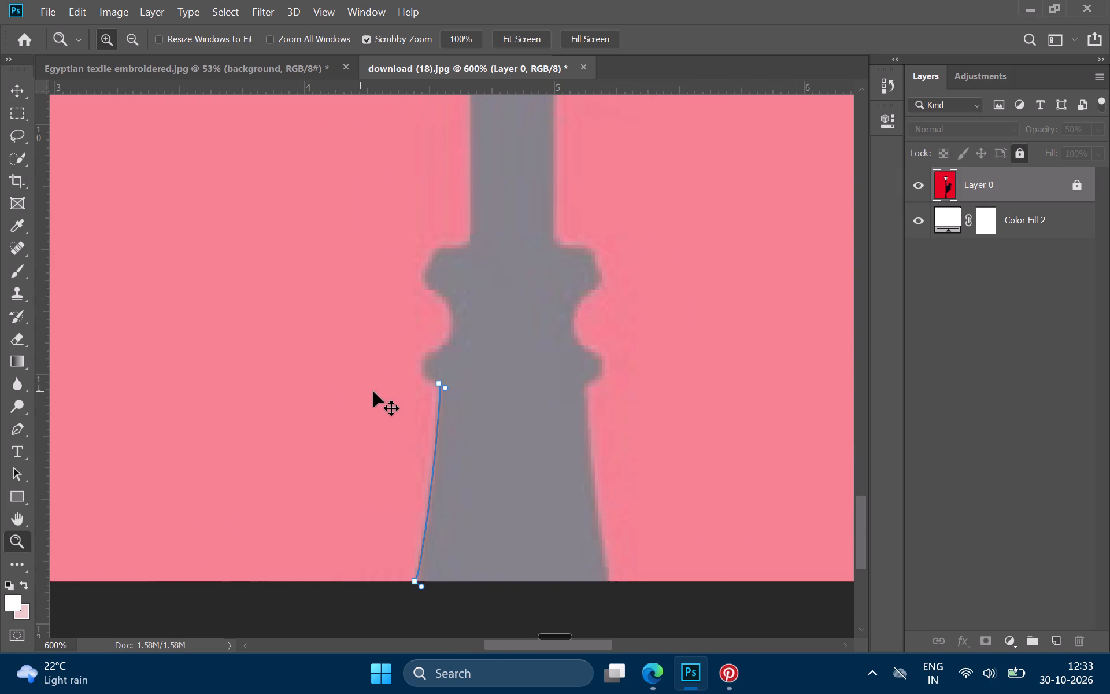
scroll(373, 392, "down", 2, "ctrl")
left_click(373, 392)
left_click(373, 392)
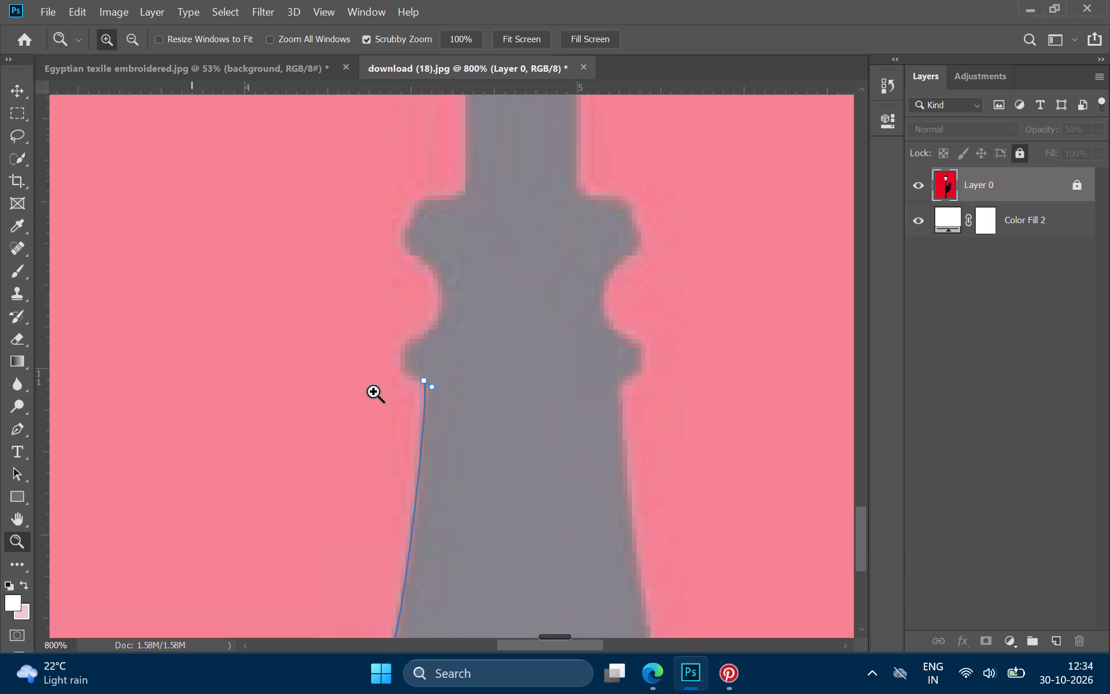
double_click(373, 392)
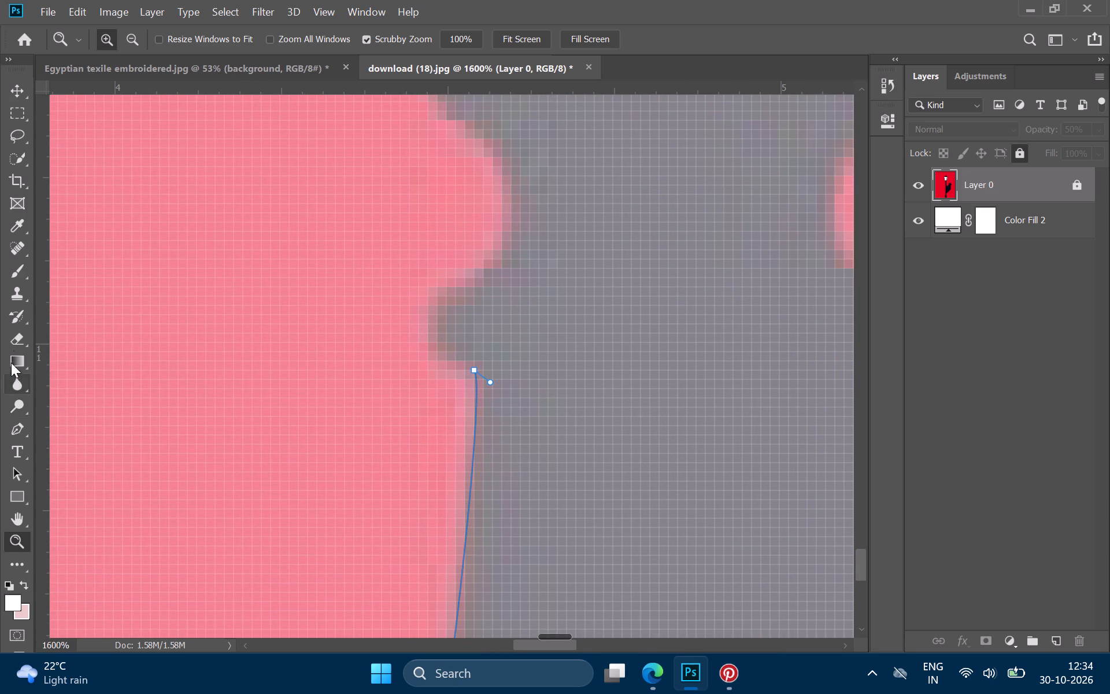
left_click(16, 434)
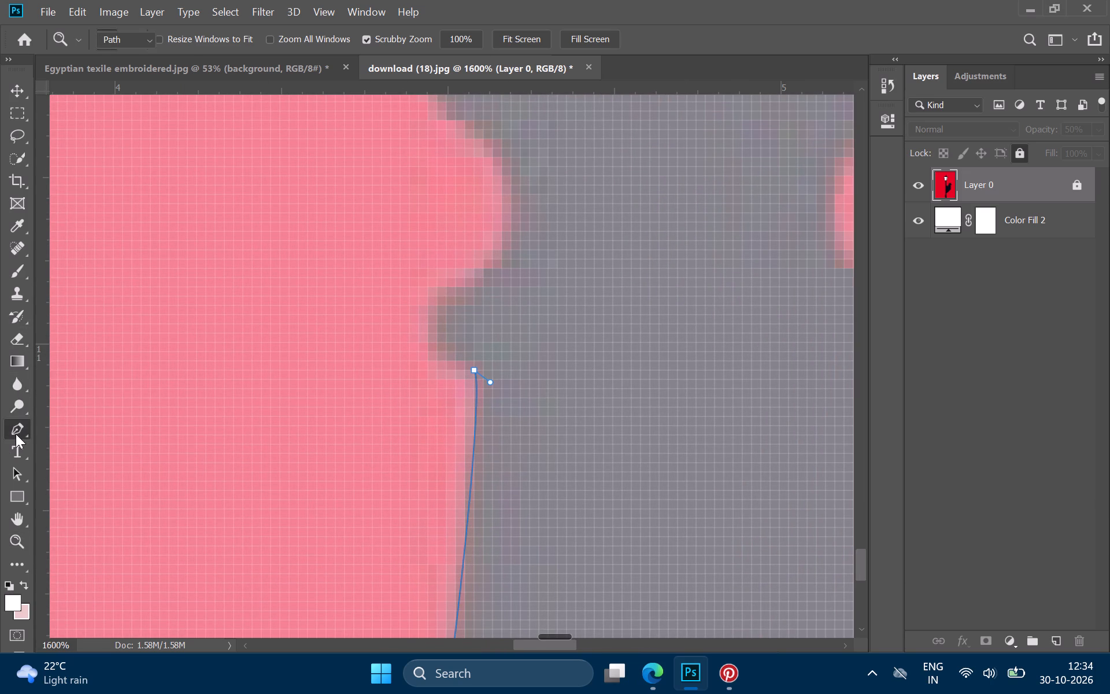
left_click(441, 364)
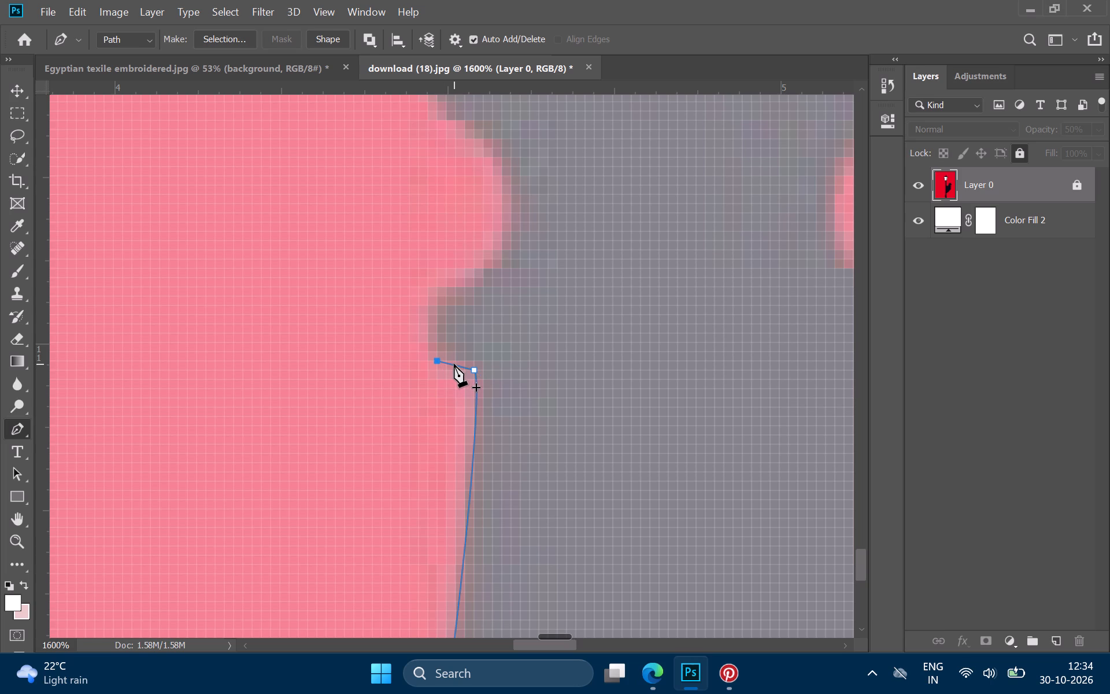
Undo the collar corner anchor and retrace from the notch with a midway anchor and a new anchor at the corner.
left_click_drag(454, 364, 454, 372)
key("ctrl+z")
key("ctrl+z")
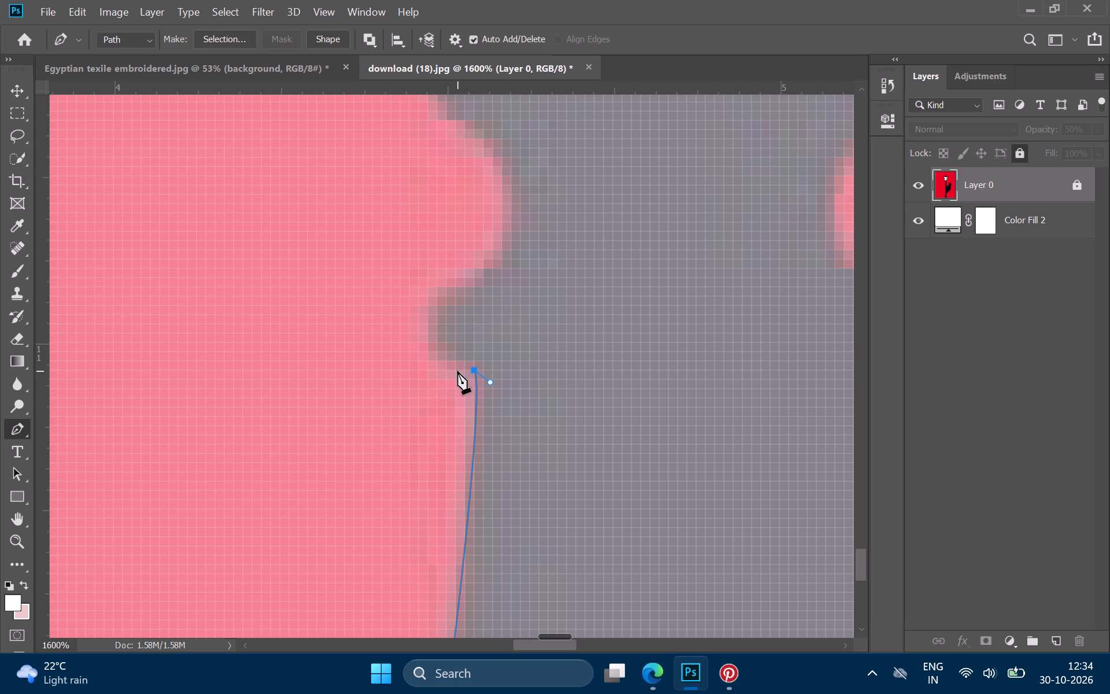
left_click(457, 371)
left_click(436, 361)
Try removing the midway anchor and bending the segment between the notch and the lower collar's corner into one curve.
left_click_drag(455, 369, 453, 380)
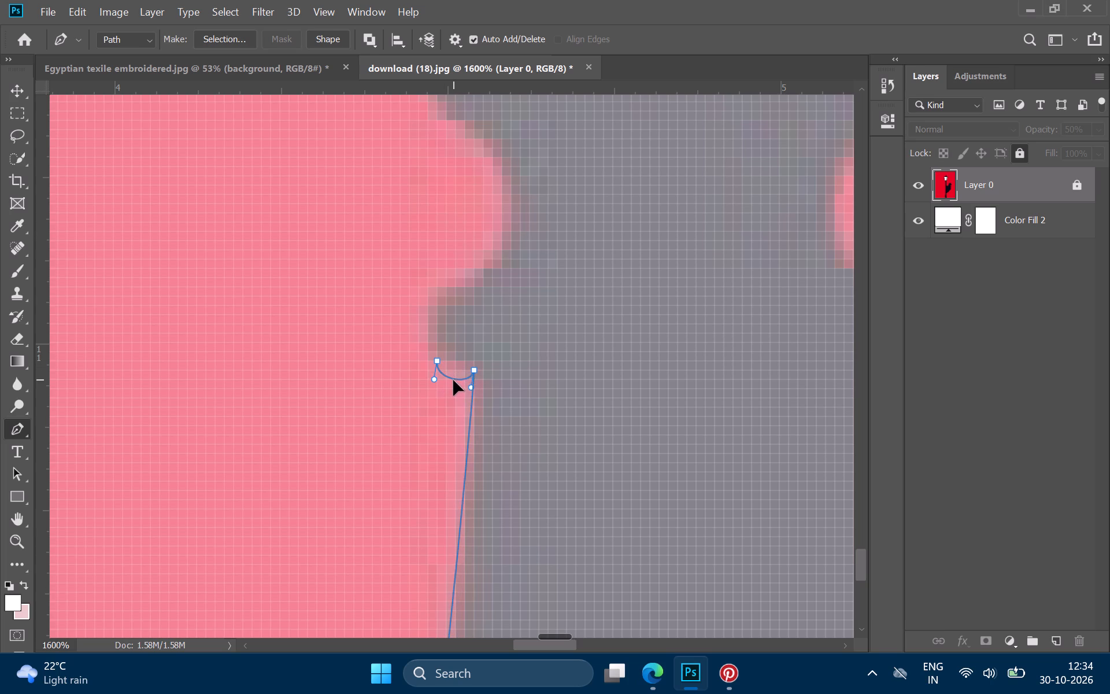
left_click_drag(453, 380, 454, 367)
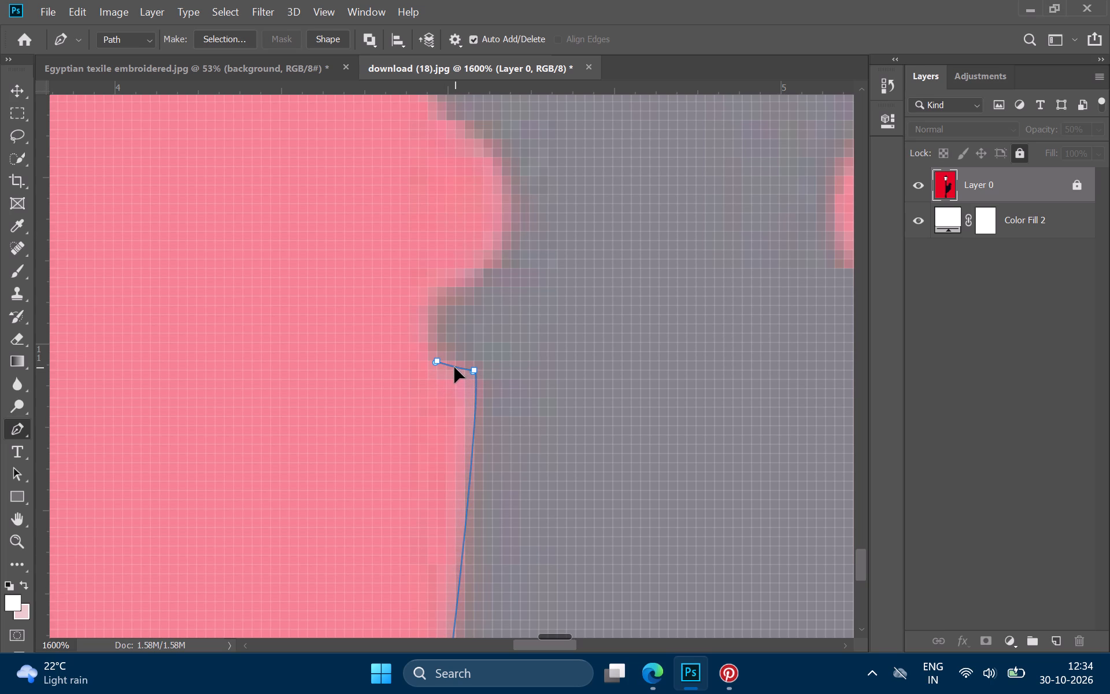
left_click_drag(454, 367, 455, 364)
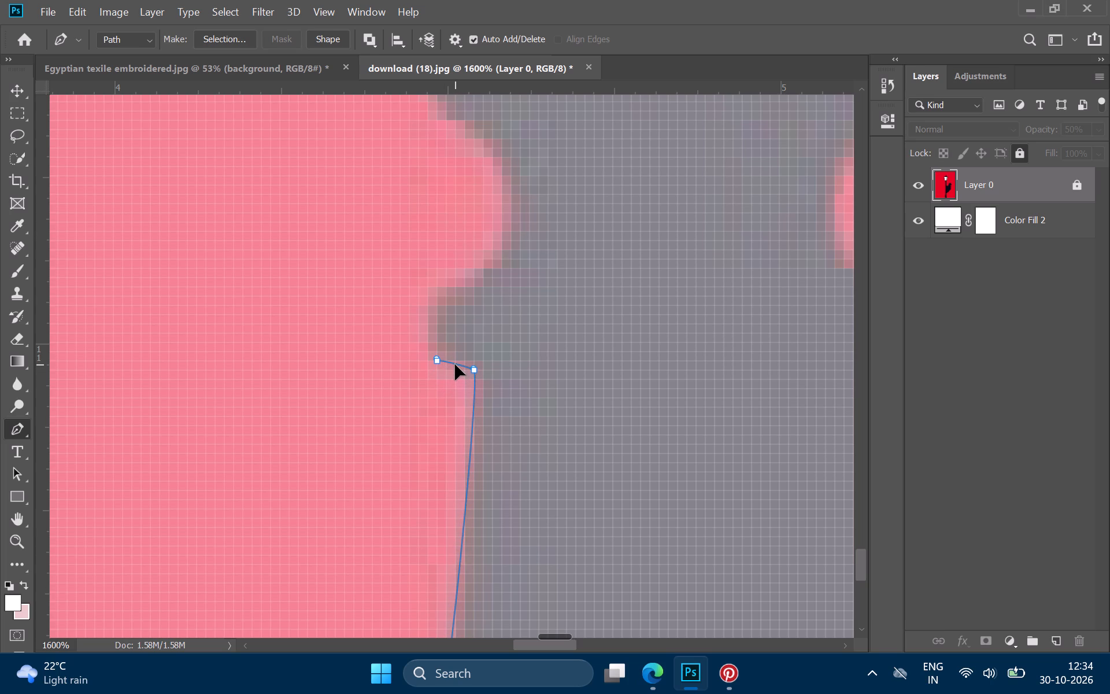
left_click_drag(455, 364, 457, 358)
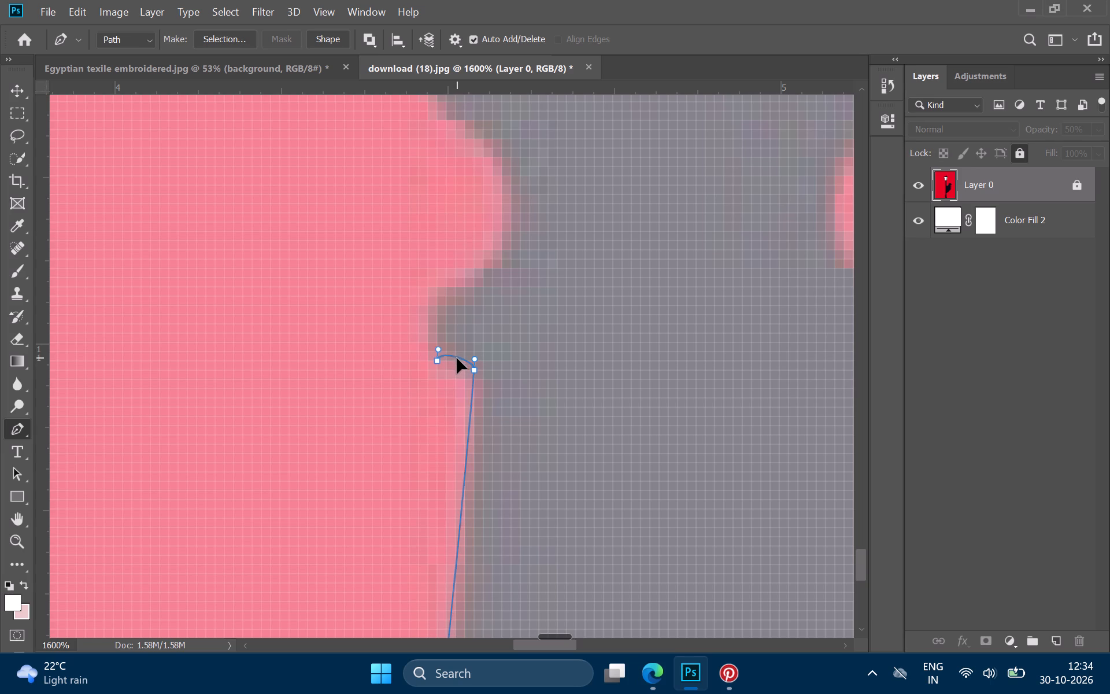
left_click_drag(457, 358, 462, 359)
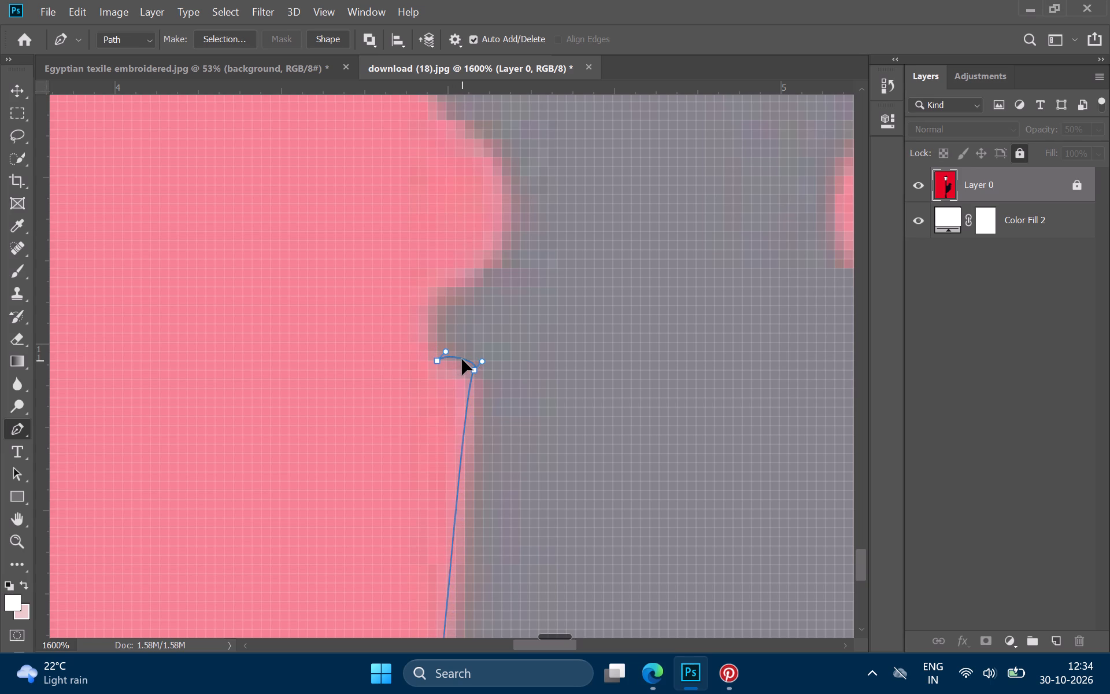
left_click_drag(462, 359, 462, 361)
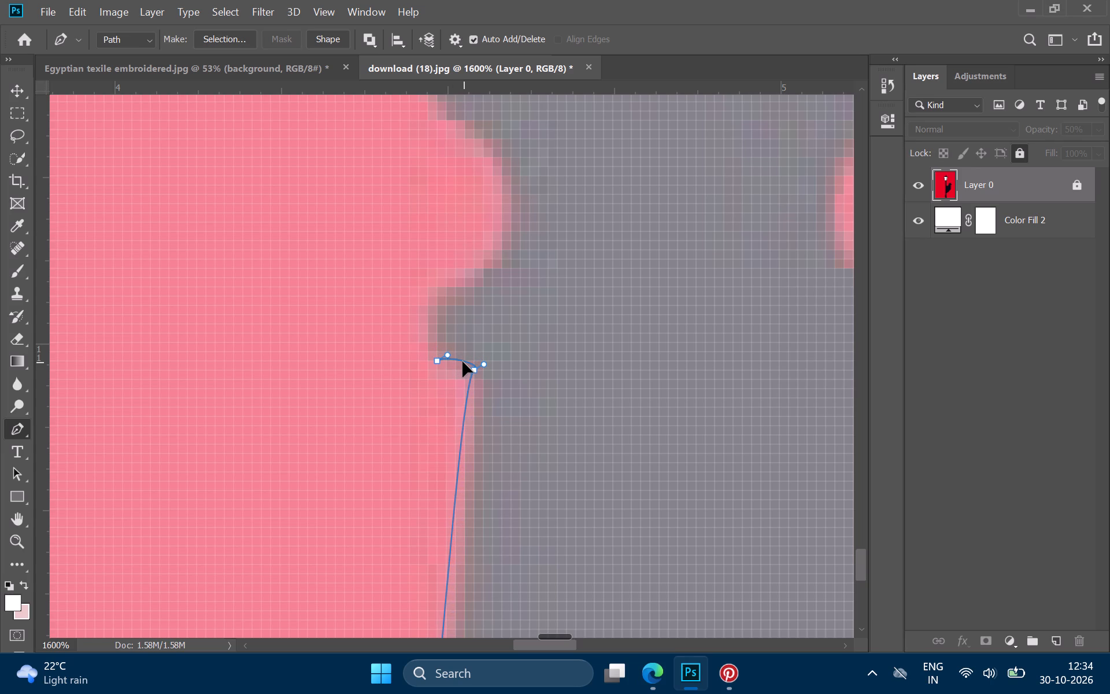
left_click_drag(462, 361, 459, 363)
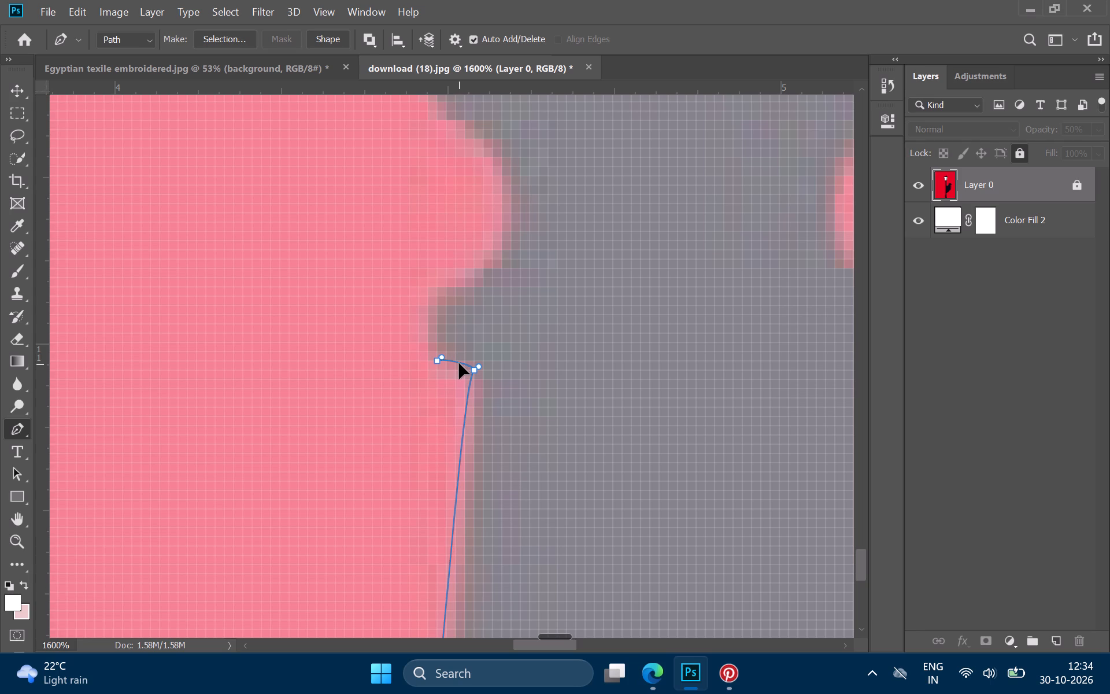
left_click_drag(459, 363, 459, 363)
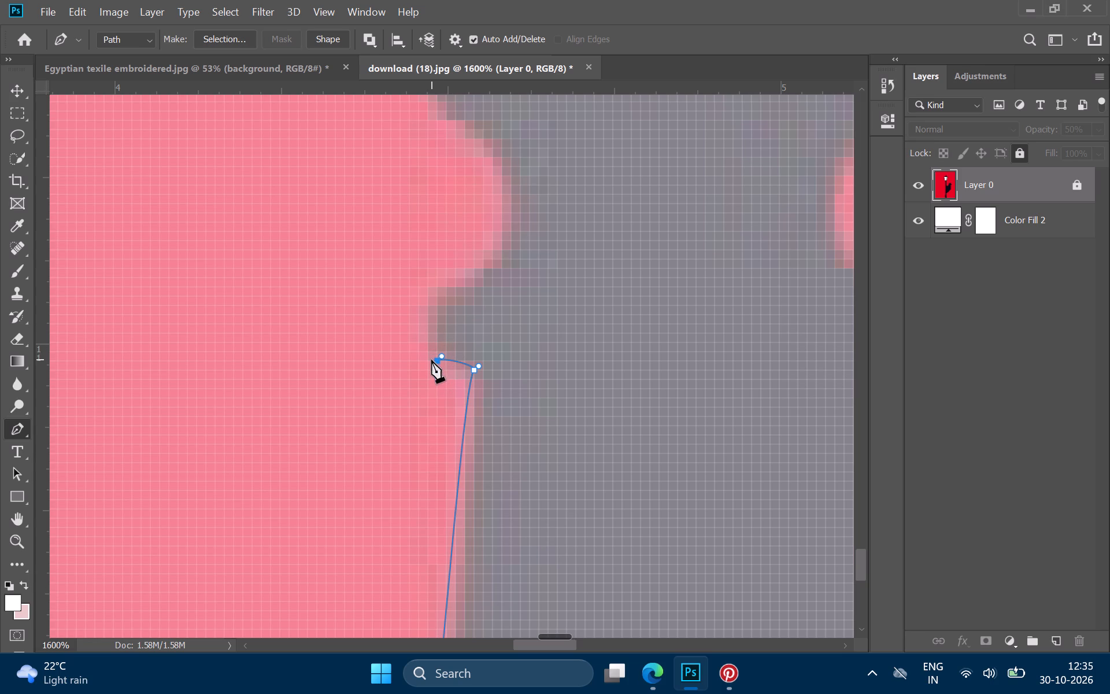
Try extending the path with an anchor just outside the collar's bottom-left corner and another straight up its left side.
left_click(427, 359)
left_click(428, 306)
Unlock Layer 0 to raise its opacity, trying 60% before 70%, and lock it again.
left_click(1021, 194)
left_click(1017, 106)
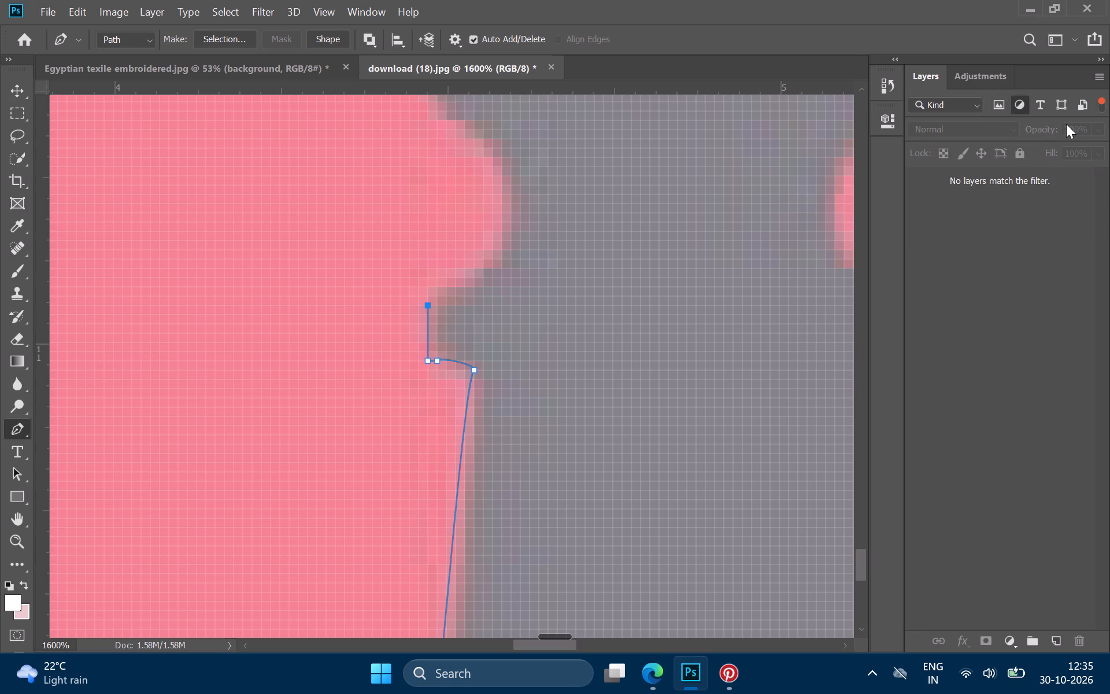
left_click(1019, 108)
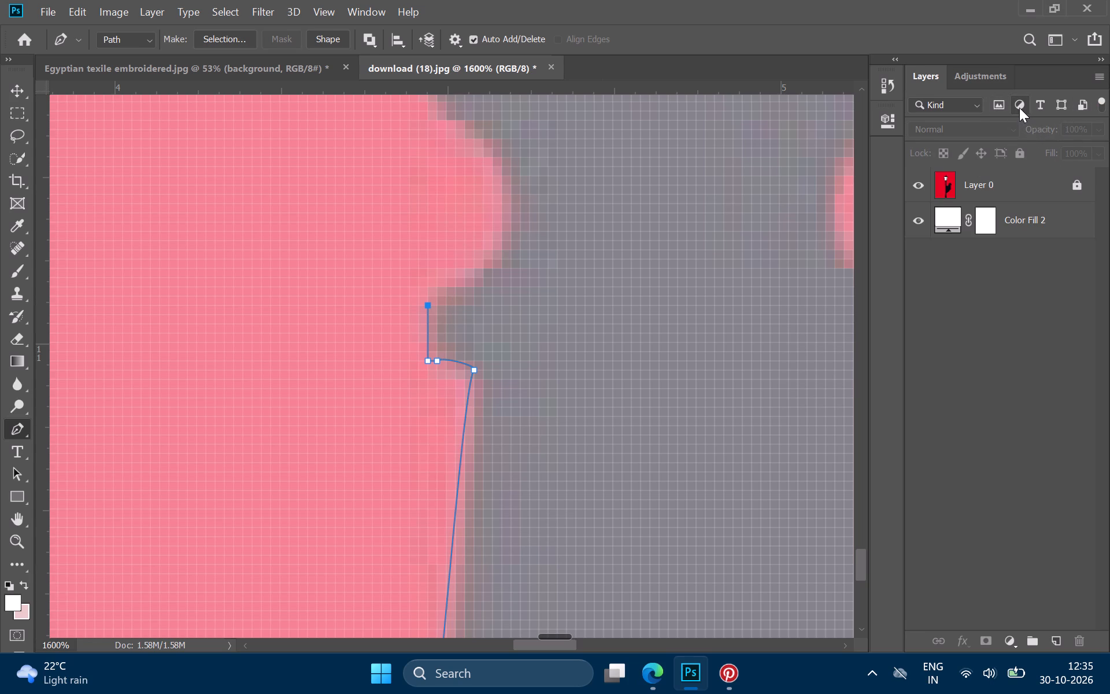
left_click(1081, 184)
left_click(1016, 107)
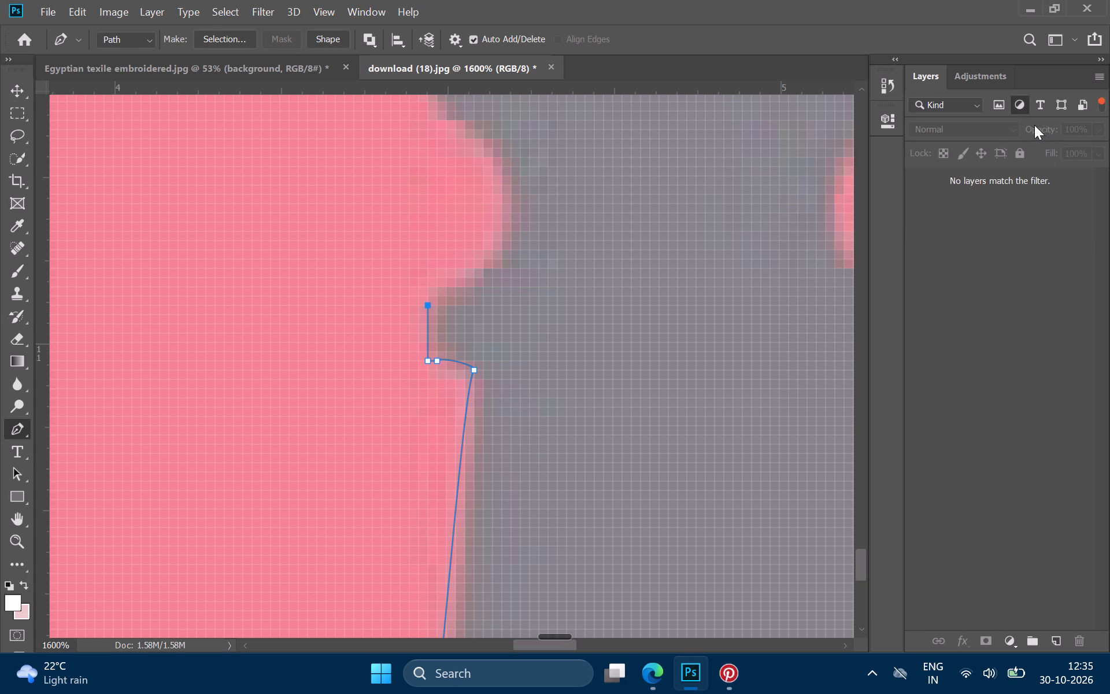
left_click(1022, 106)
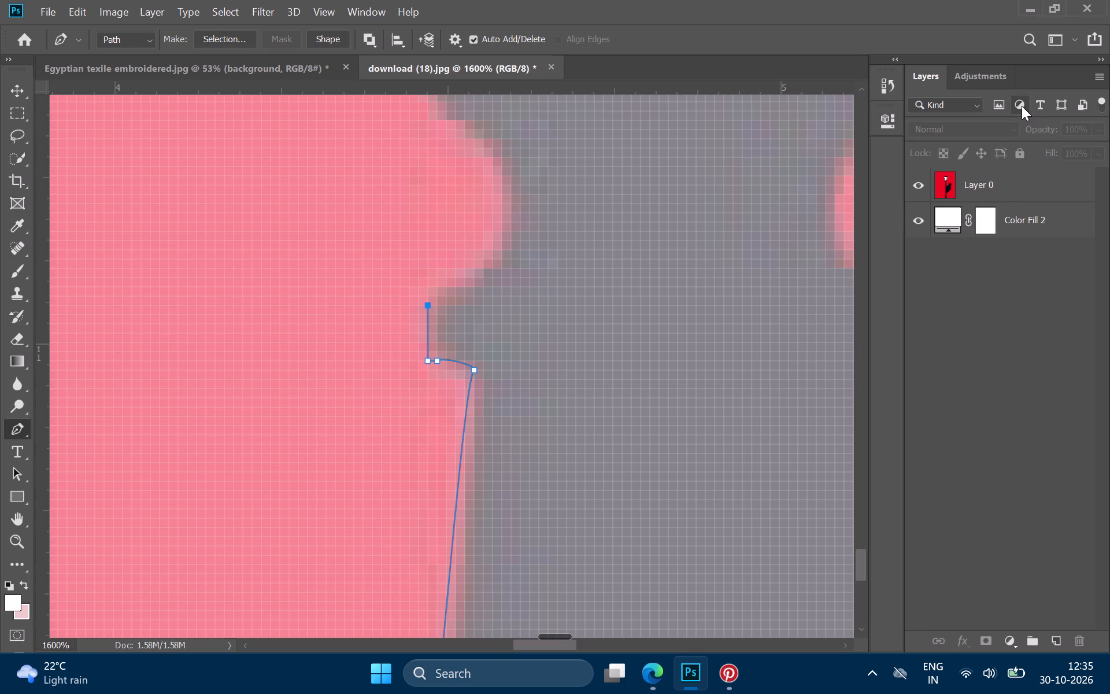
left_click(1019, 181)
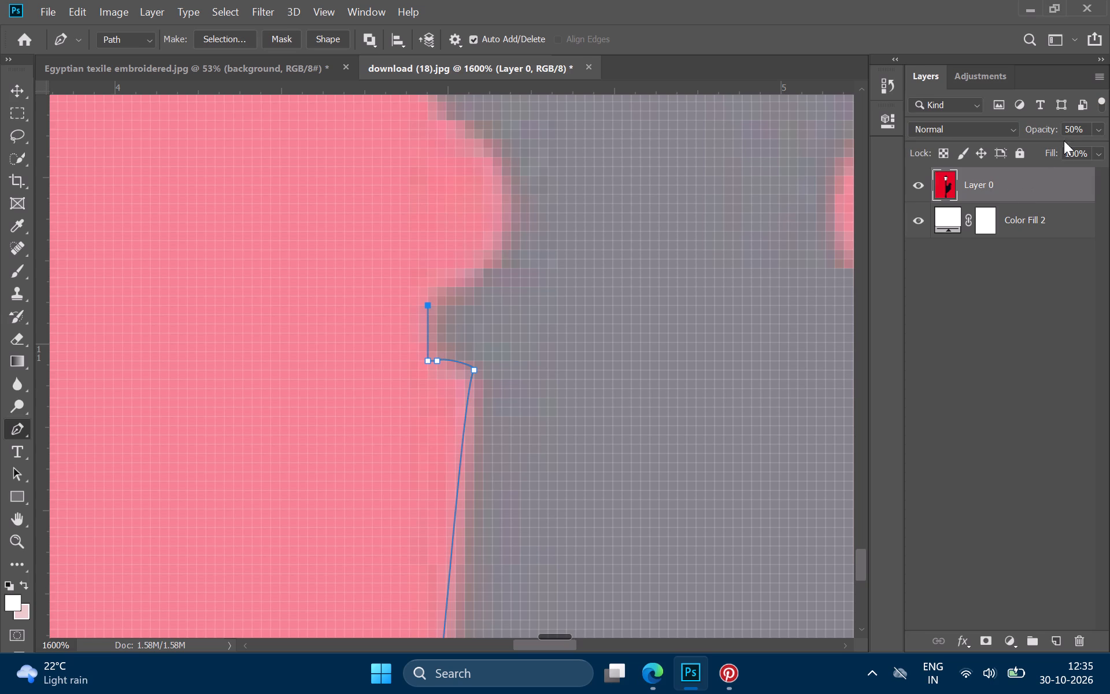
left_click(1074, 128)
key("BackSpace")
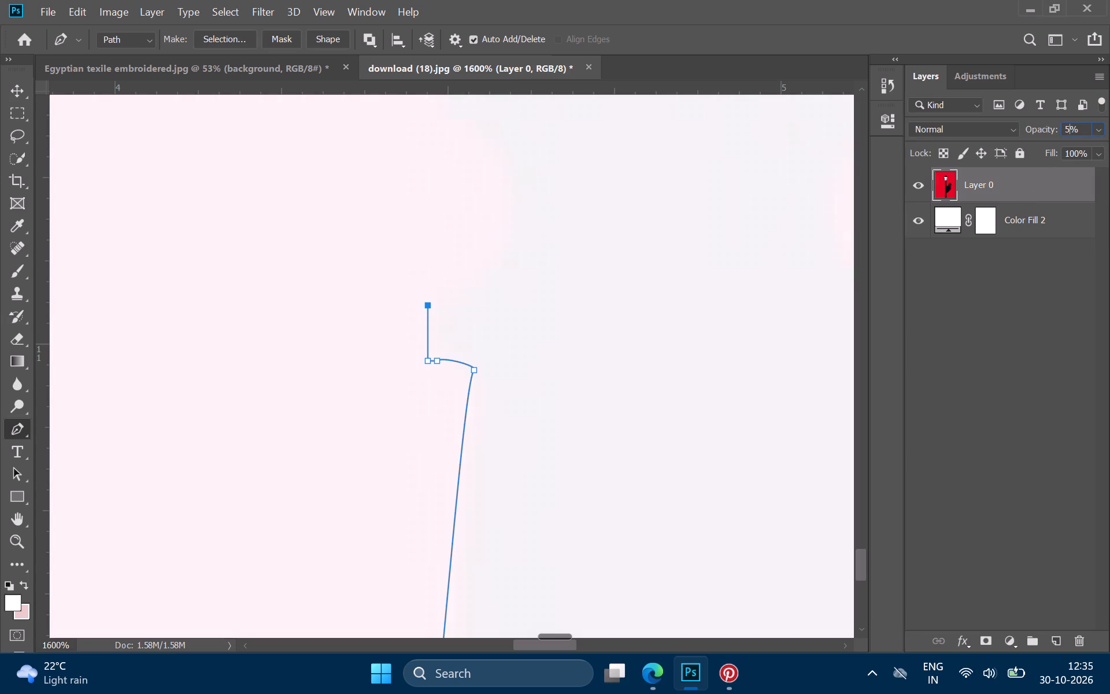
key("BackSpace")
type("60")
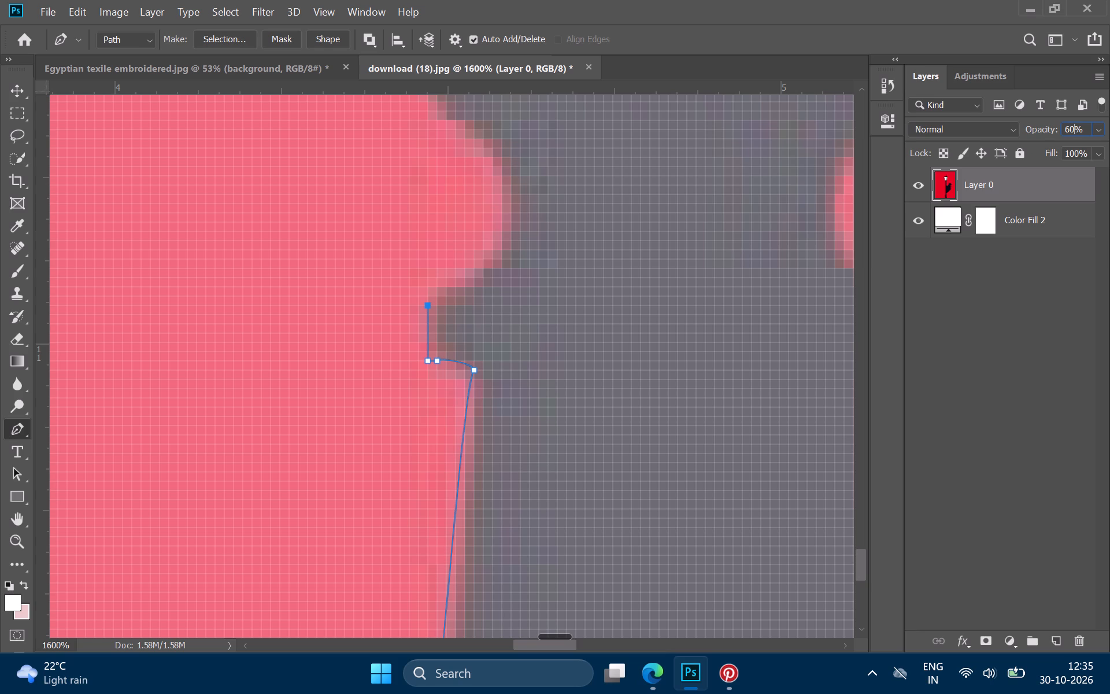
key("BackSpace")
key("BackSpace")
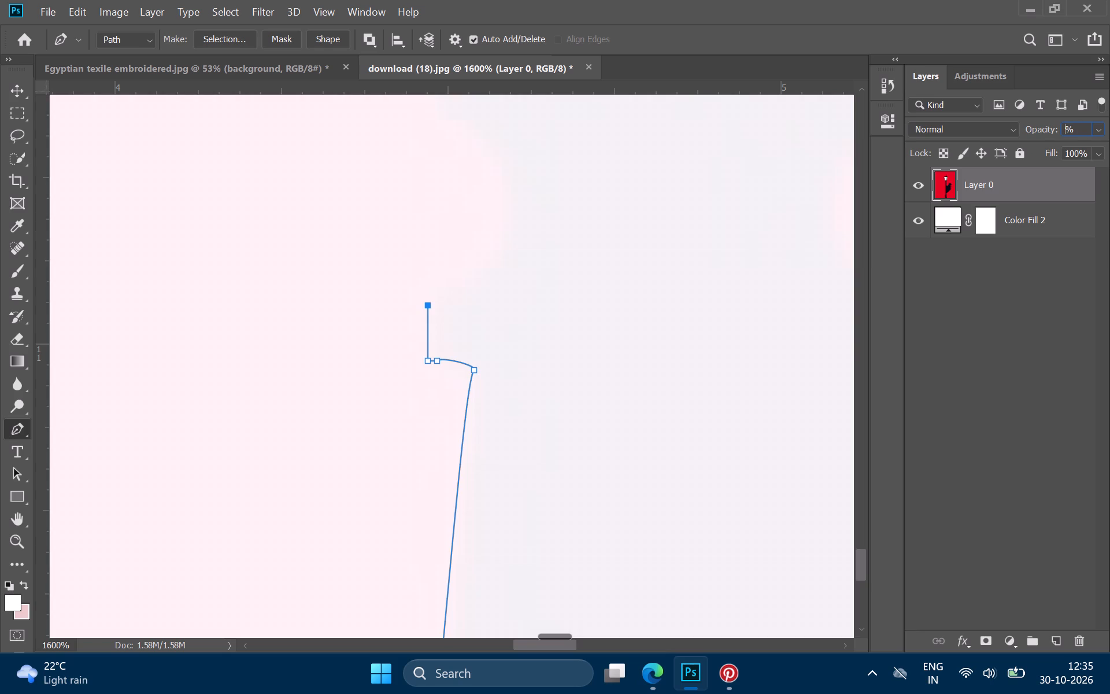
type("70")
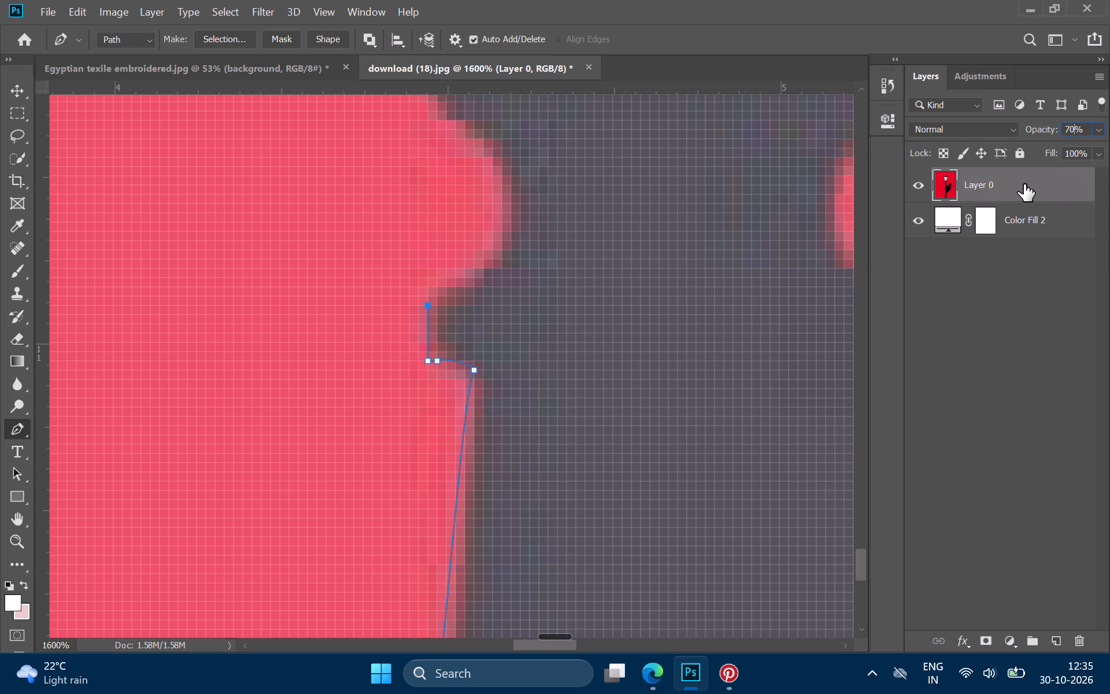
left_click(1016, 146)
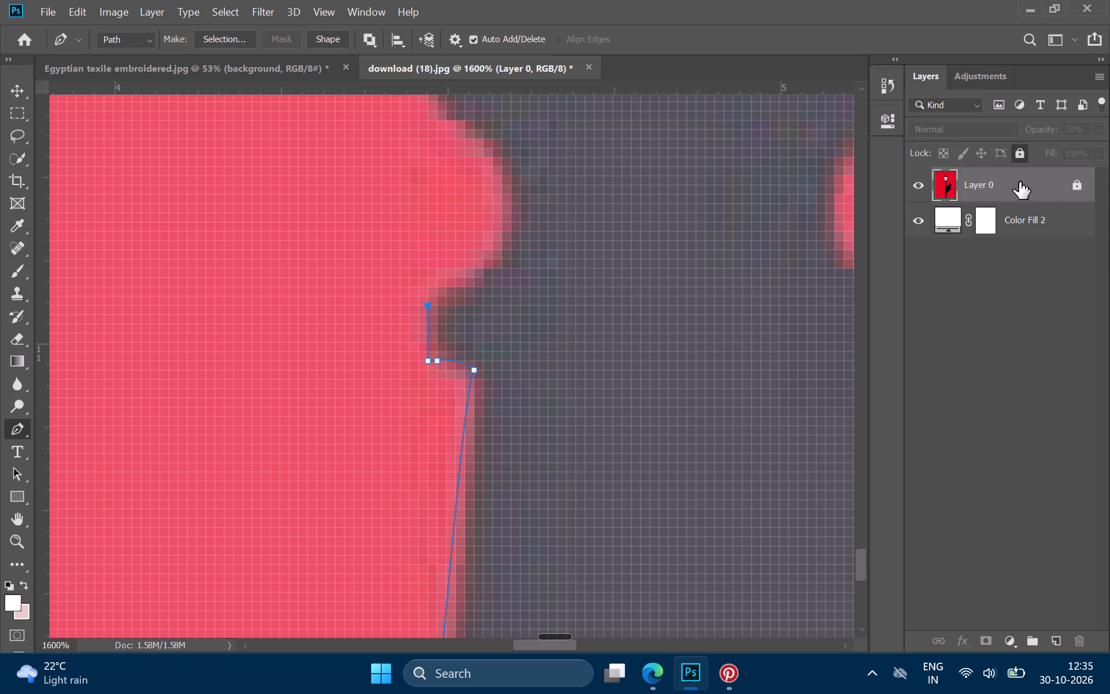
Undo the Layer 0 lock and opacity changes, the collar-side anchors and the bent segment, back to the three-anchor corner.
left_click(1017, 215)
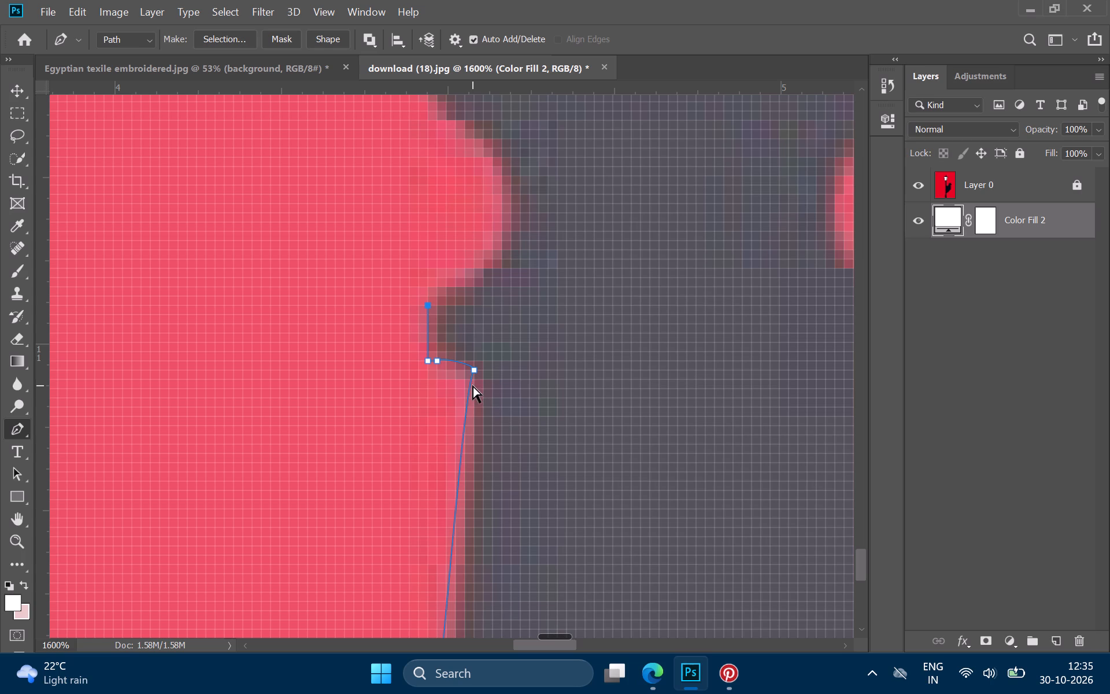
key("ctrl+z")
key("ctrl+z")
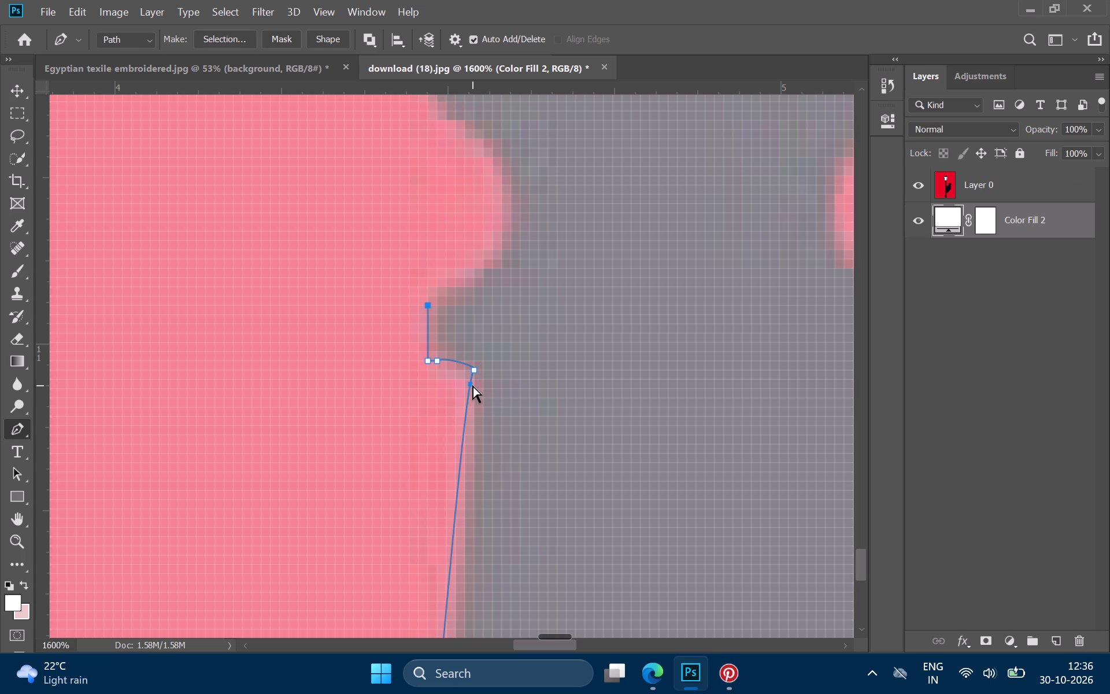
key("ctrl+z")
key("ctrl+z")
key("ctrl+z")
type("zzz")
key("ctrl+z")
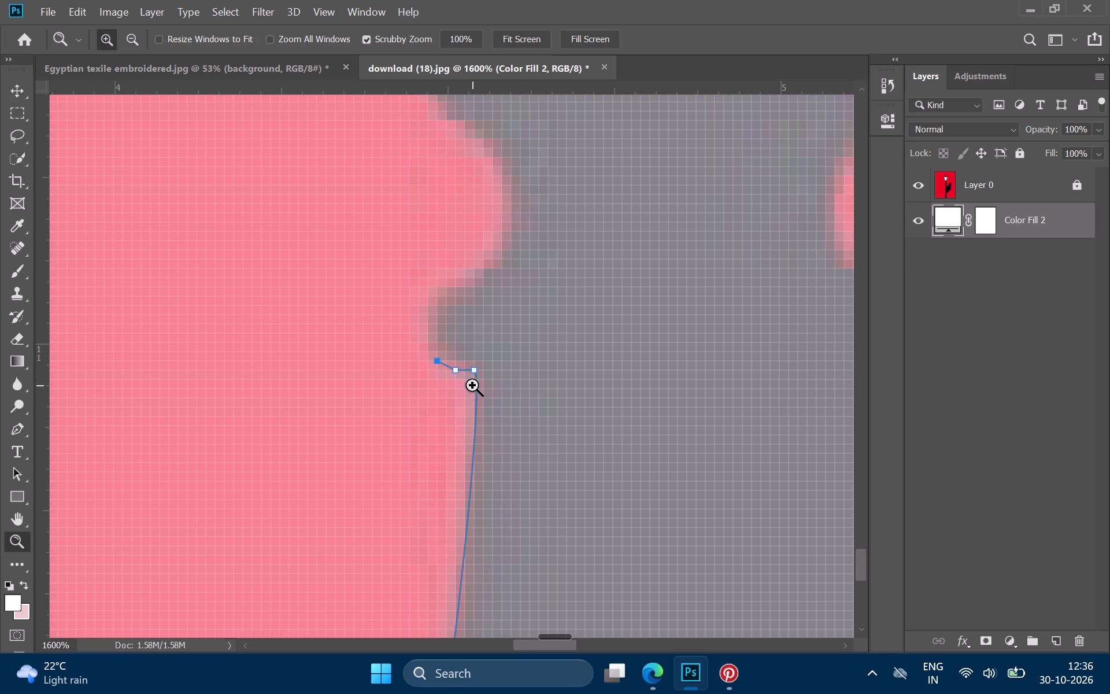
Unlock Layer 0 and set its opacity to 70%.
left_click(971, 180)
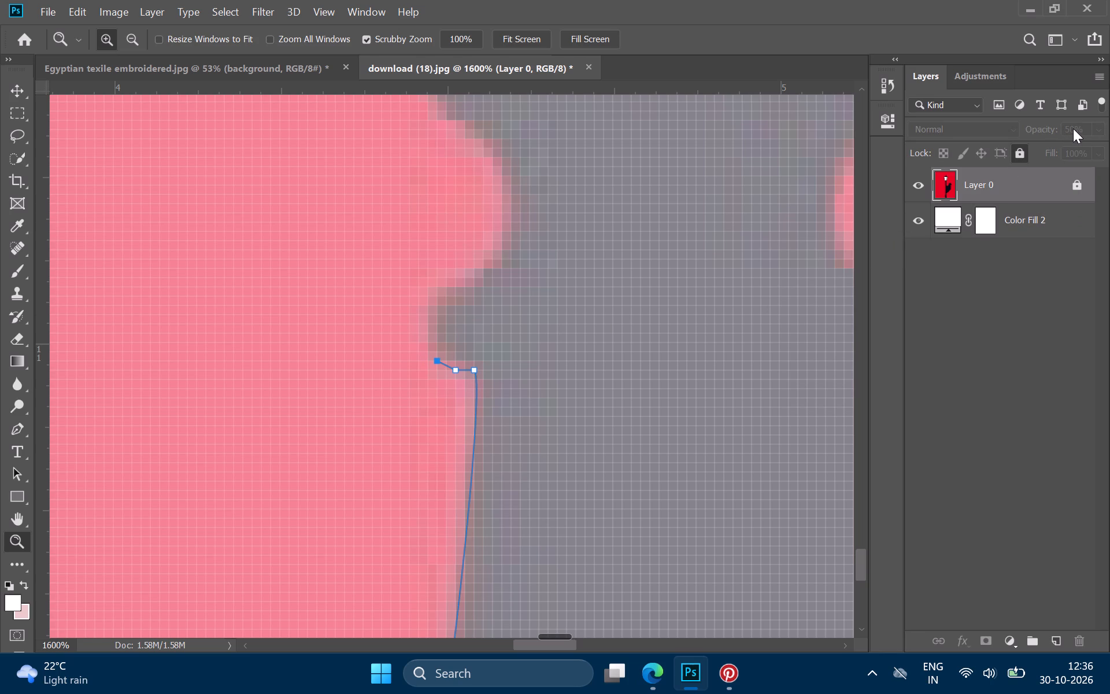
left_click(1077, 180)
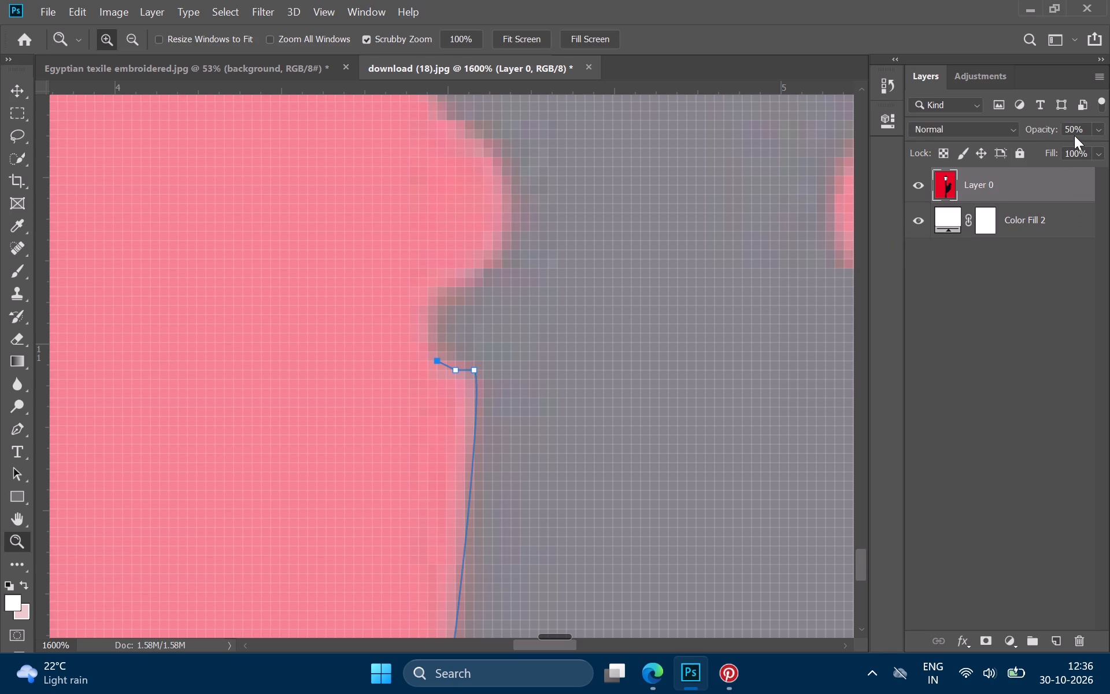
left_click(1067, 128)
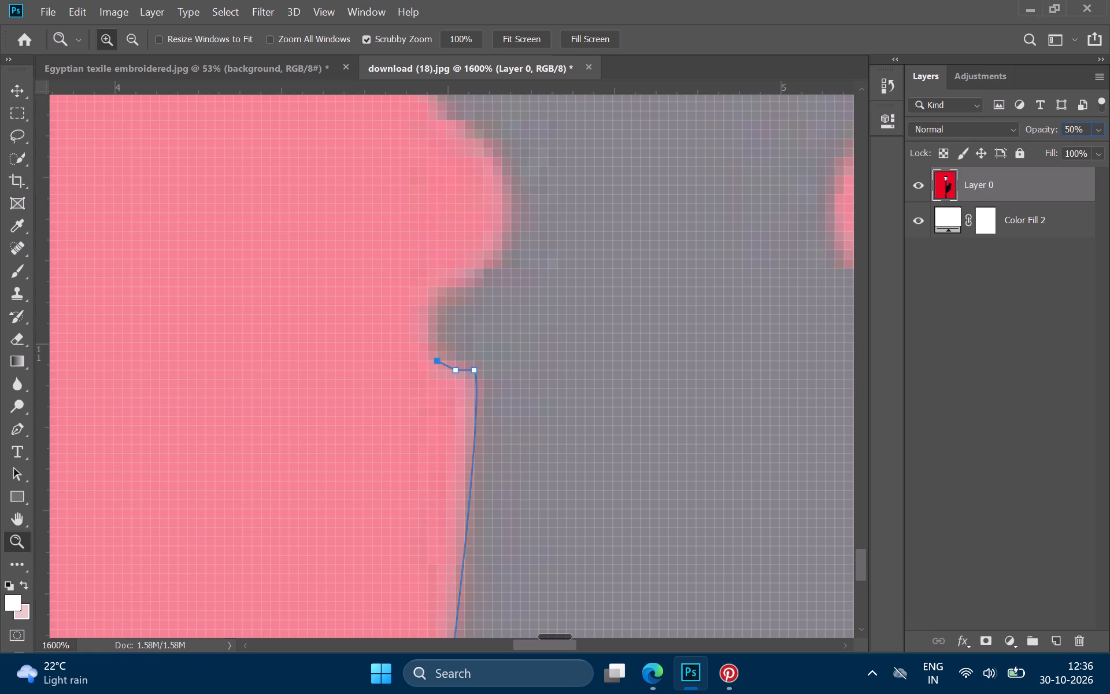
left_click(1068, 128)
key("BackSpace")
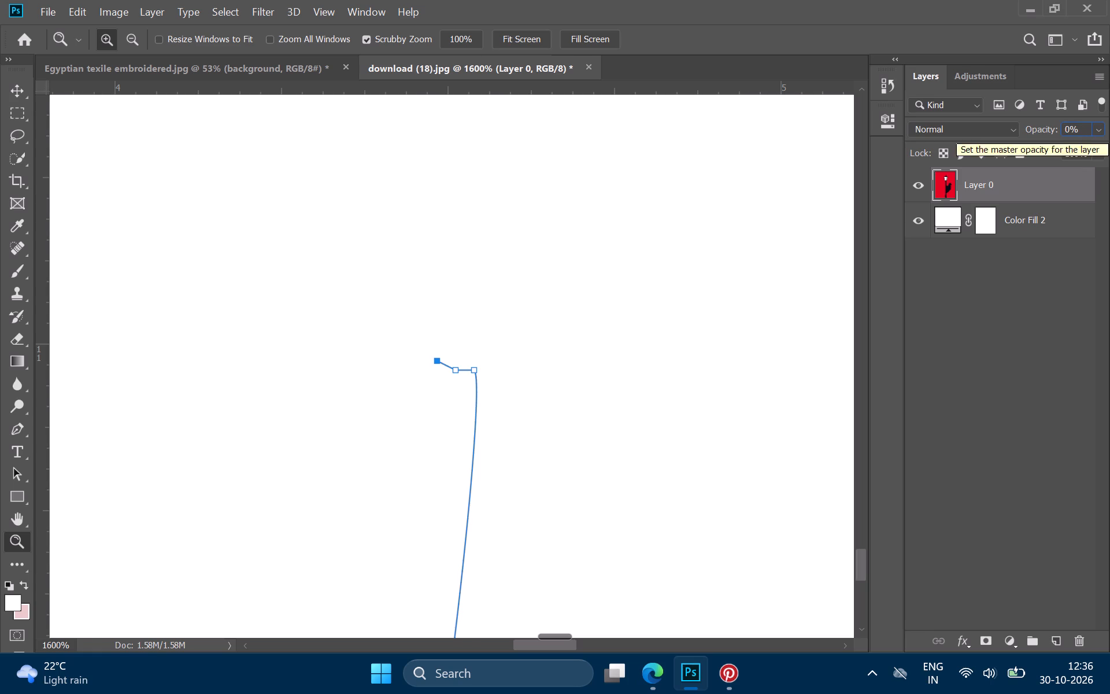
key("7")
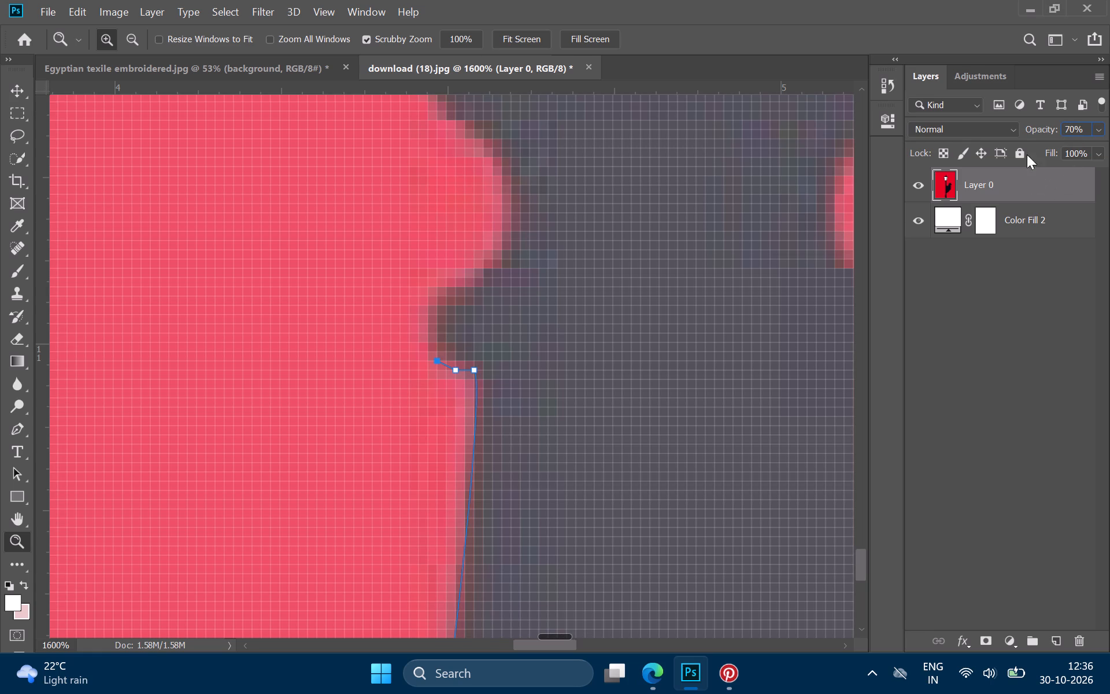
Lock Layer 0 and make the Color Fill 2 layer active.
left_click(1020, 146)
left_click(1035, 218)
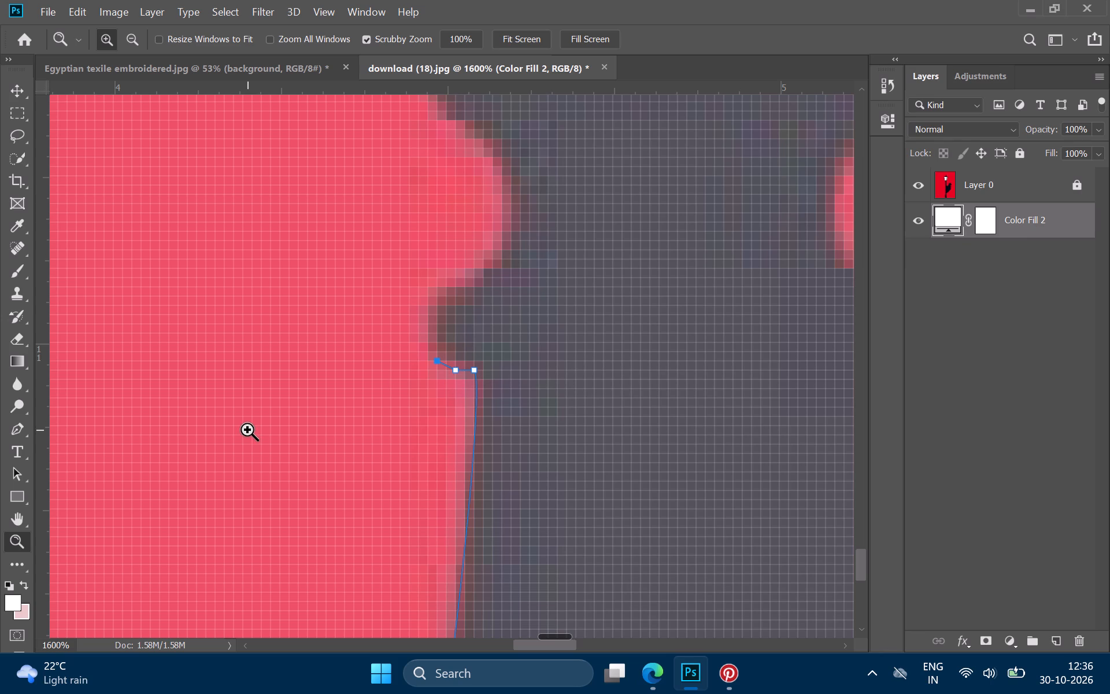
Delete the middle anchor of the three at the path's corner with the Pen tool.
left_click(10, 428)
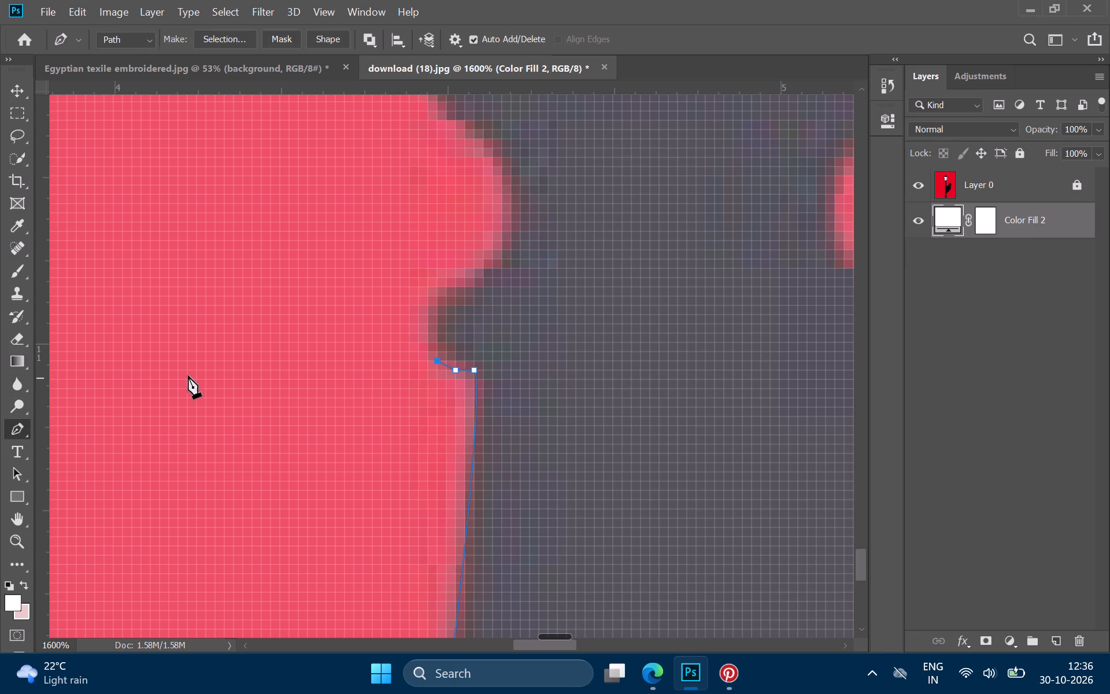
left_click(454, 368)
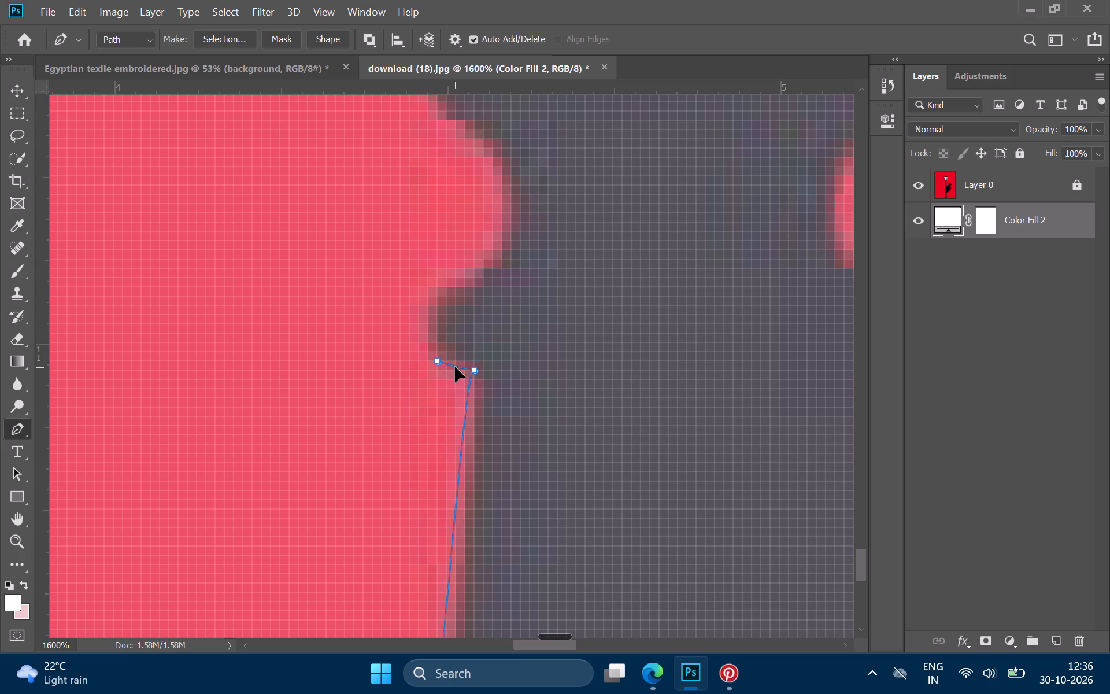
Continue the path from its upper end anchor, placing an anchor on the left edge of the grey notch just above the corner.
scroll(454, 367, "right", 1)
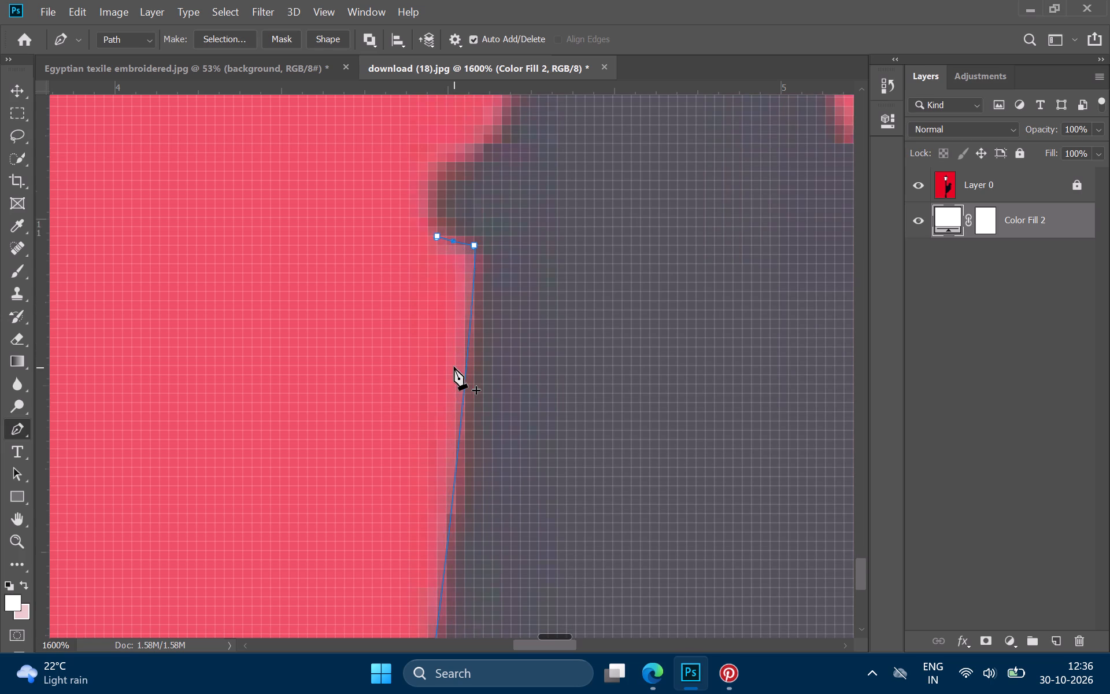
scroll(454, 367, "right", 1)
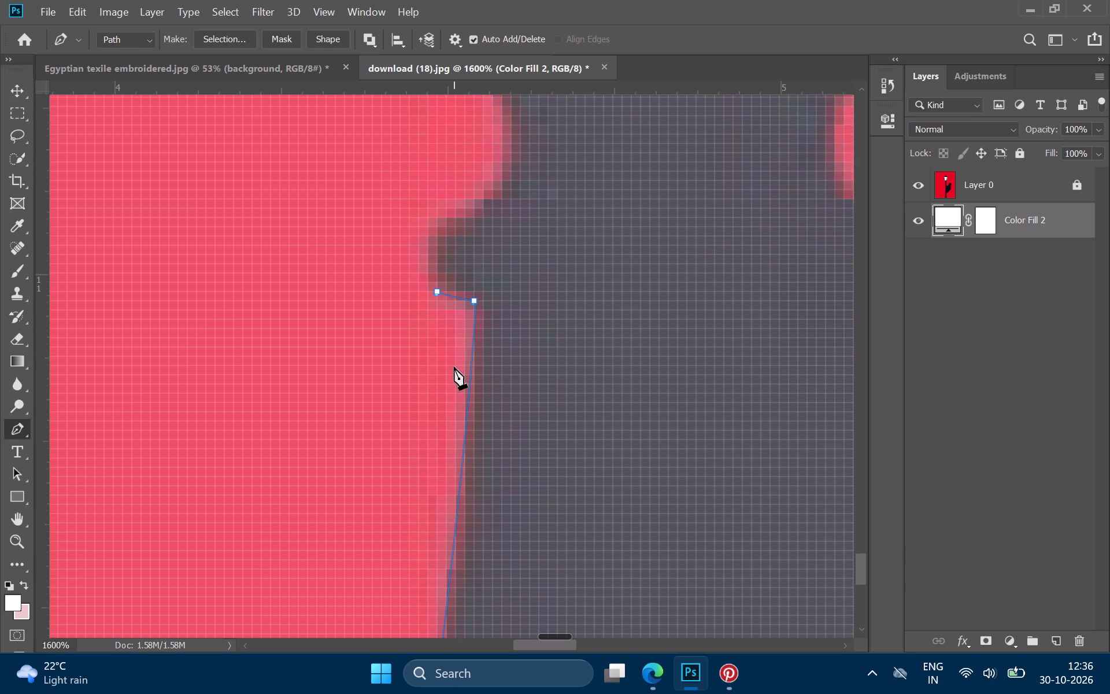
scroll(454, 367, "right", 1)
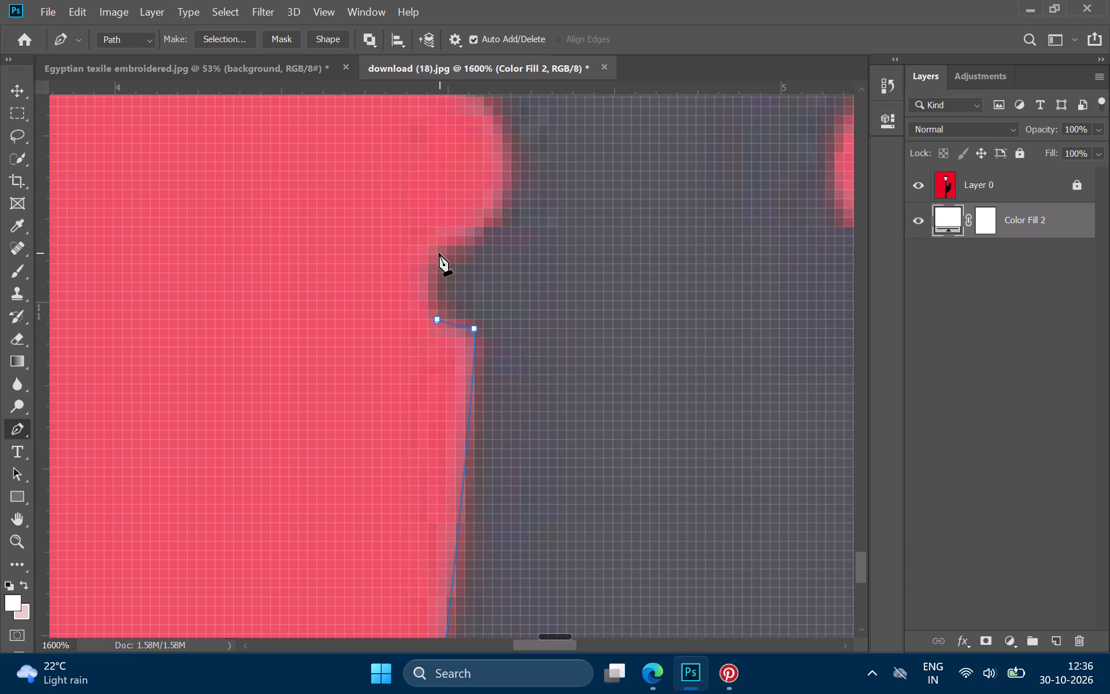
left_click(428, 291)
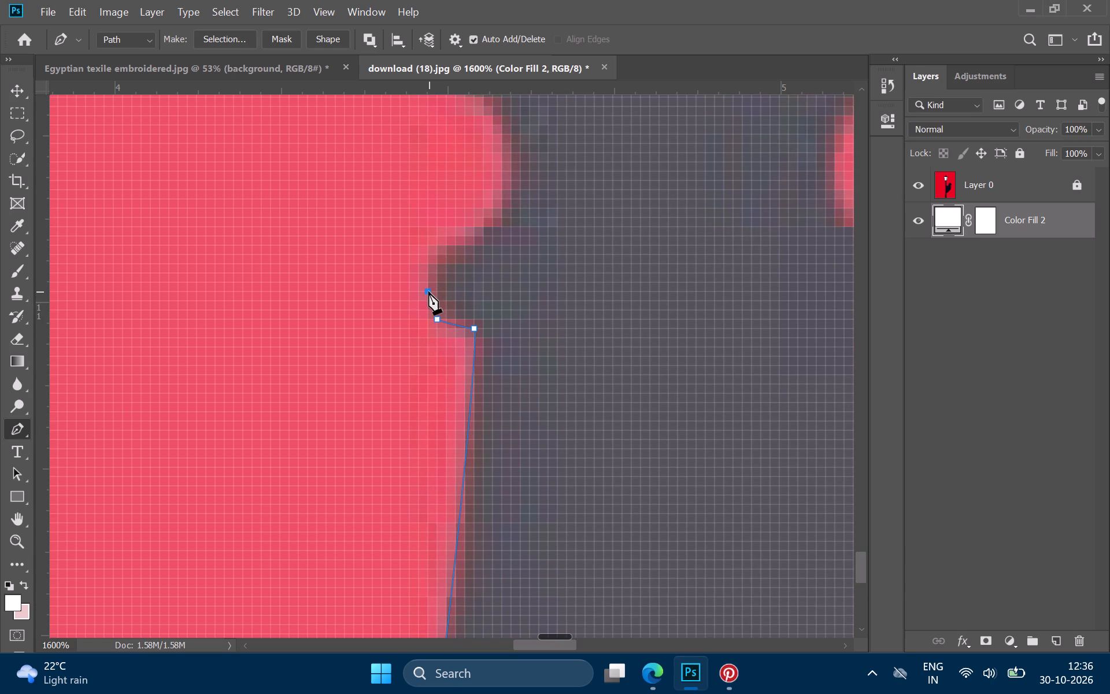
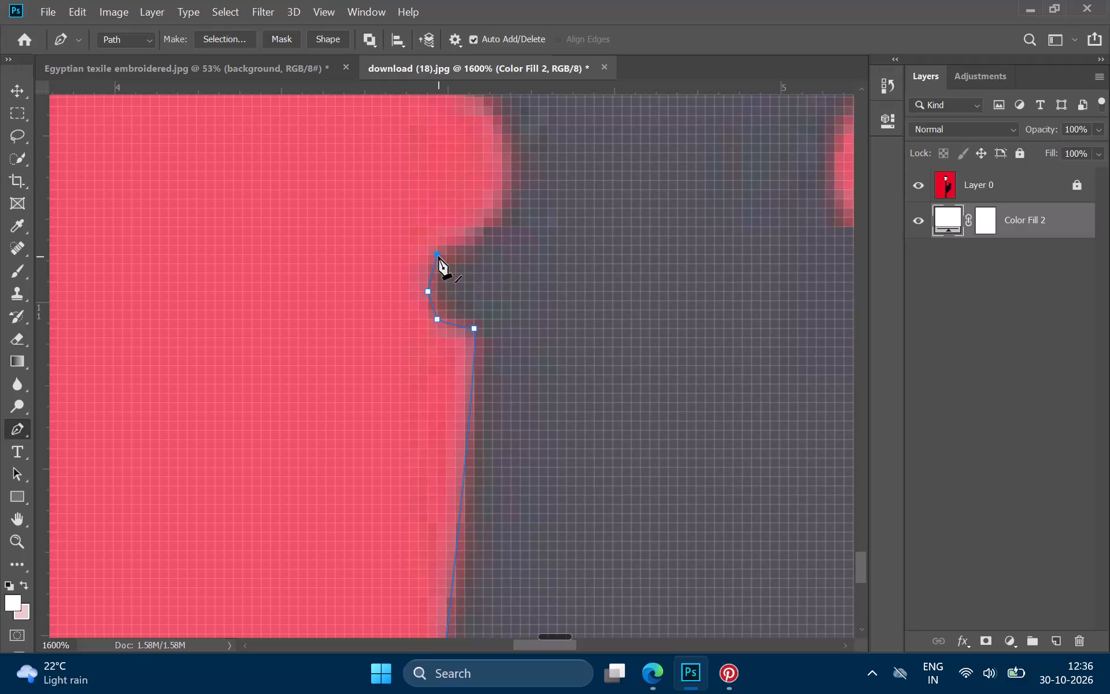
Delete the path's middle anchor on the edge of the grey notch, between its upper end anchor and the lower corner anchor.
left_click(428, 291)
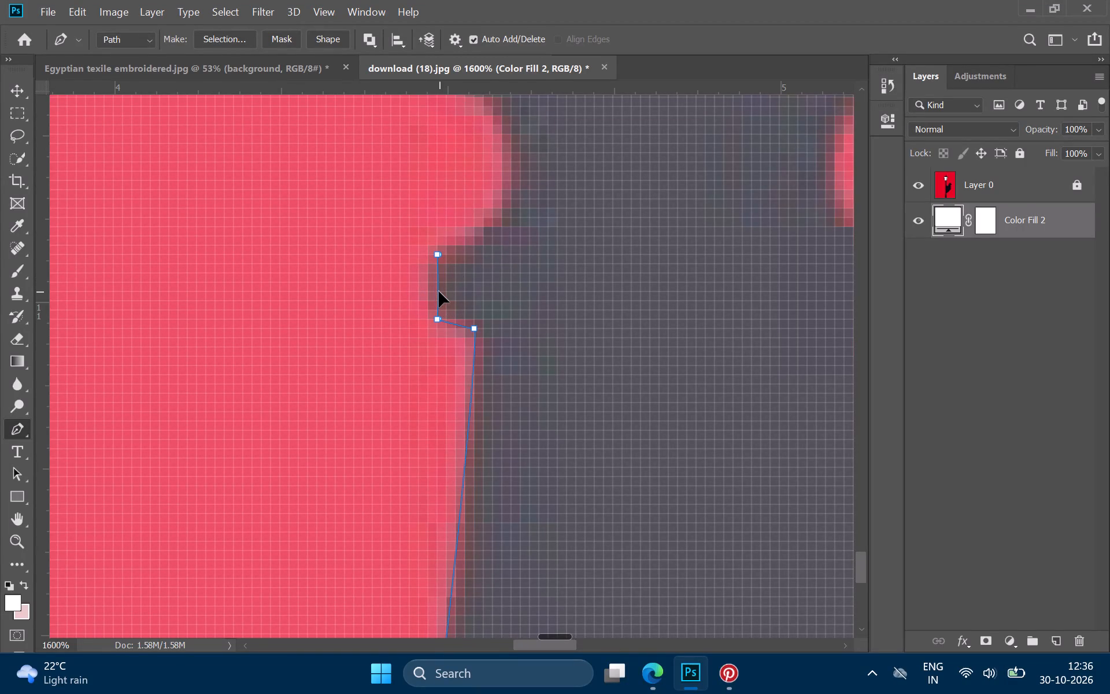
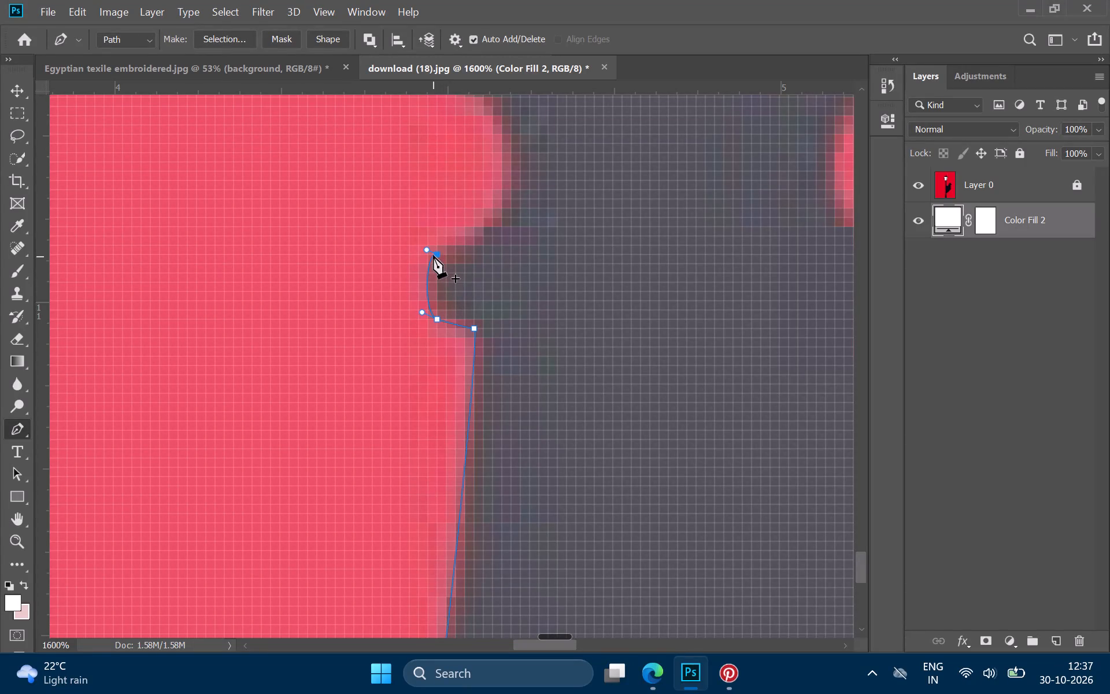
Extend the path from the lower grey notch's top anchor to the red bulge's lower edge, deleting the intermediate anchor between them.
left_click(478, 239)
left_click(502, 217)
left_click(473, 235)
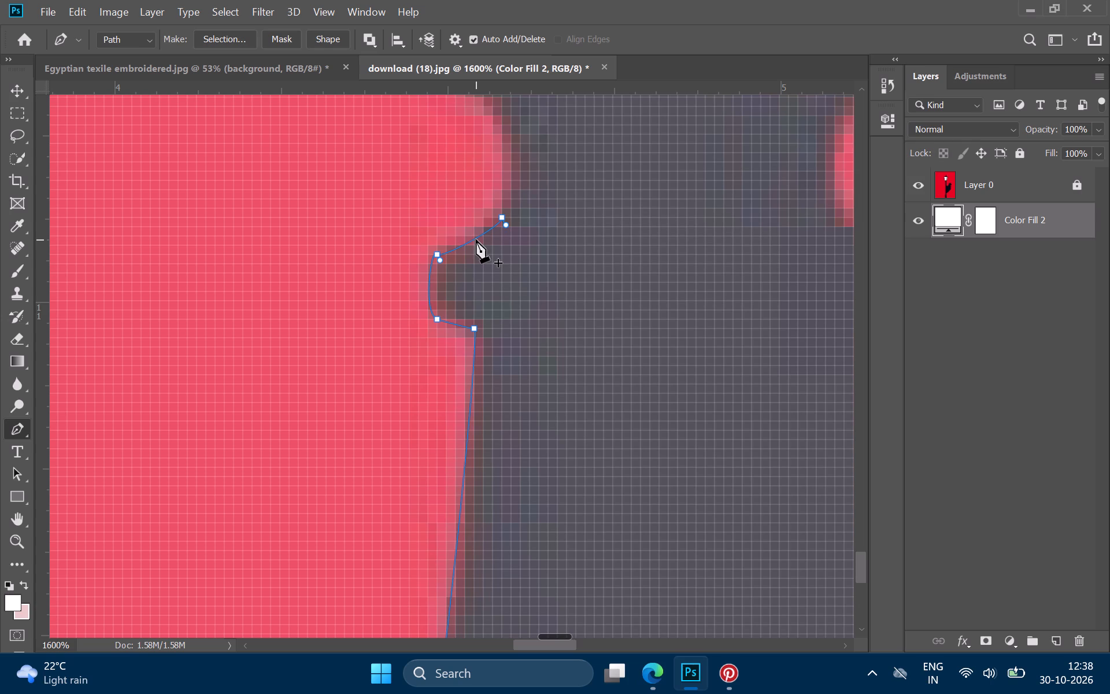
Continue the path up the red bulge's outer edge, delete the intermediate anchor and bow the remaining segment to match the edge.
scroll(511, 221, "up", 1)
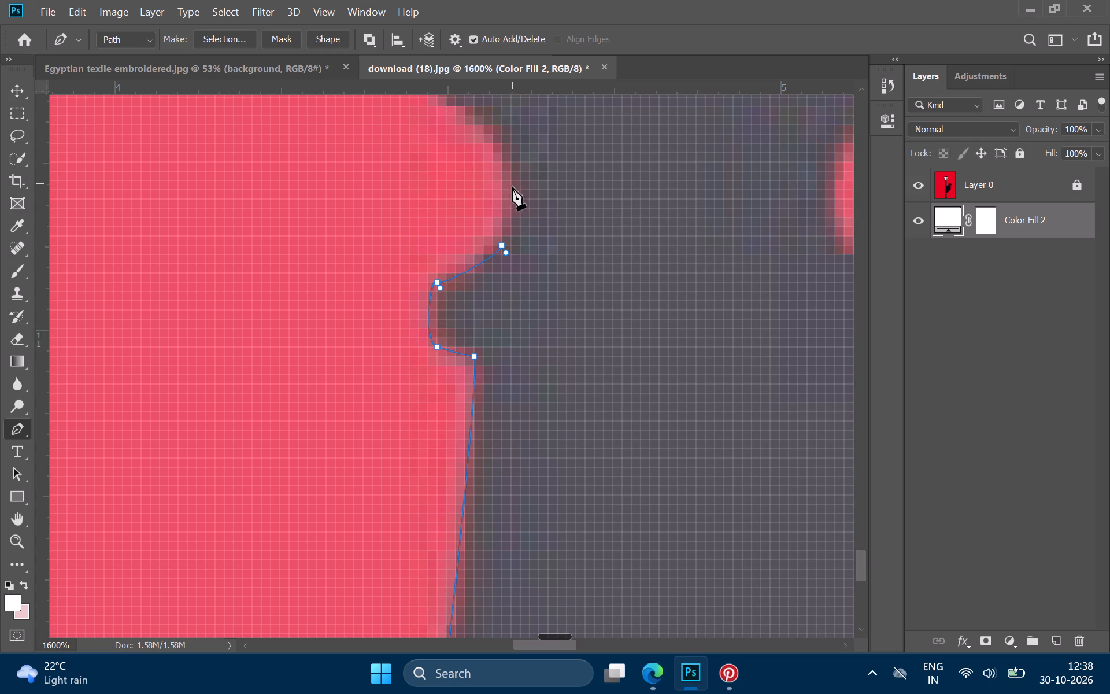
left_click(520, 204)
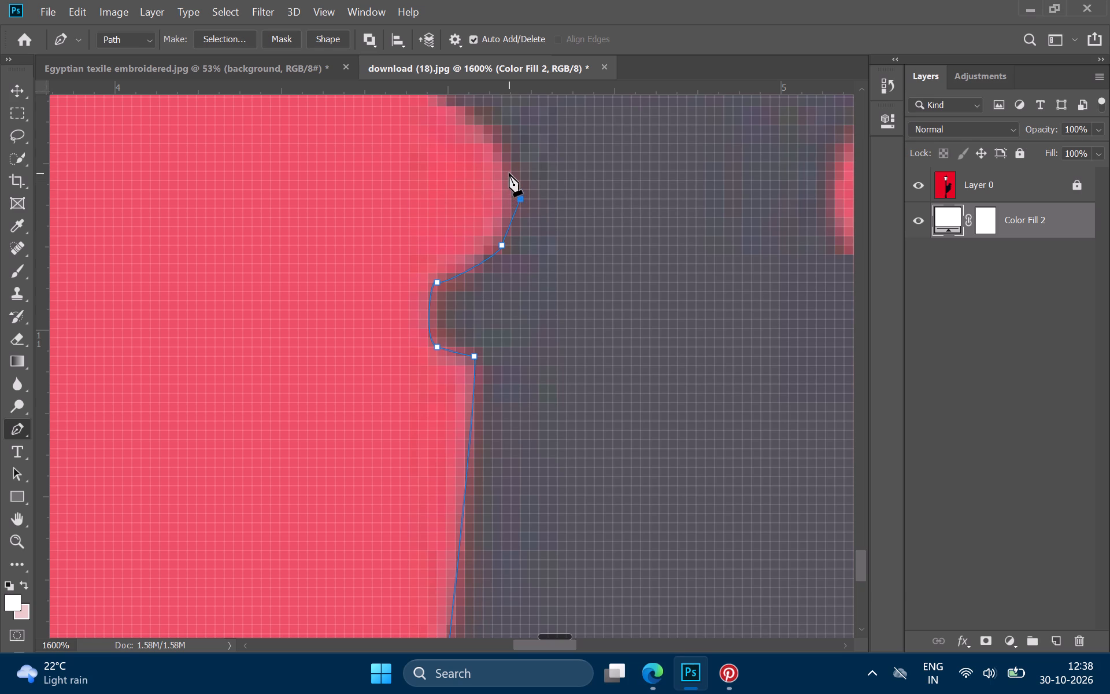
left_click(509, 173)
left_click_drag(523, 197, 524, 206)
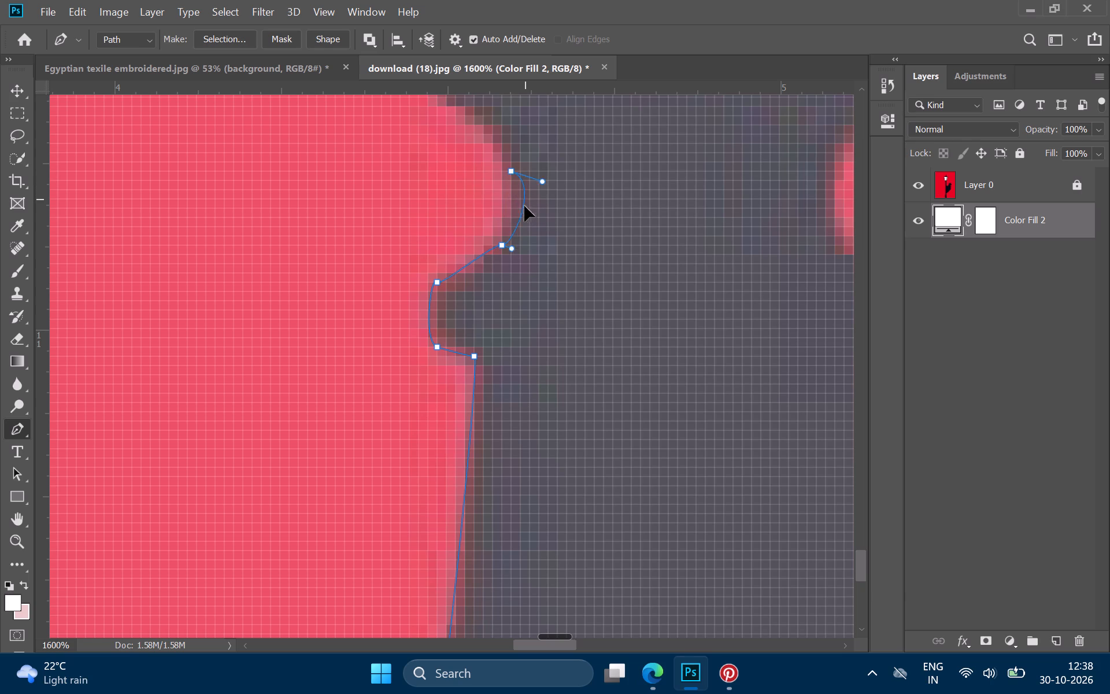
left_click_drag(524, 206, 512, 207)
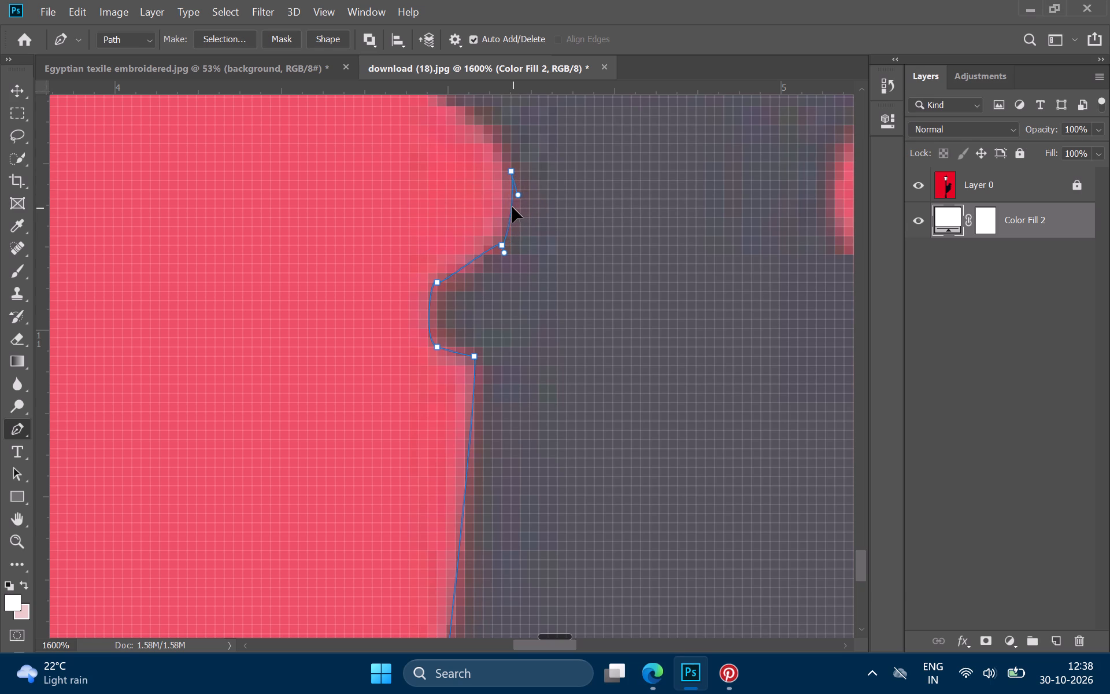
left_click_drag(512, 207, 515, 207)
Extend the path over the red bulge's top to the base of the upper grey notch, deleting the intermediate anchor.
scroll(513, 180, "up", 1)
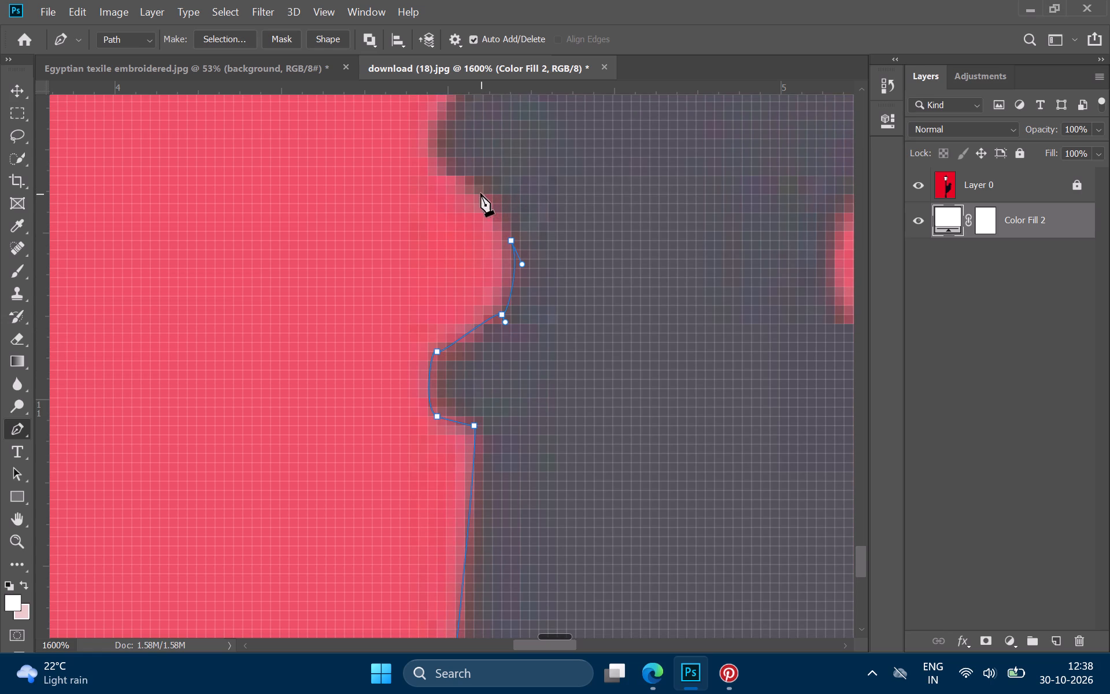
left_click(504, 205)
left_click(471, 185)
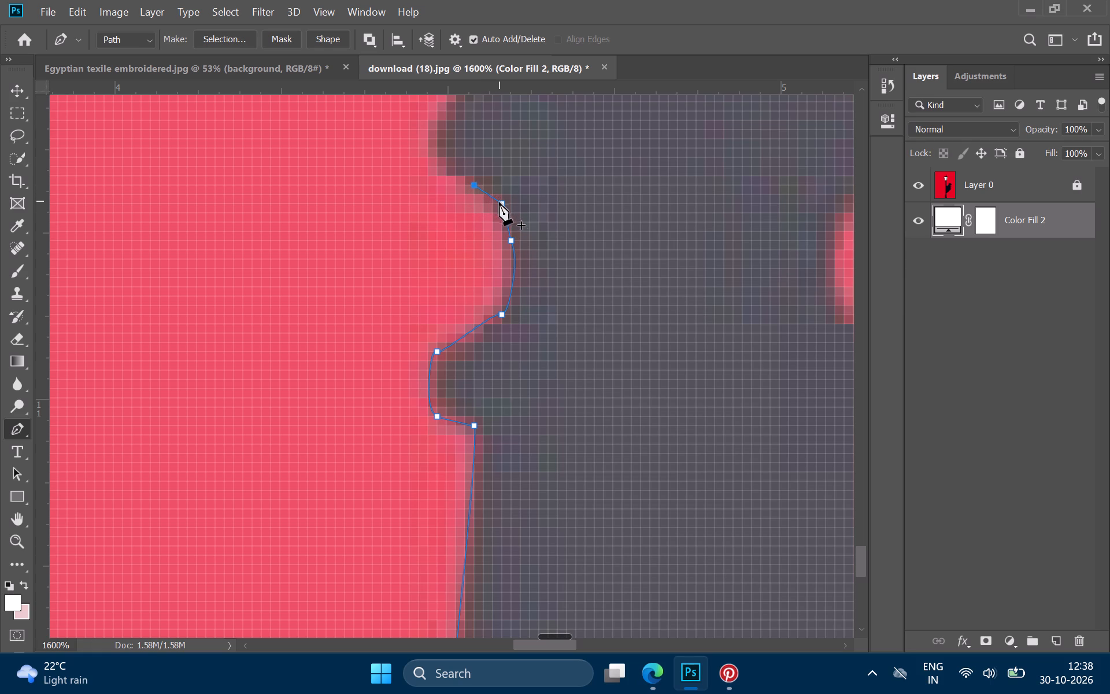
left_click(501, 208)
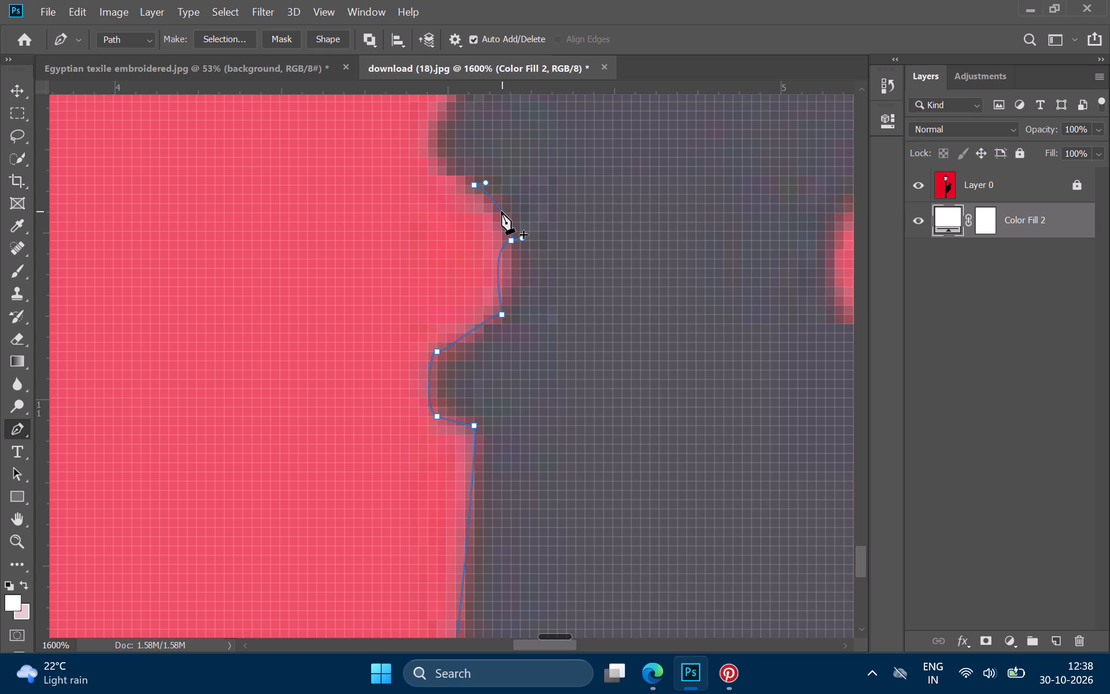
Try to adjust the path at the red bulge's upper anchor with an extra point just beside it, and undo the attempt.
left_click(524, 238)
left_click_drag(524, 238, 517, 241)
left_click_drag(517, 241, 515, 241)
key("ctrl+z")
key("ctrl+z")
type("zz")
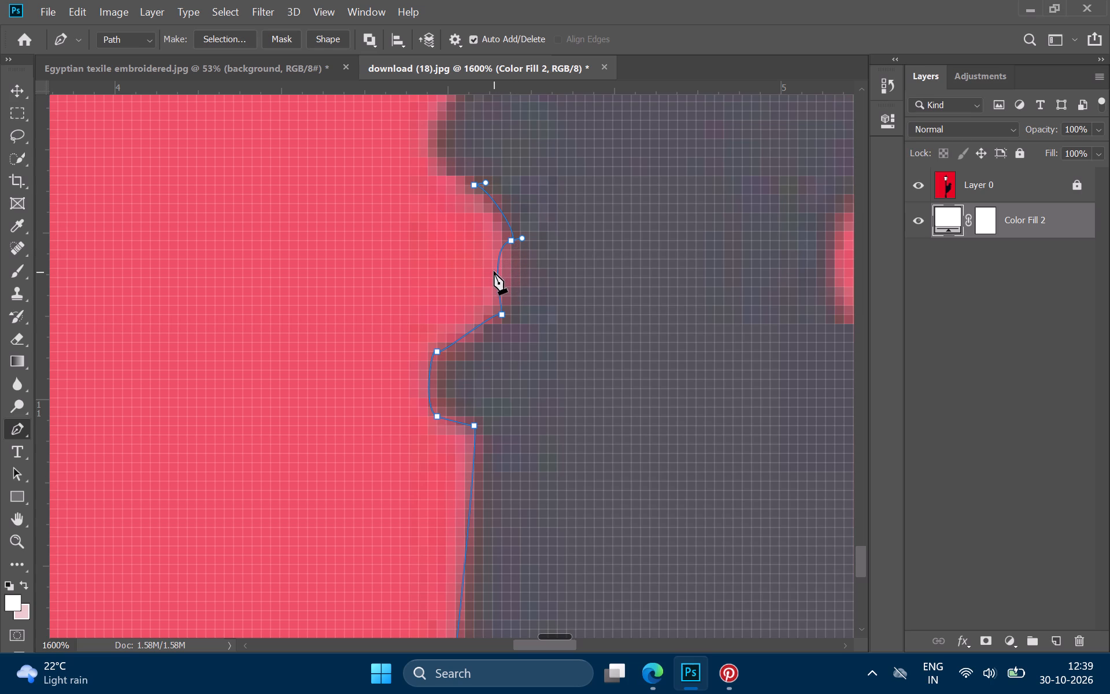
Trace a Freeform Pen path from the corner above the upper grey notch down around both notches and the bulge to just below them.
scroll(494, 271, "down", 2)
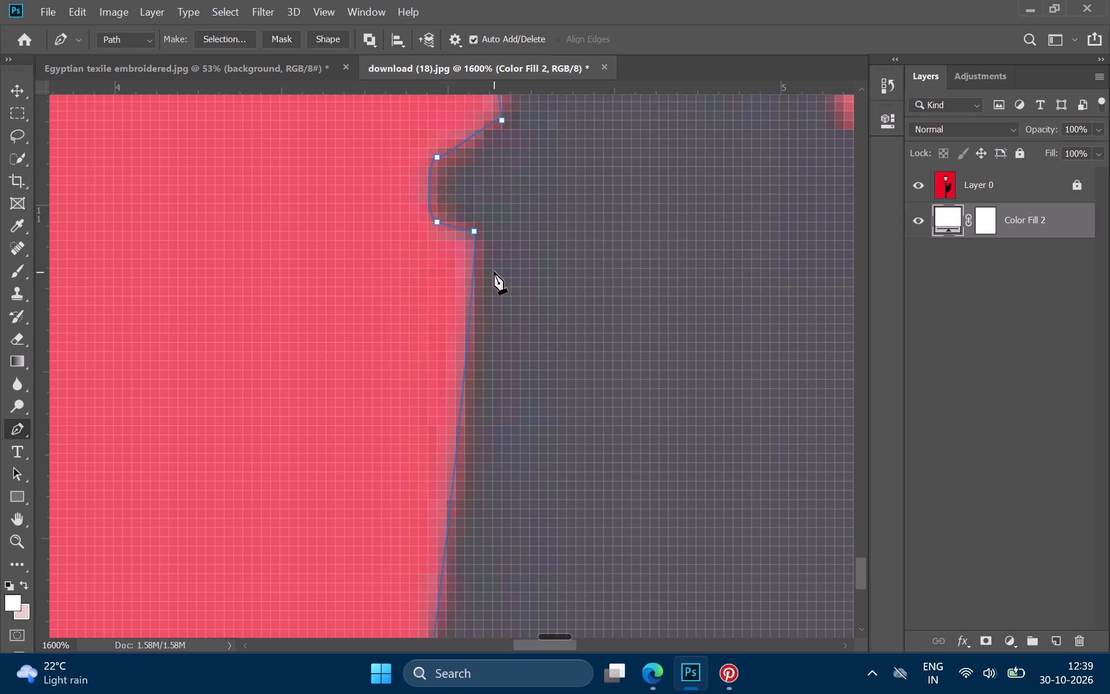
scroll(494, 271, "down", 2)
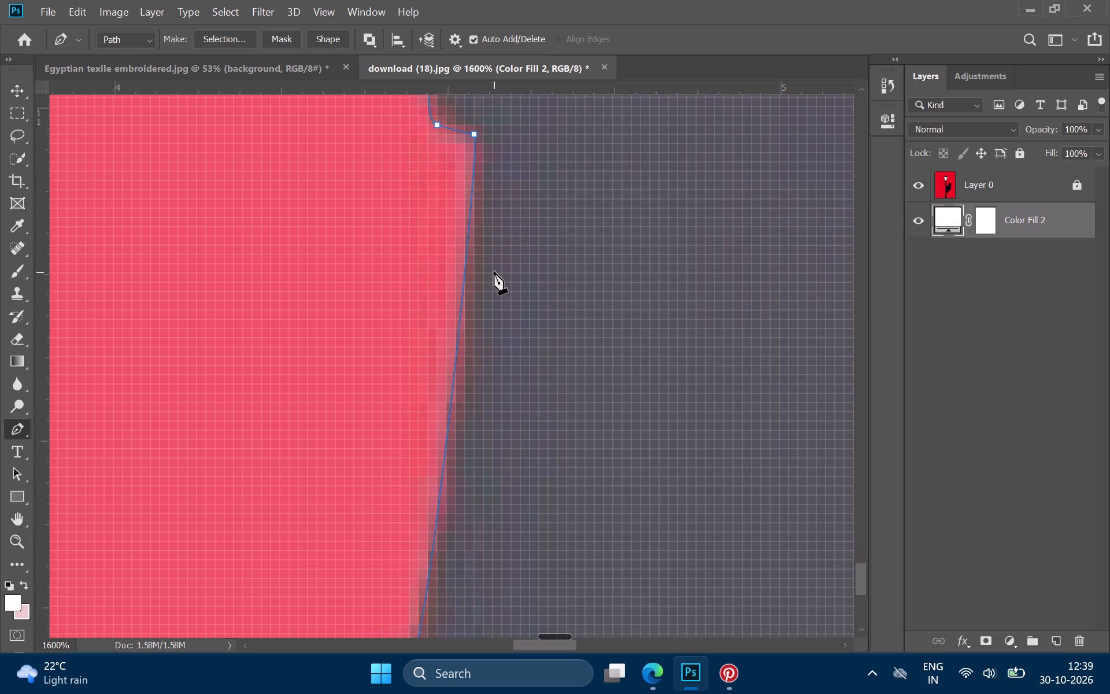
scroll(494, 271, "down", 1)
scroll(494, 271, "up", 6)
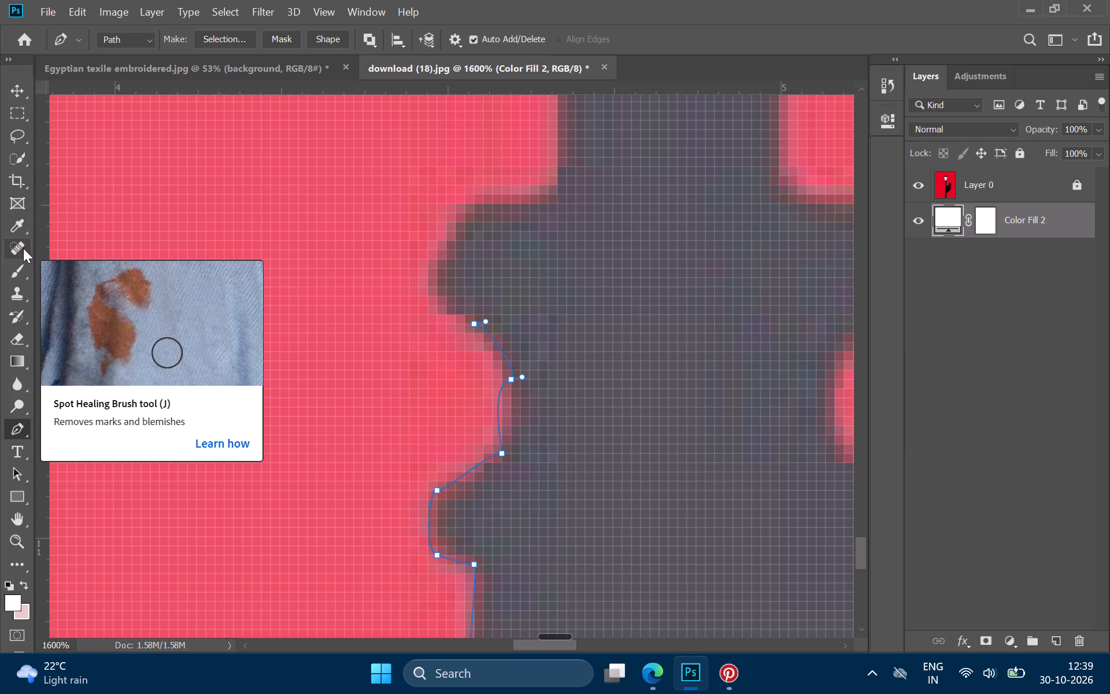
right_click(28, 433)
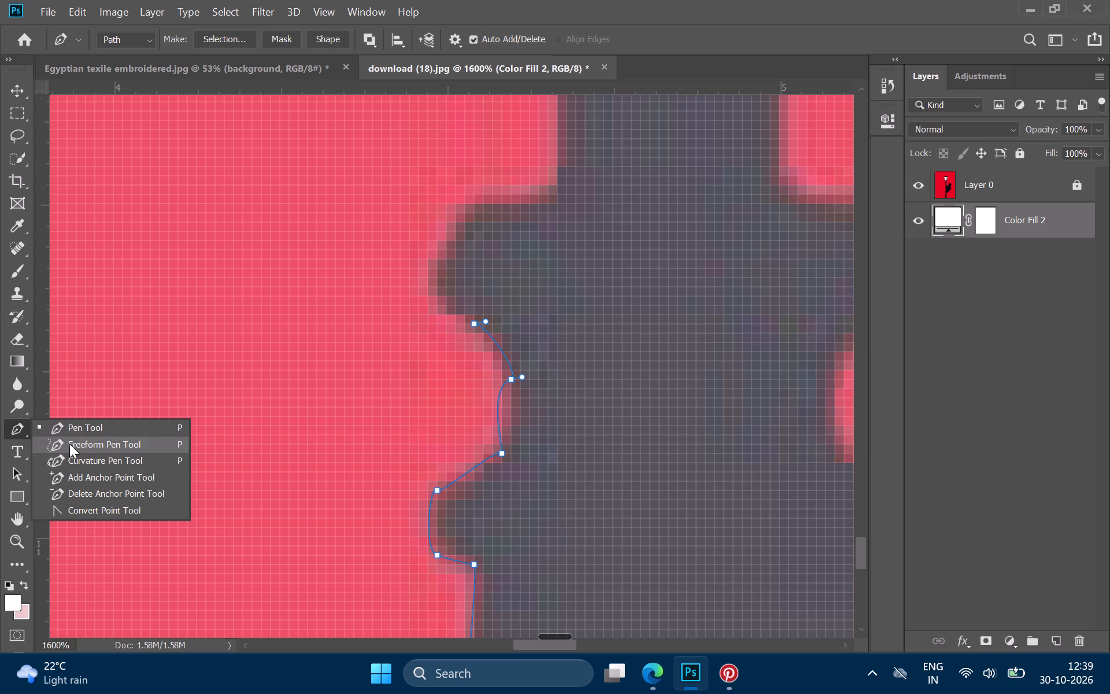
left_click(69, 444)
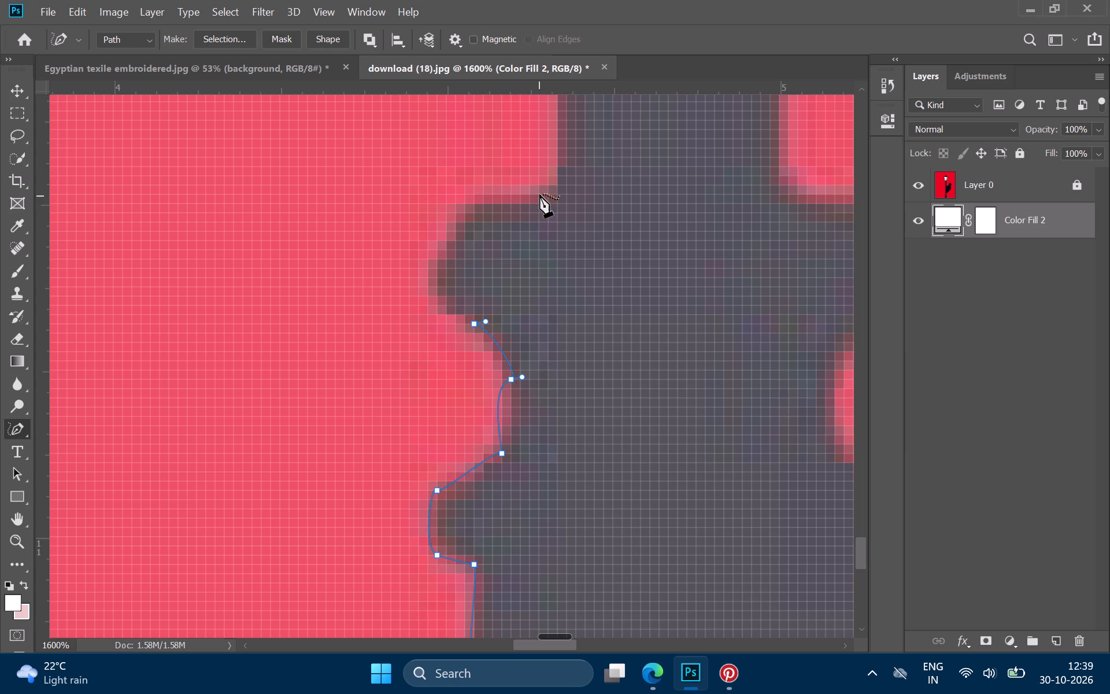
left_click_drag(556, 192, 526, 204)
left_click_drag(526, 204, 445, 237)
left_click_drag(445, 237, 456, 311)
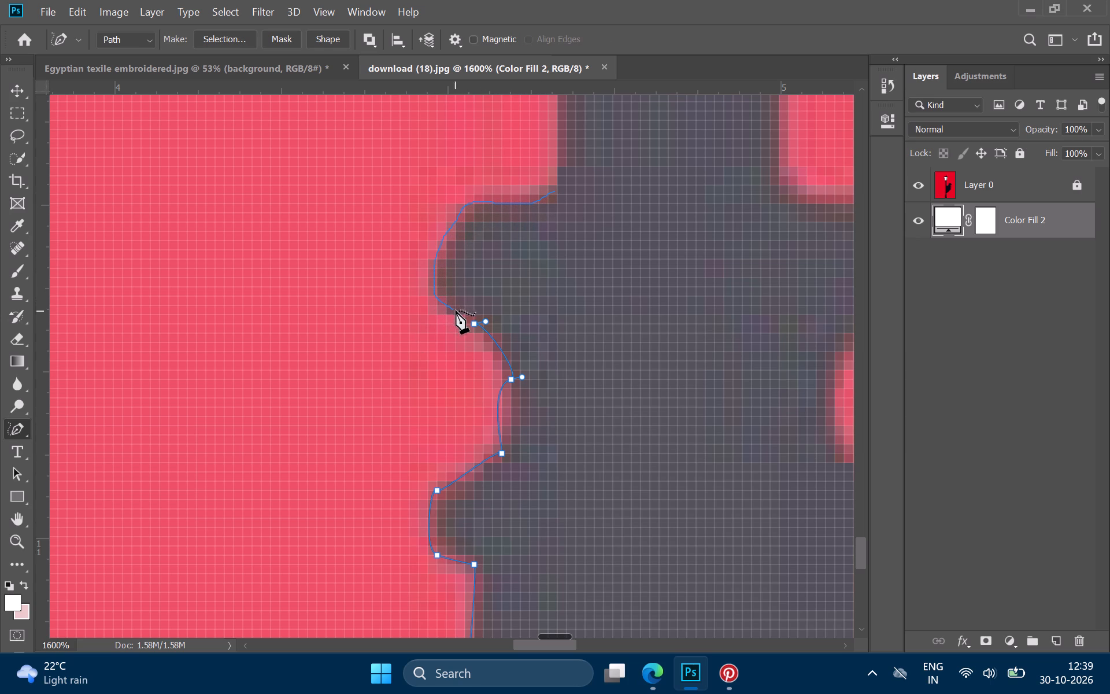
left_click_drag(456, 311, 511, 387)
left_click_drag(511, 387, 441, 483)
left_click_drag(441, 483, 444, 590)
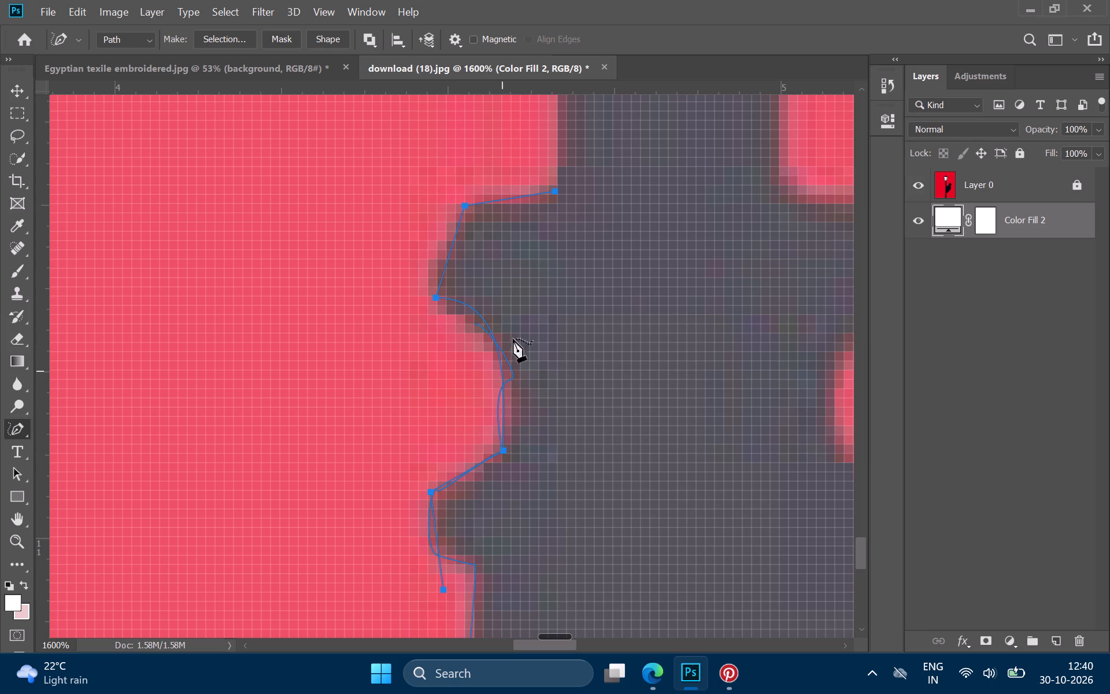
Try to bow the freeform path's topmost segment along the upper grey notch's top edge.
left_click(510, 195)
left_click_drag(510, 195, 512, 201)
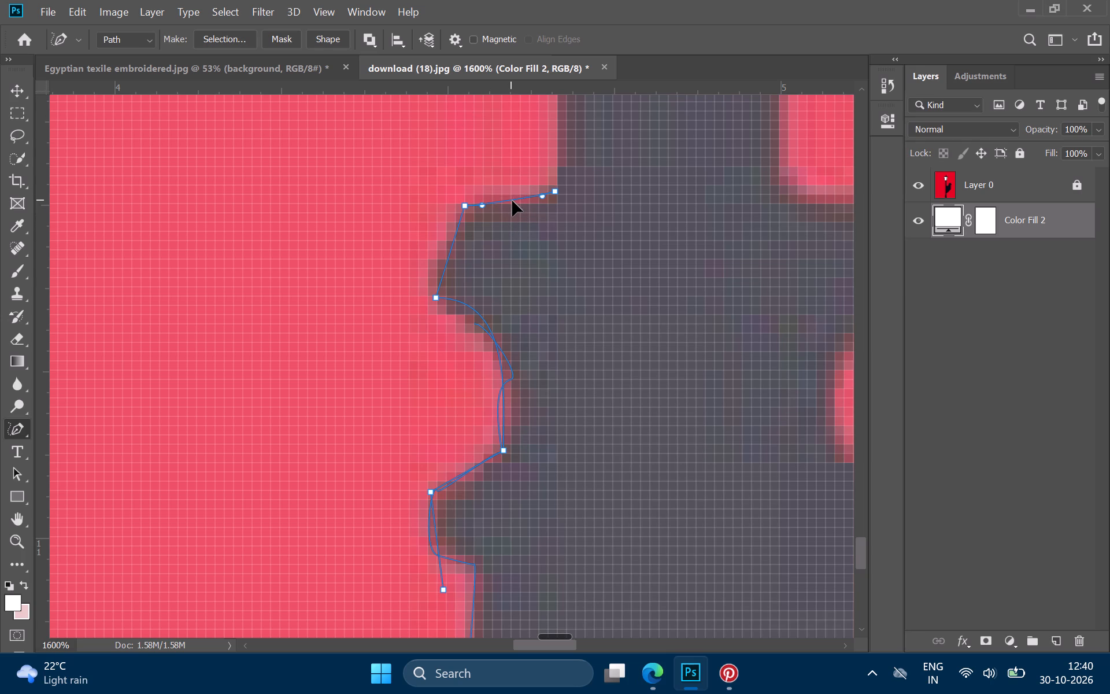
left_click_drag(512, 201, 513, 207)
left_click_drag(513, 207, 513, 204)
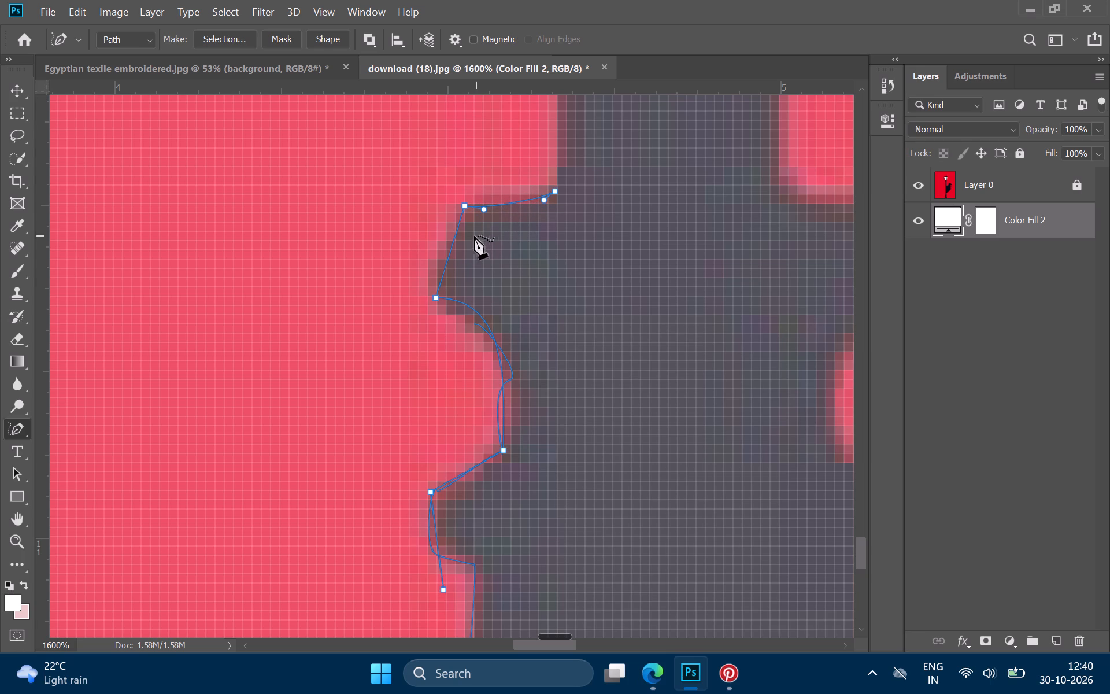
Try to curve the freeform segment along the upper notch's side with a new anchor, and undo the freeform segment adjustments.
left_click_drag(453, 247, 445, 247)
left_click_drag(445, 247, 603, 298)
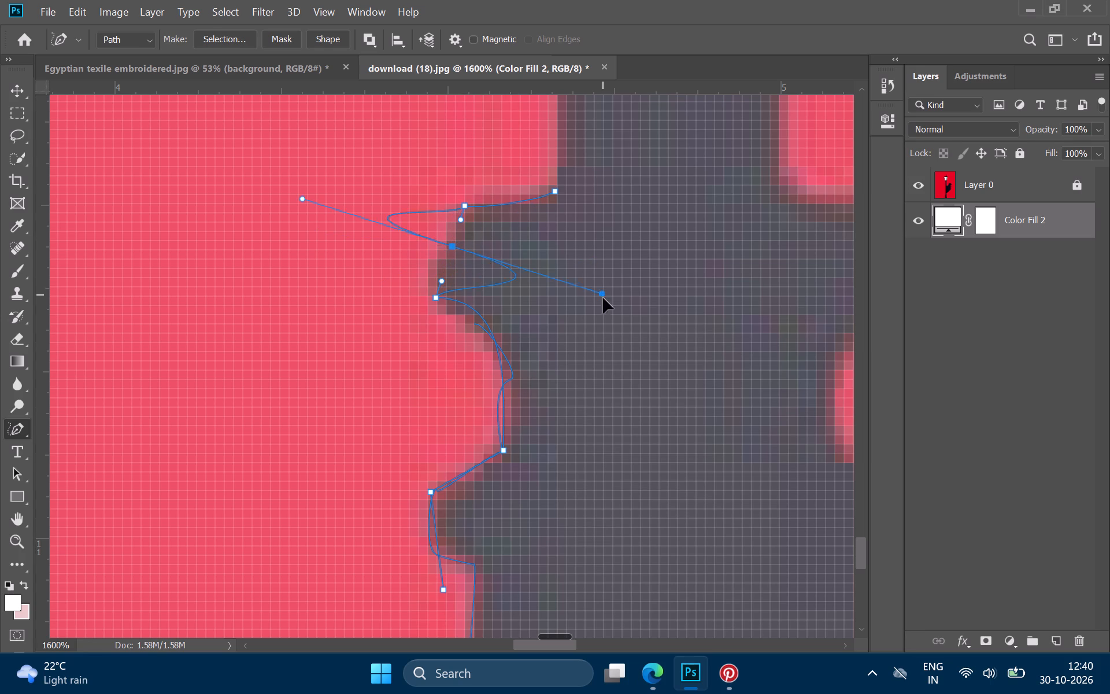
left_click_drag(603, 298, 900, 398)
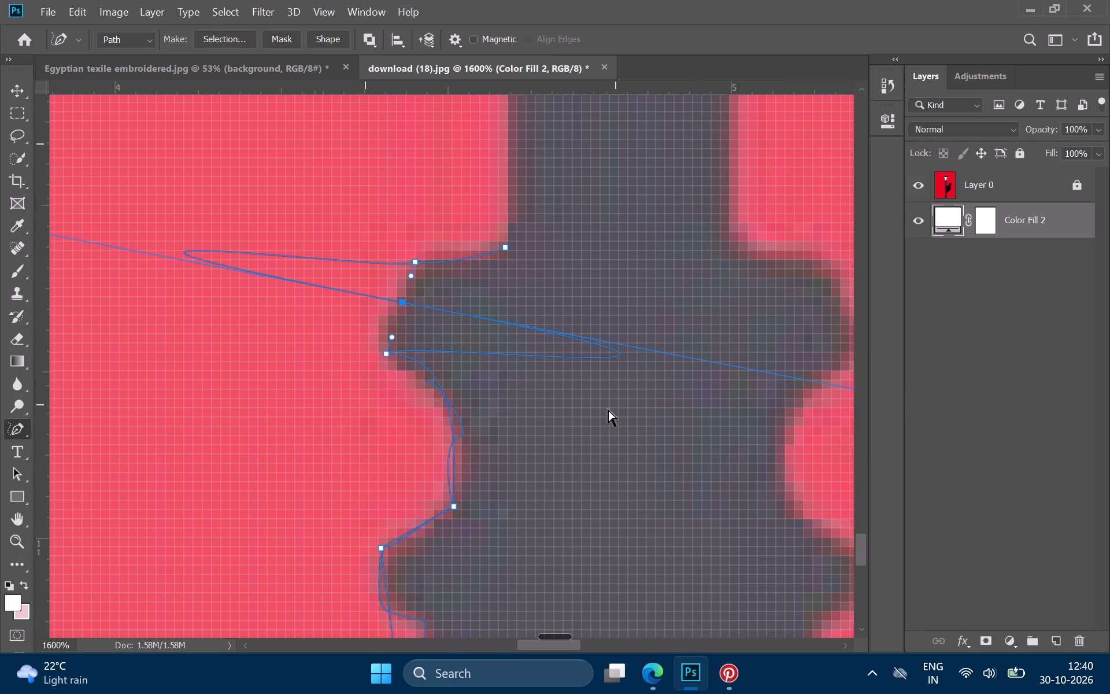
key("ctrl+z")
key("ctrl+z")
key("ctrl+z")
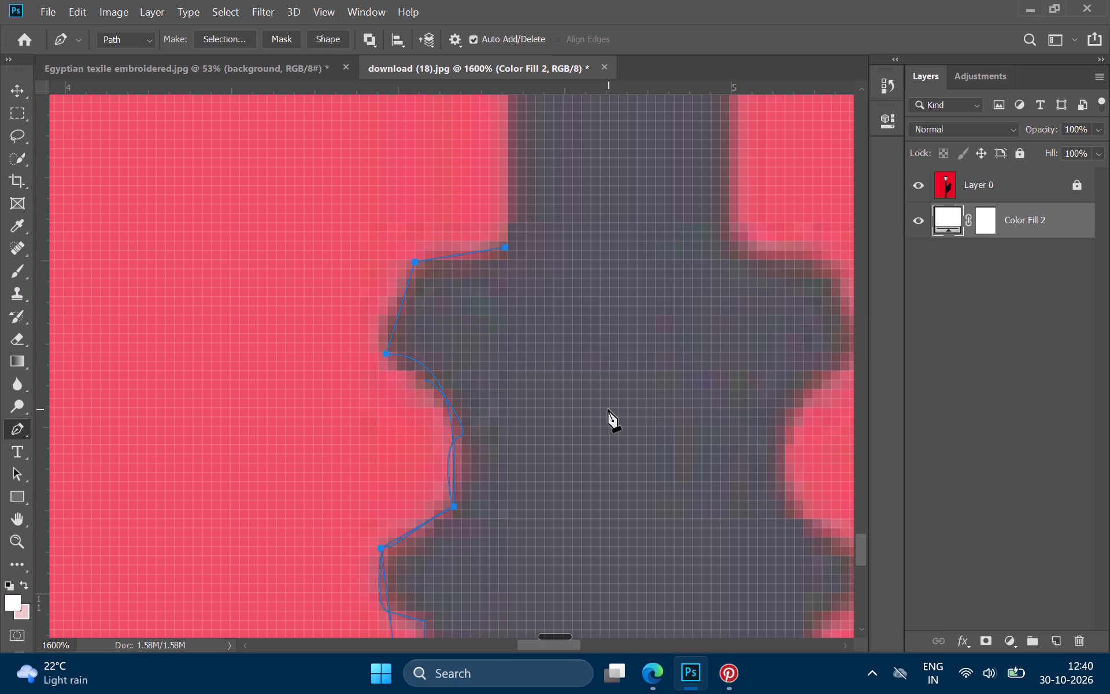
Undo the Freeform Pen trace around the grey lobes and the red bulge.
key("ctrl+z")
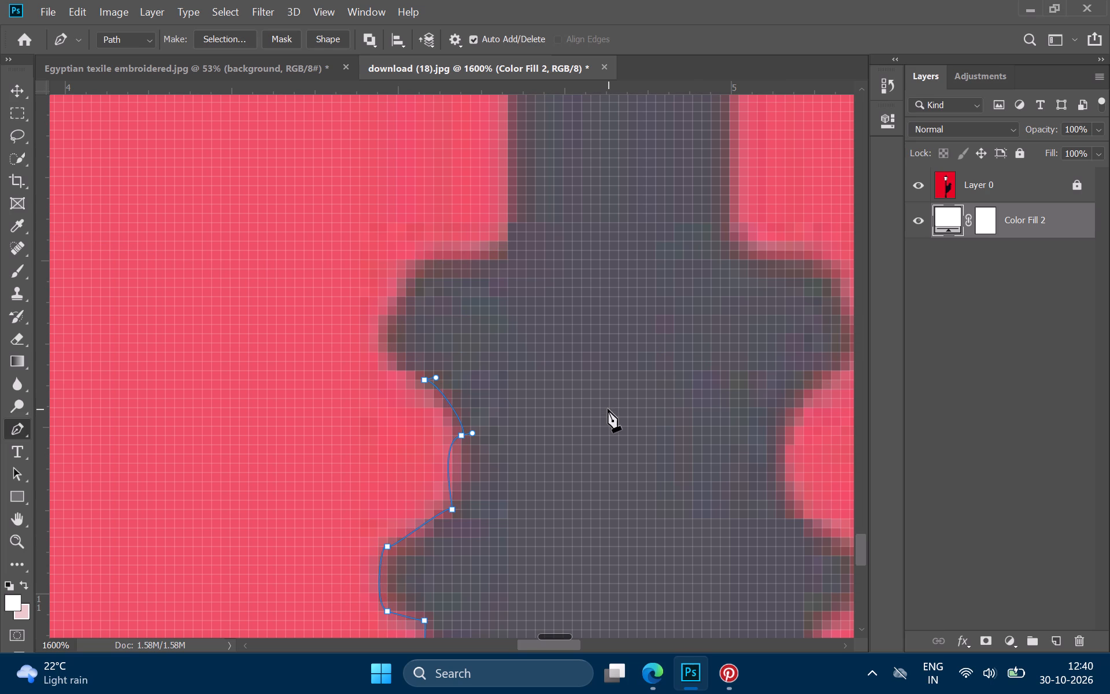
Extend the pen path from the red bulge's upper anchor to the upper grey lobe's lower corner, removing the extra mid-segment anchor.
left_click(391, 359)
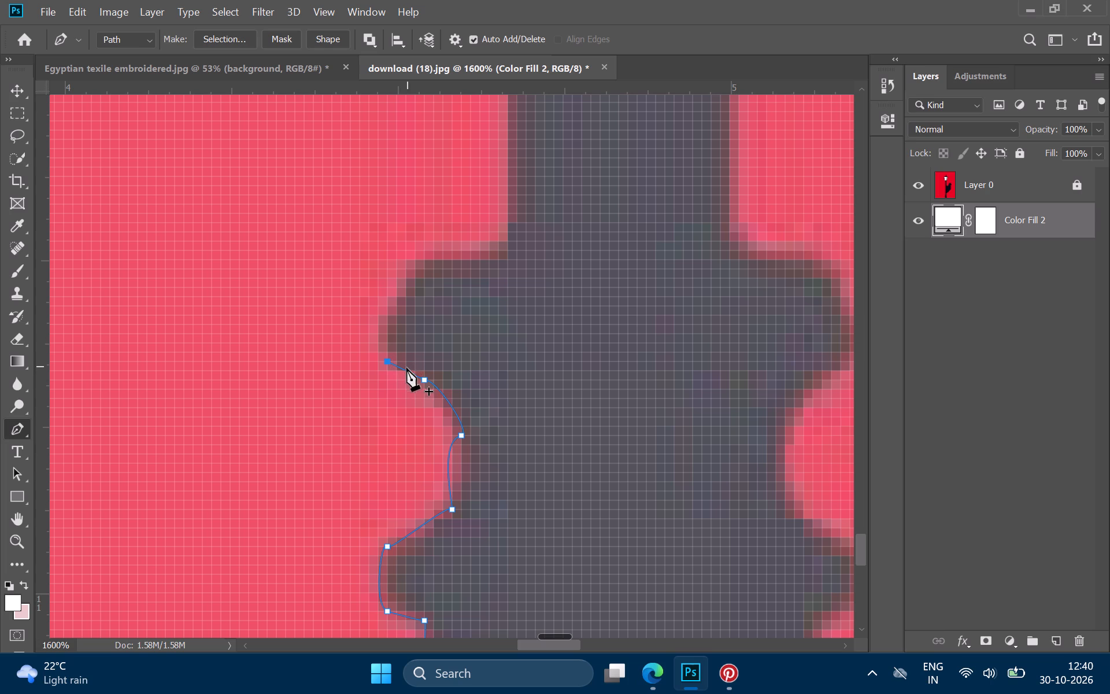
left_click(405, 369)
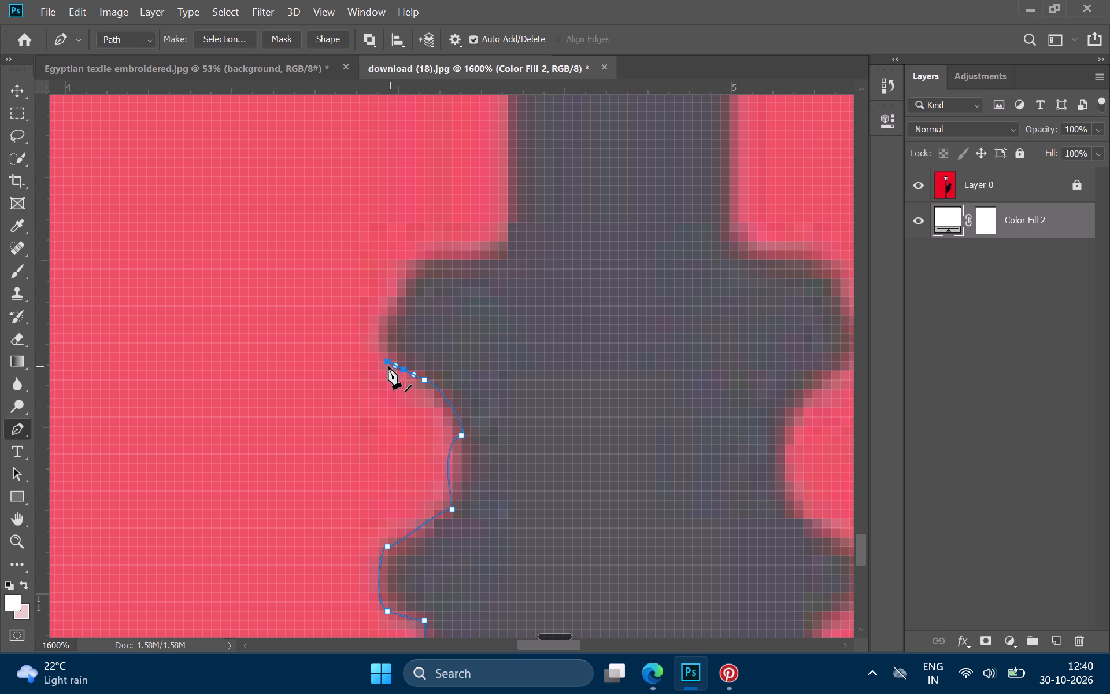
left_click(388, 363)
left_click(404, 371)
scroll(406, 370, "down", 3)
scroll(406, 370, "up", 1)
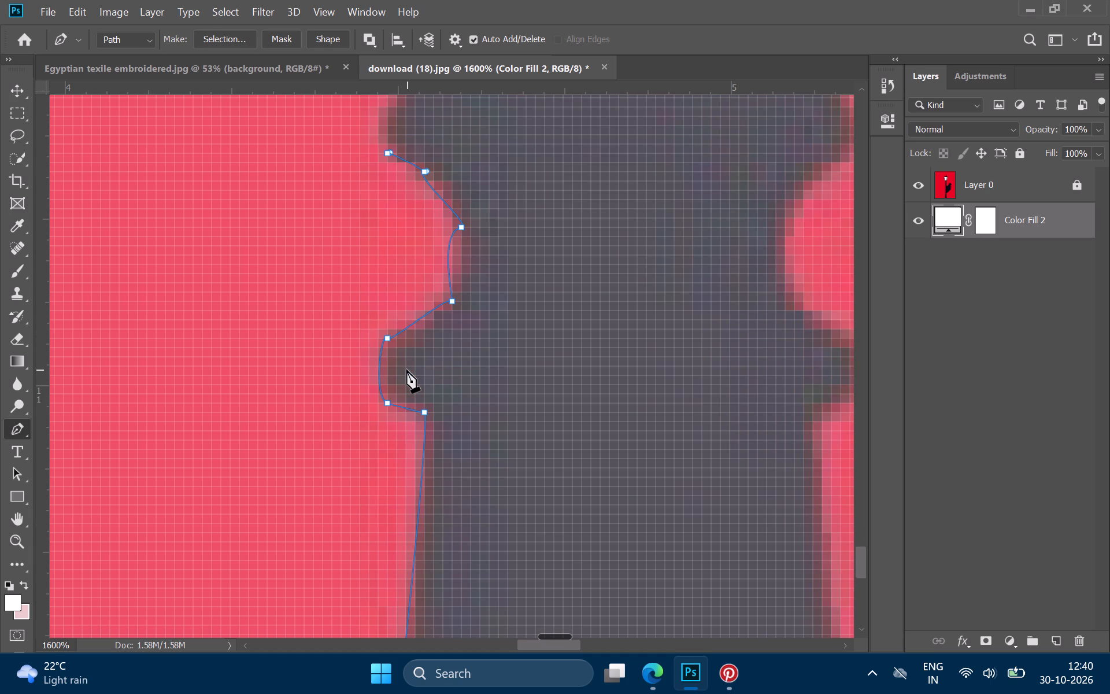
scroll(406, 370, "up", 2)
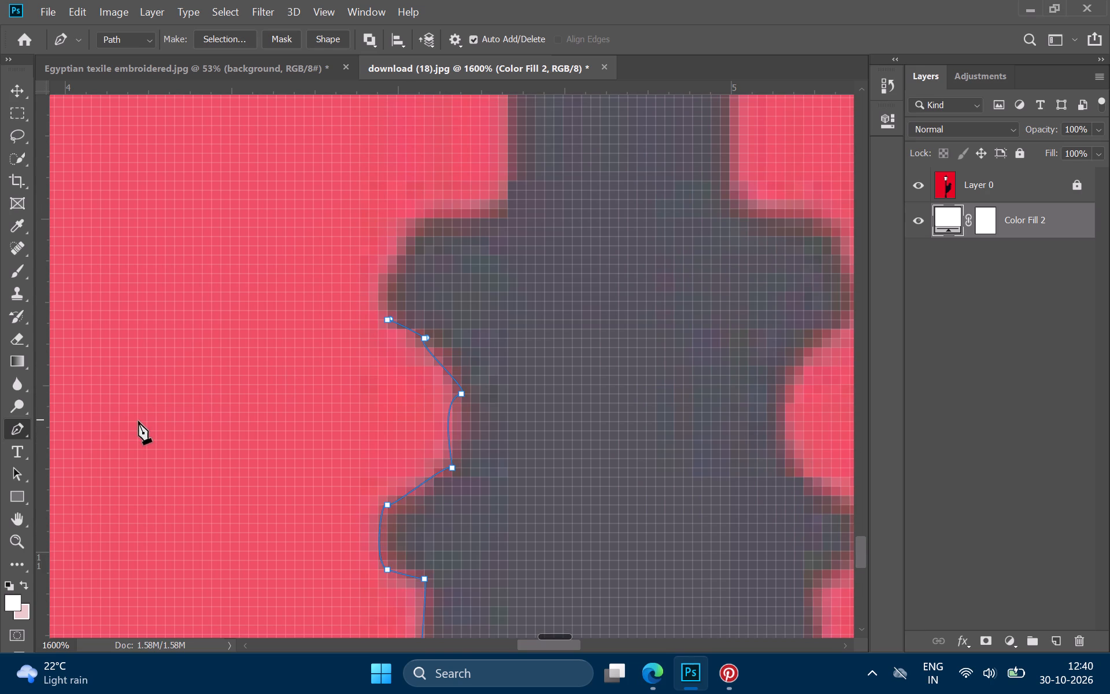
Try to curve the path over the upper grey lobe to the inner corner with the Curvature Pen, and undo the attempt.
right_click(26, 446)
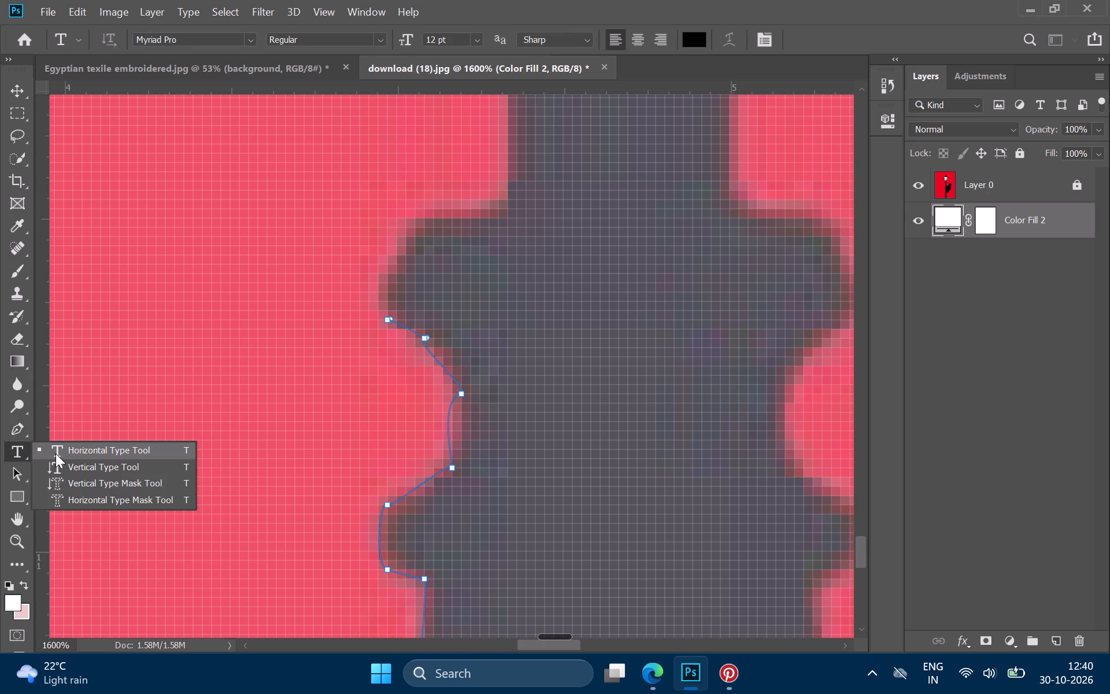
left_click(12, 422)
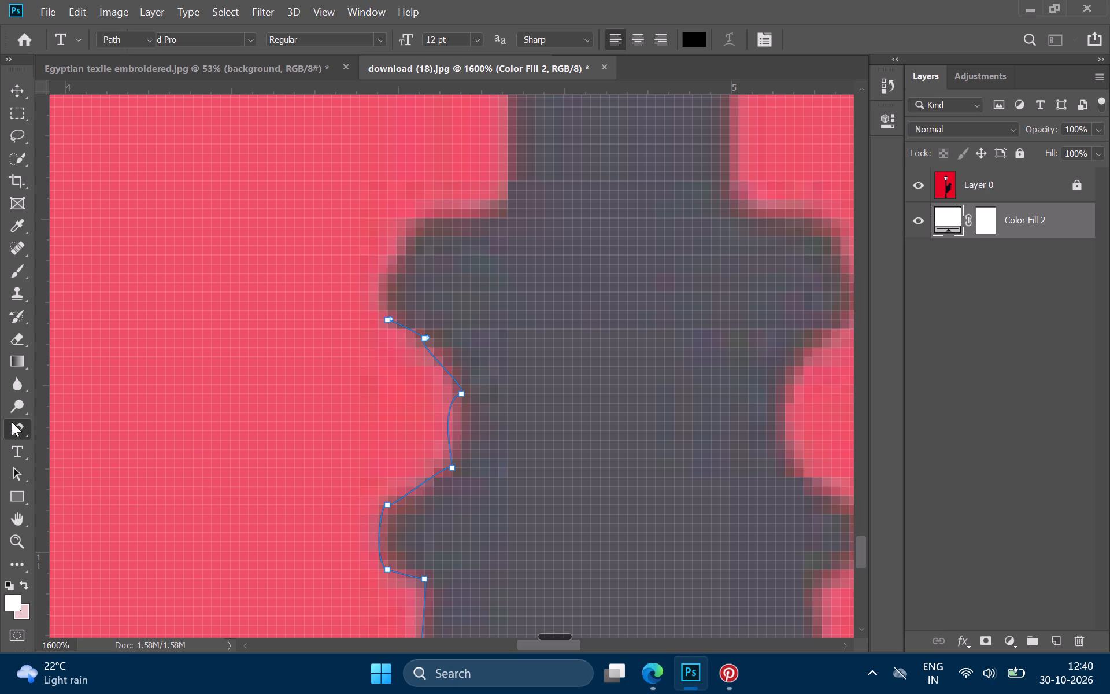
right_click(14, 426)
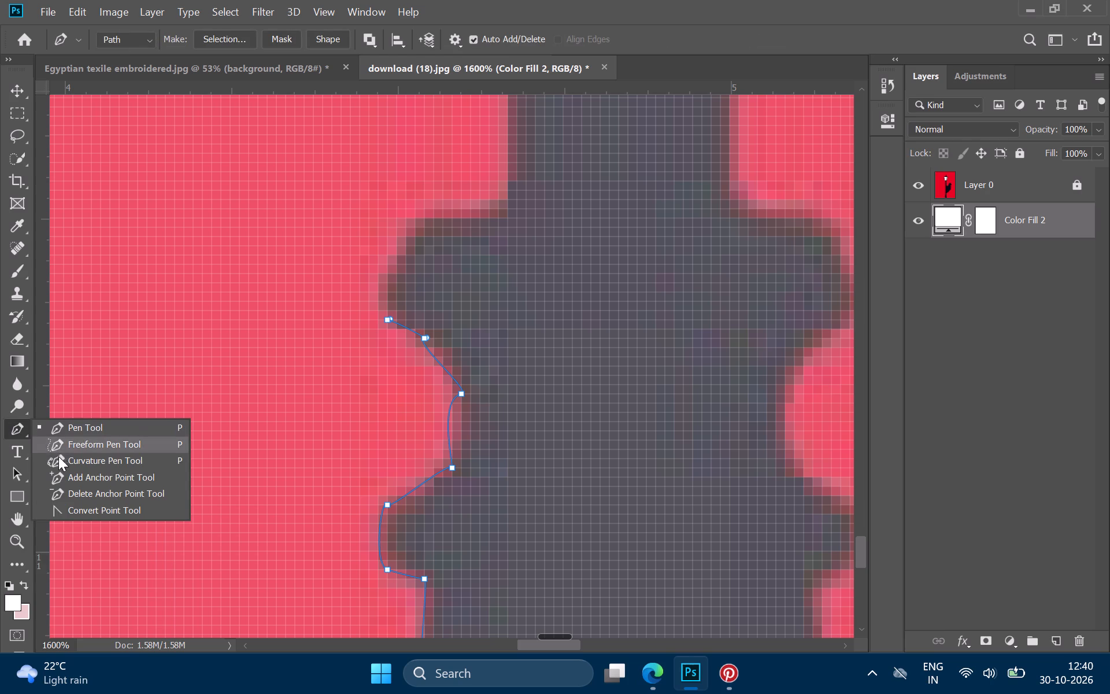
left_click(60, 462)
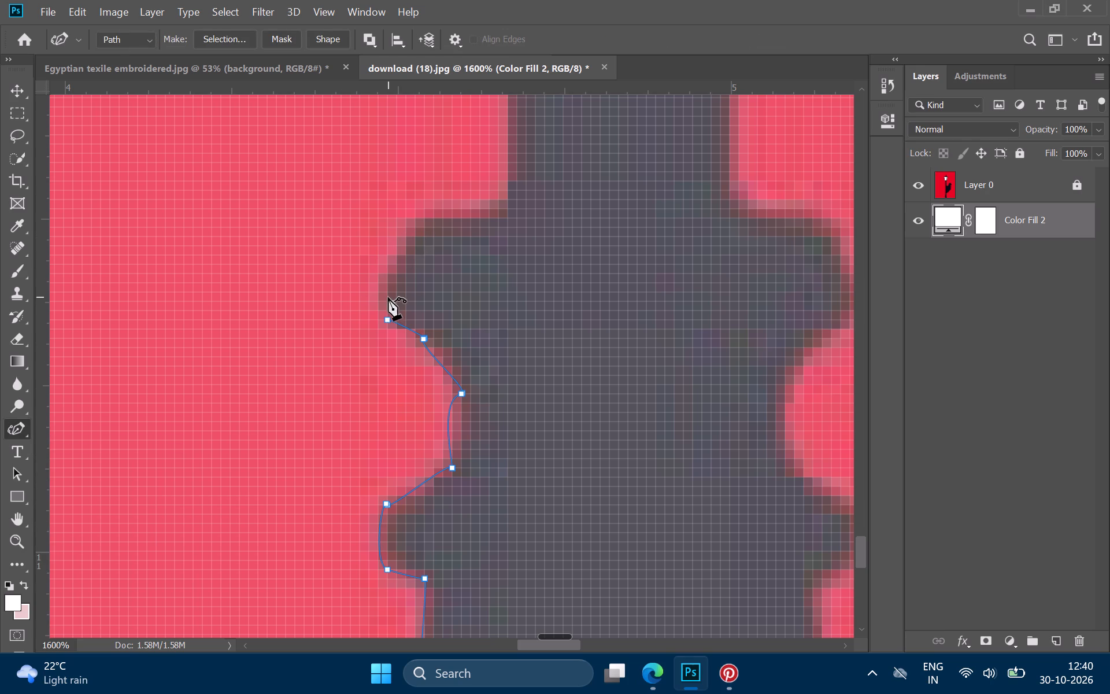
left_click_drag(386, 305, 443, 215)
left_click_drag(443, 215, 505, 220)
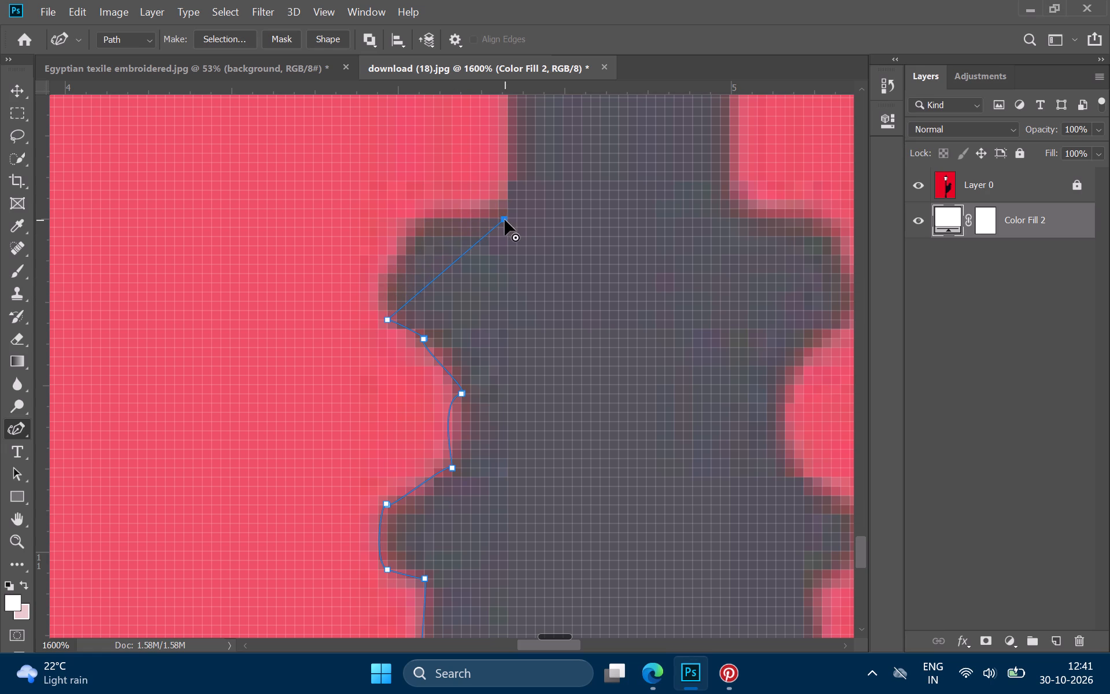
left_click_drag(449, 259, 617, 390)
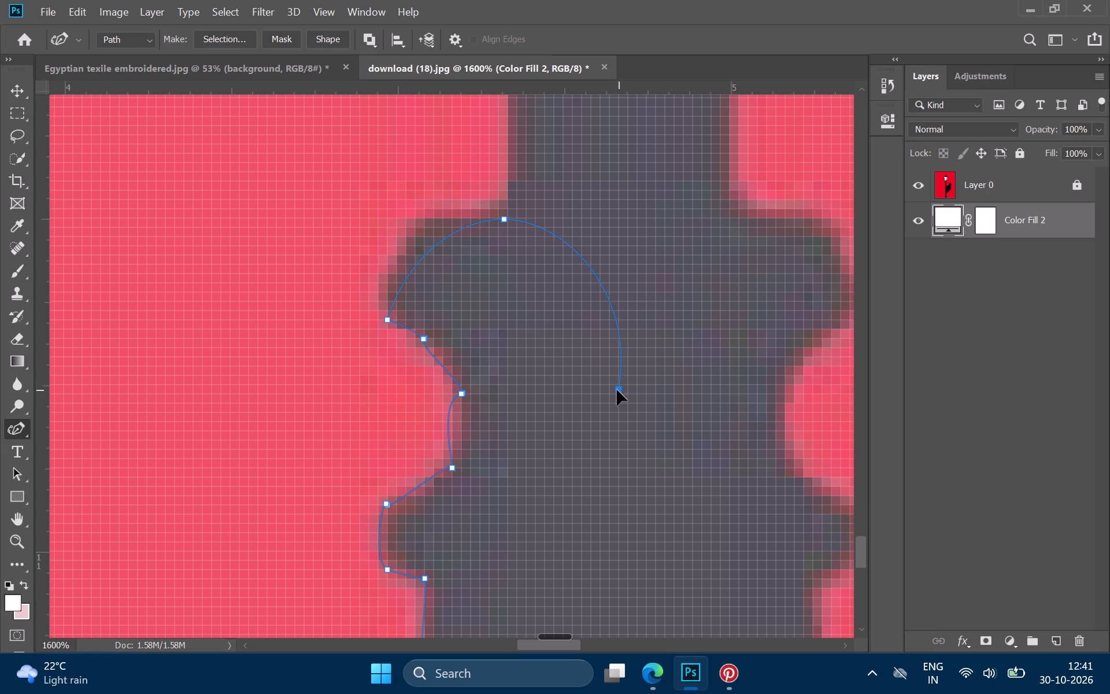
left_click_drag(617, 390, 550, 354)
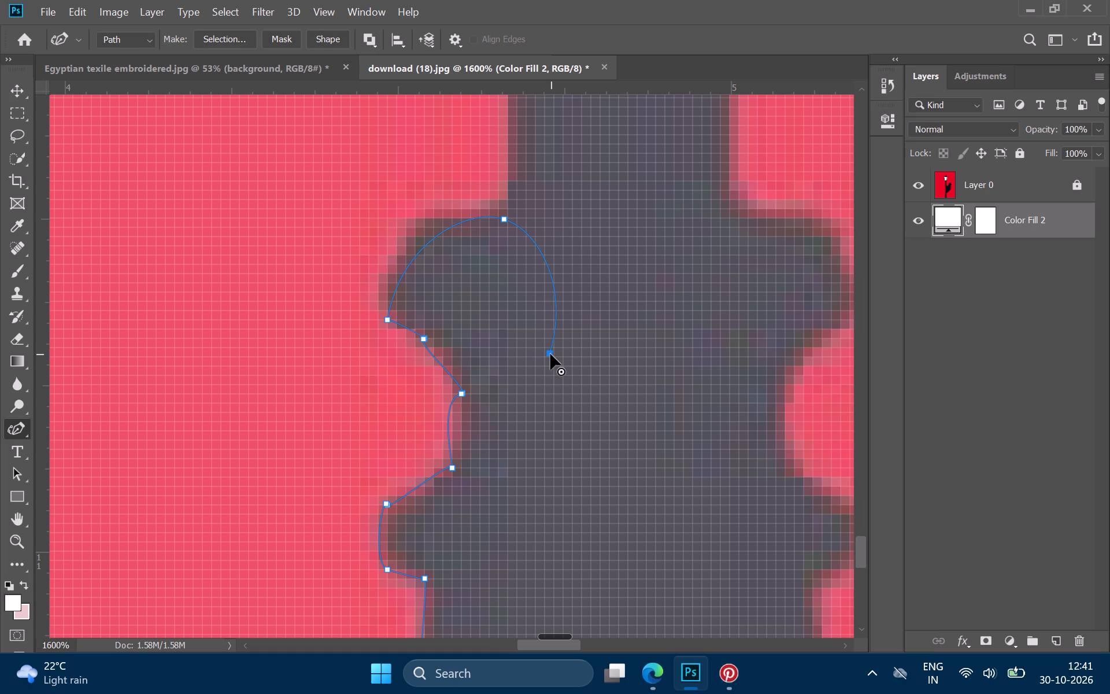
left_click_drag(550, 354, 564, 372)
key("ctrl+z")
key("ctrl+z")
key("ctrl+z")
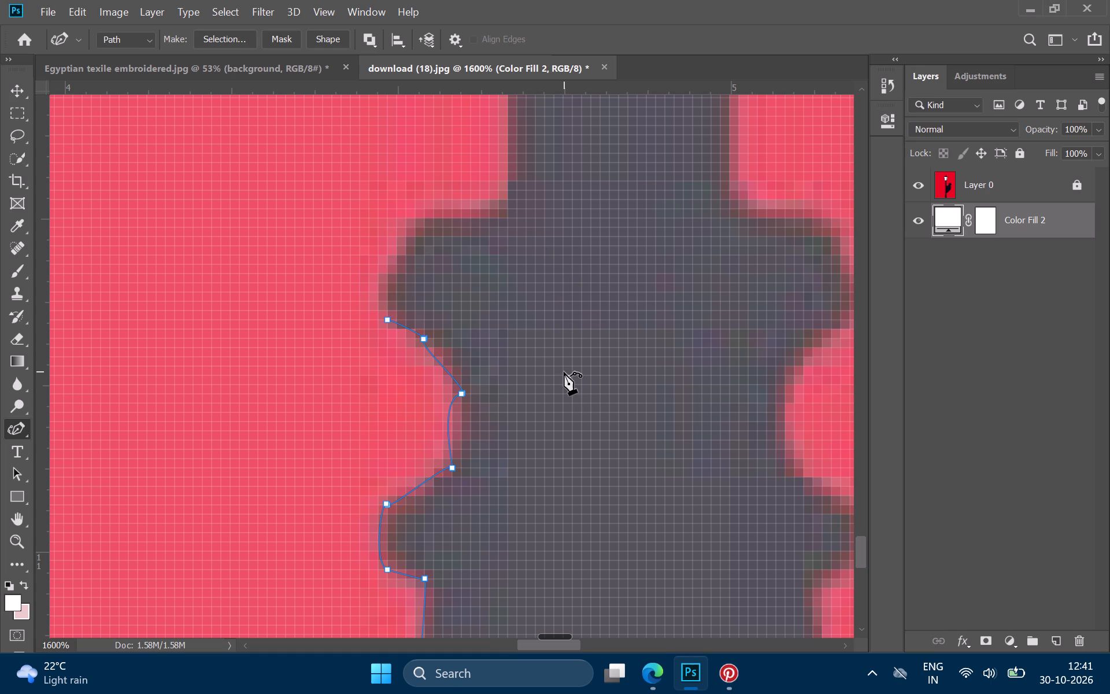
Extend the path with Curvature Pen anchors up the outer side of the upper grey lobe to its top corner.
scroll(493, 393, "right", 1)
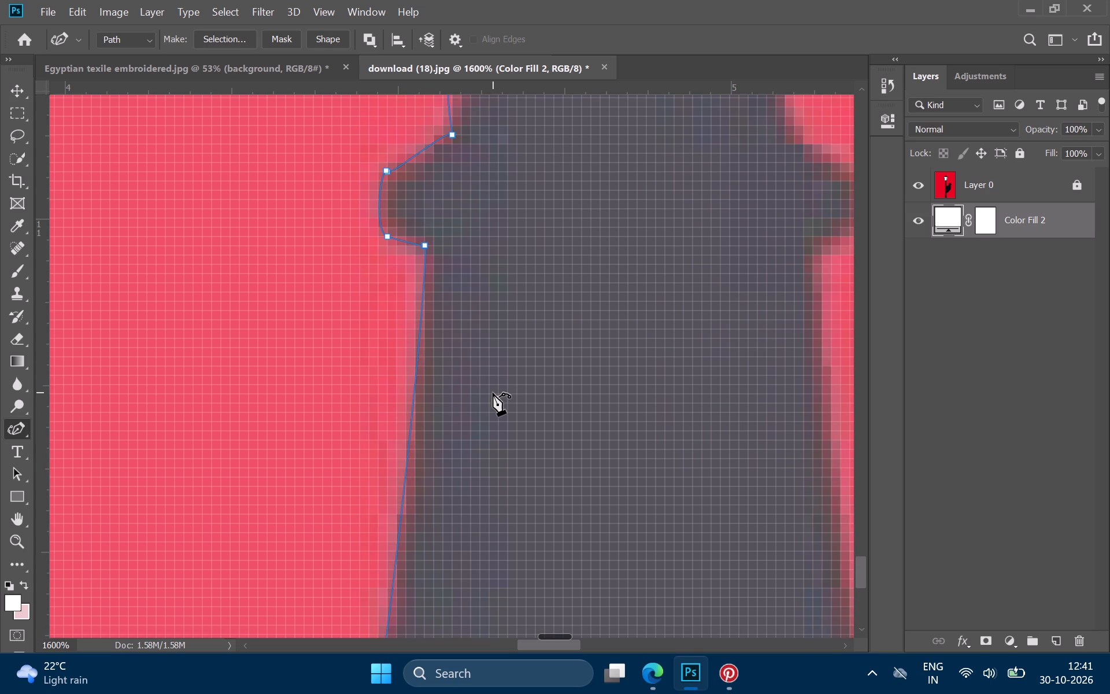
scroll(493, 393, "right", 1)
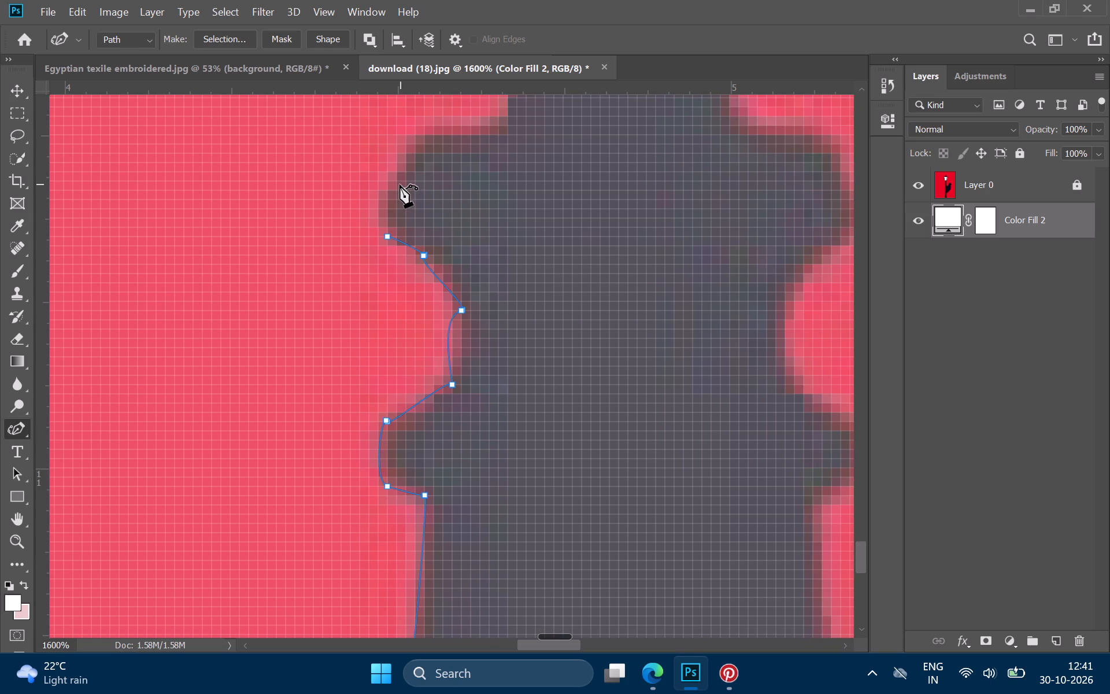
left_click(385, 210)
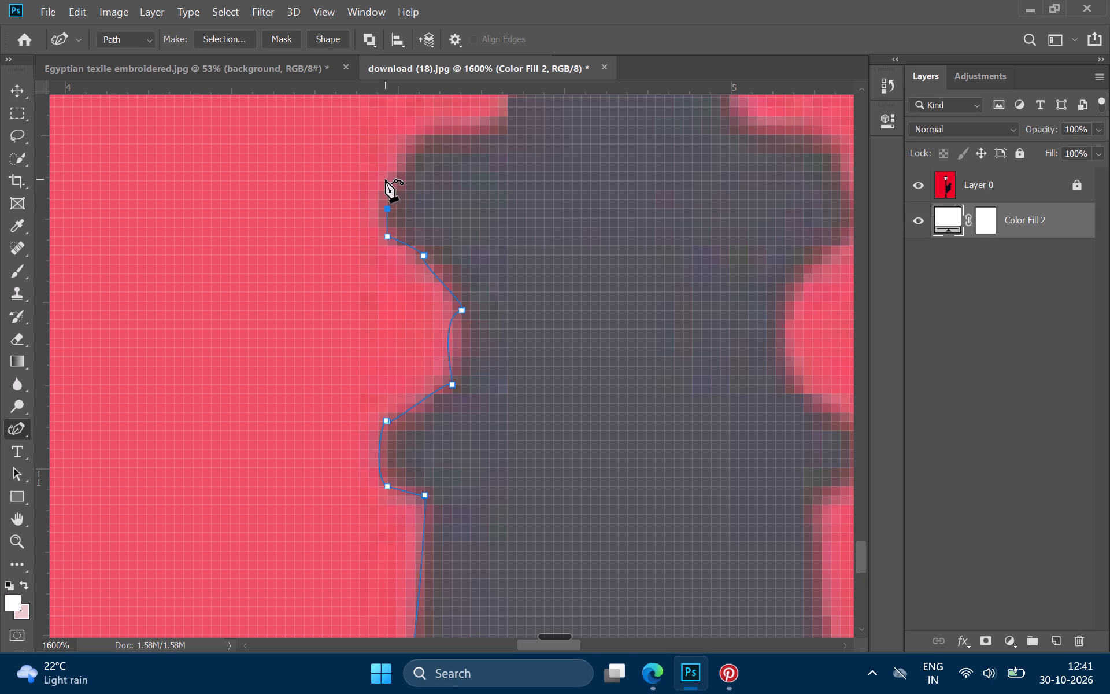
left_click(394, 188)
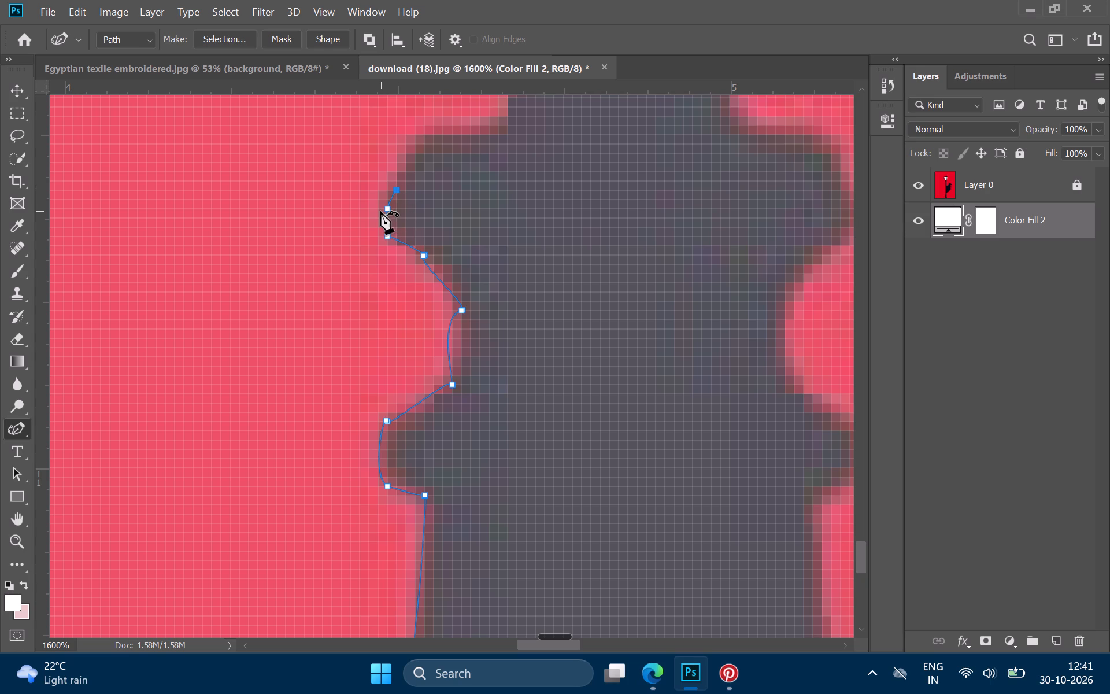
left_click(386, 210)
left_click(419, 147)
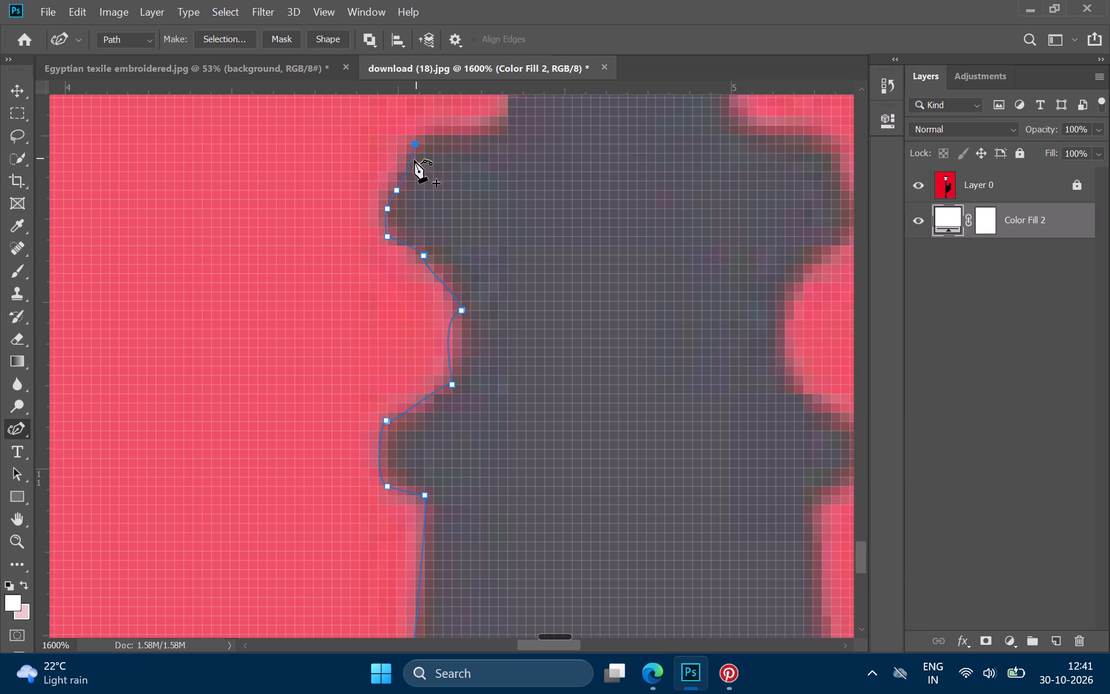
left_click(406, 172)
left_click(406, 172)
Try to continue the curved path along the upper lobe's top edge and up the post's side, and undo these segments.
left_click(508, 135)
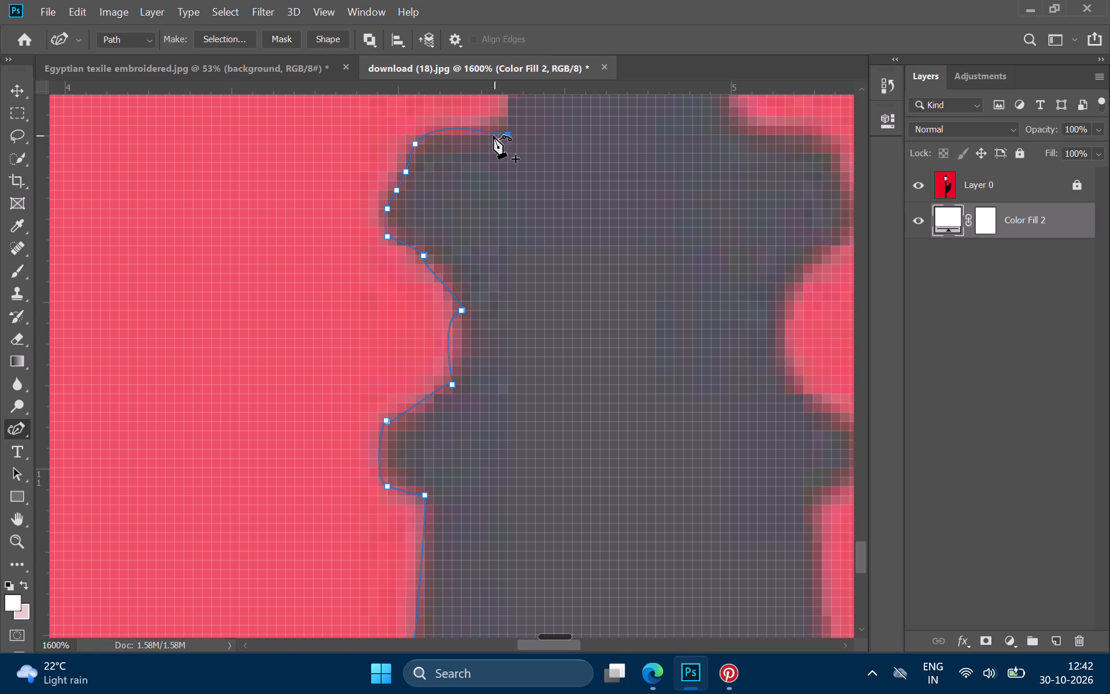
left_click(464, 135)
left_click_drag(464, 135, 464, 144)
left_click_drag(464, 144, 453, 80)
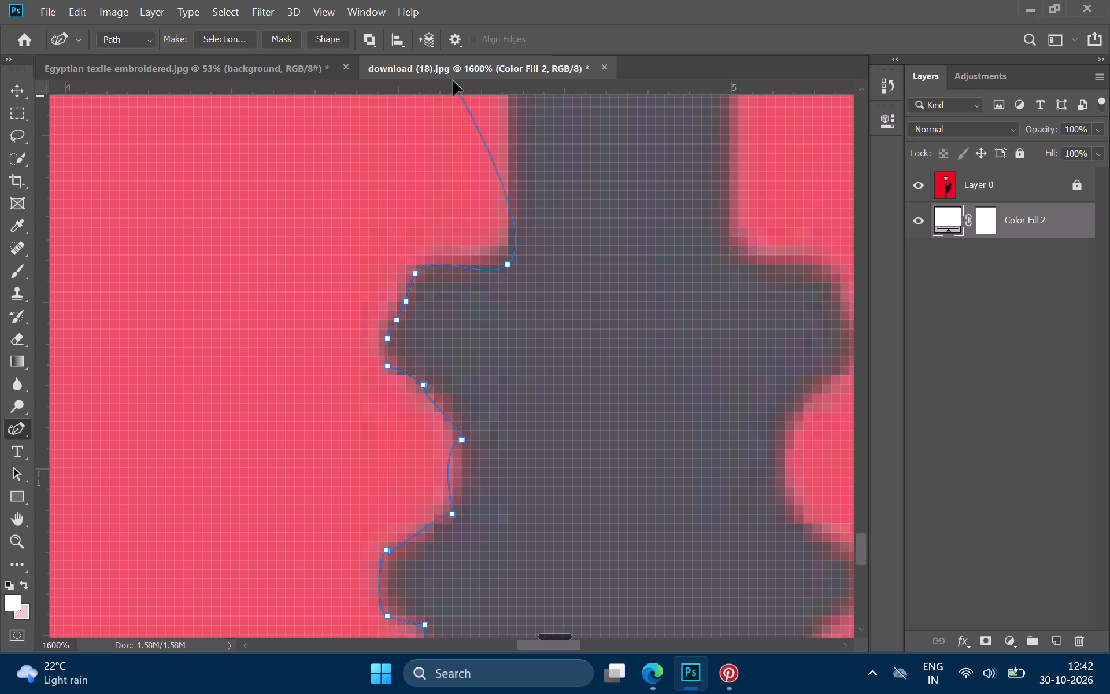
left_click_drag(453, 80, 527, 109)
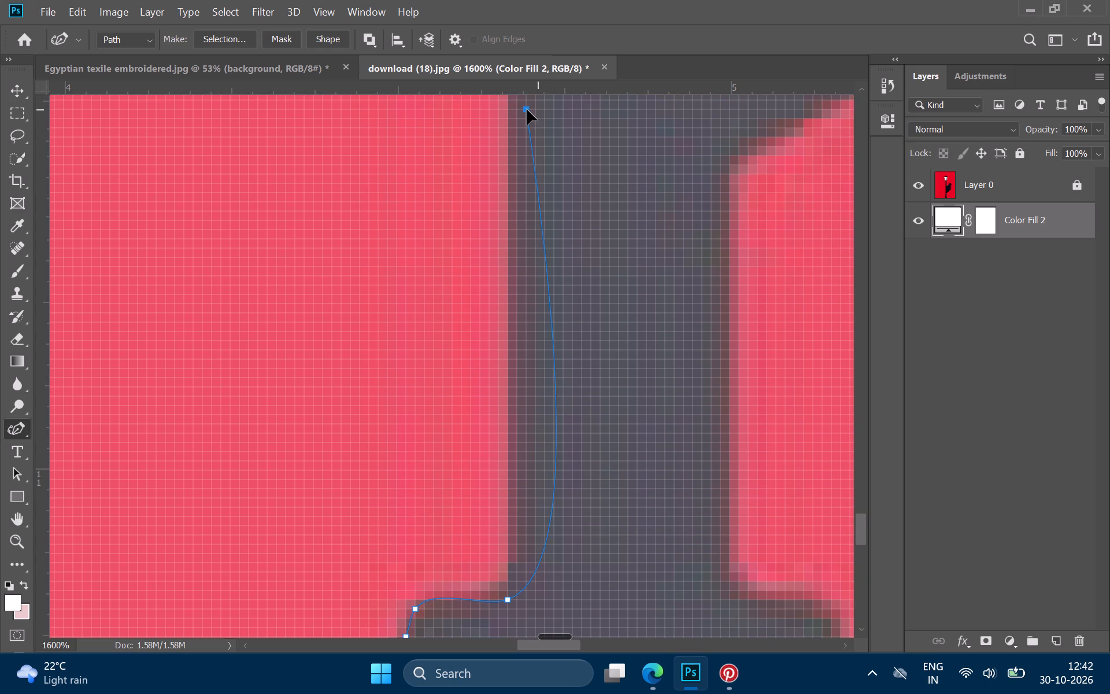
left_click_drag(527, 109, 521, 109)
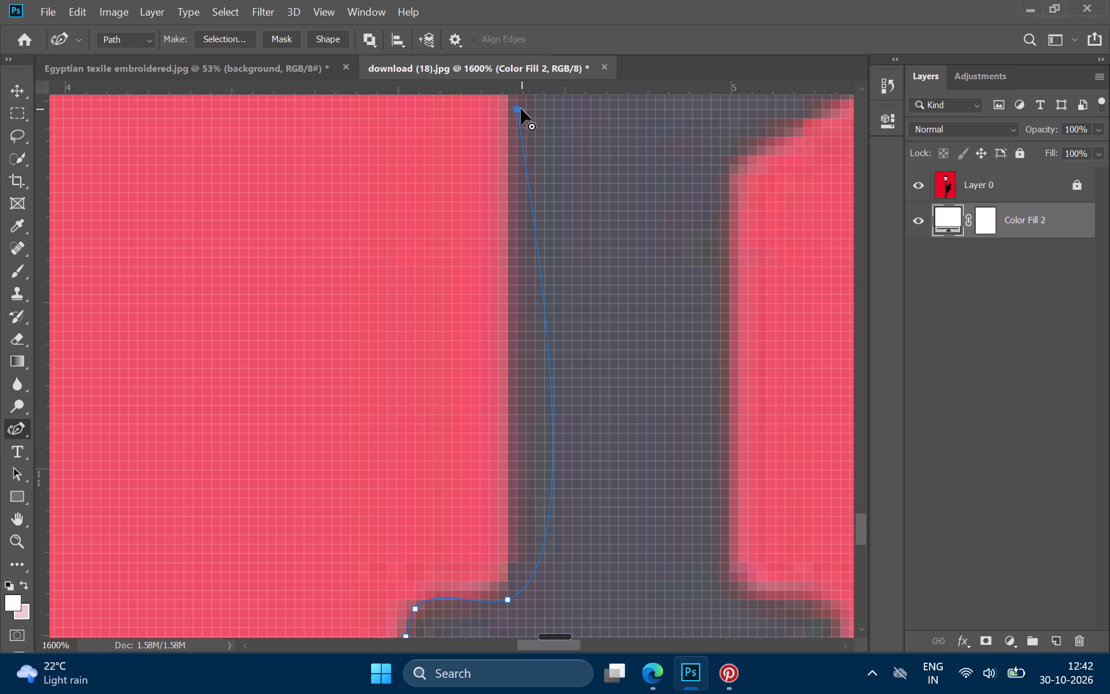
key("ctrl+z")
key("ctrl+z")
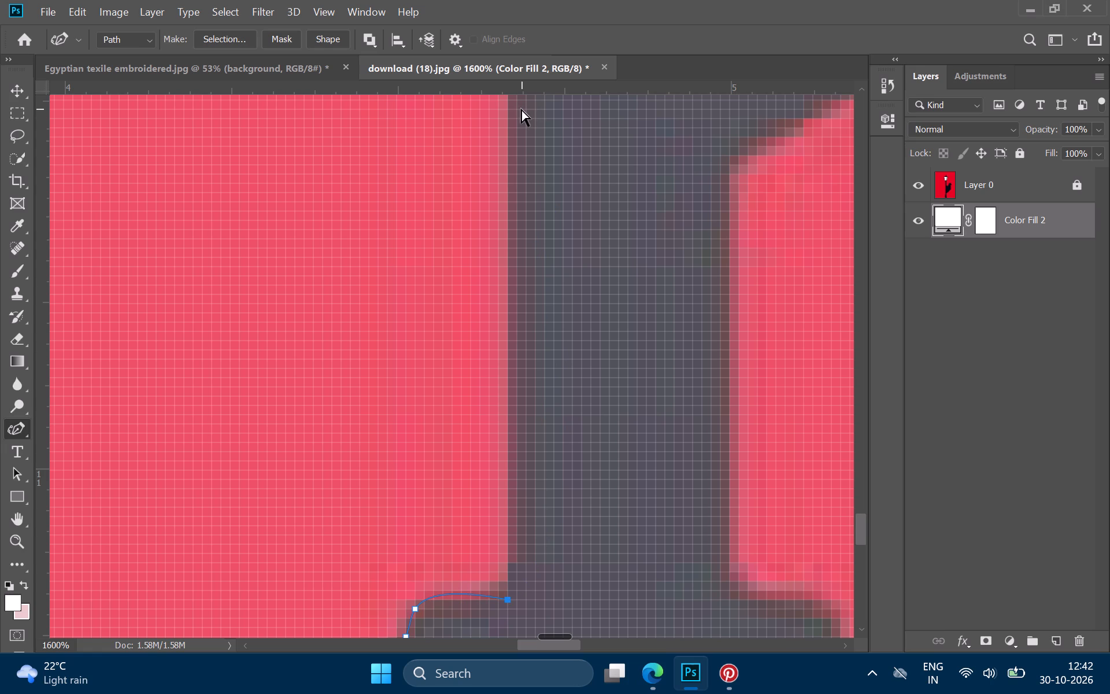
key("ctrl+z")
Examine the traced path along the lamp post's base, both within the whole picture and up close.
scroll(521, 109, "down", 6)
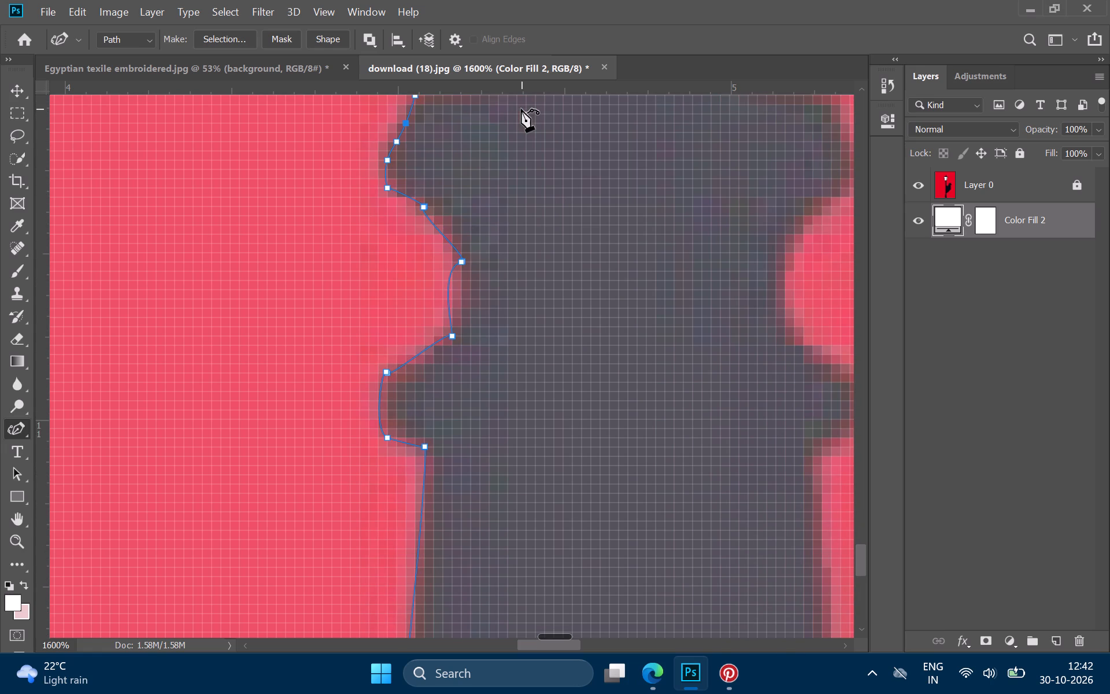
scroll(521, 109, "down", 1)
scroll(521, 109, "down", 3, "ctrl")
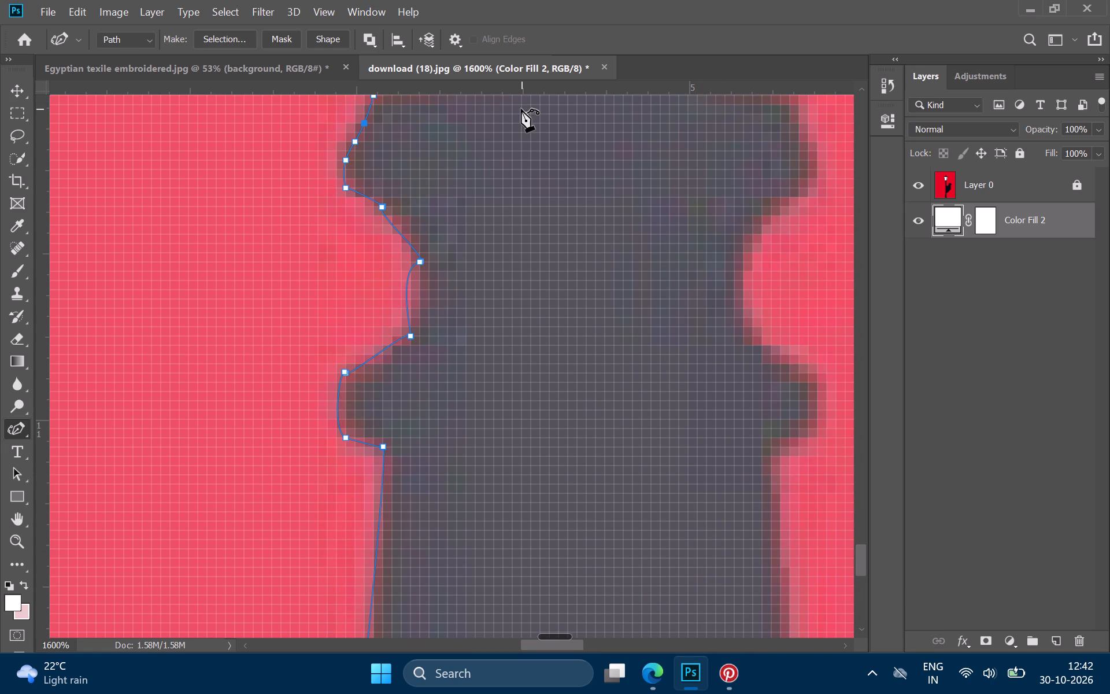
key("ctrl+0")
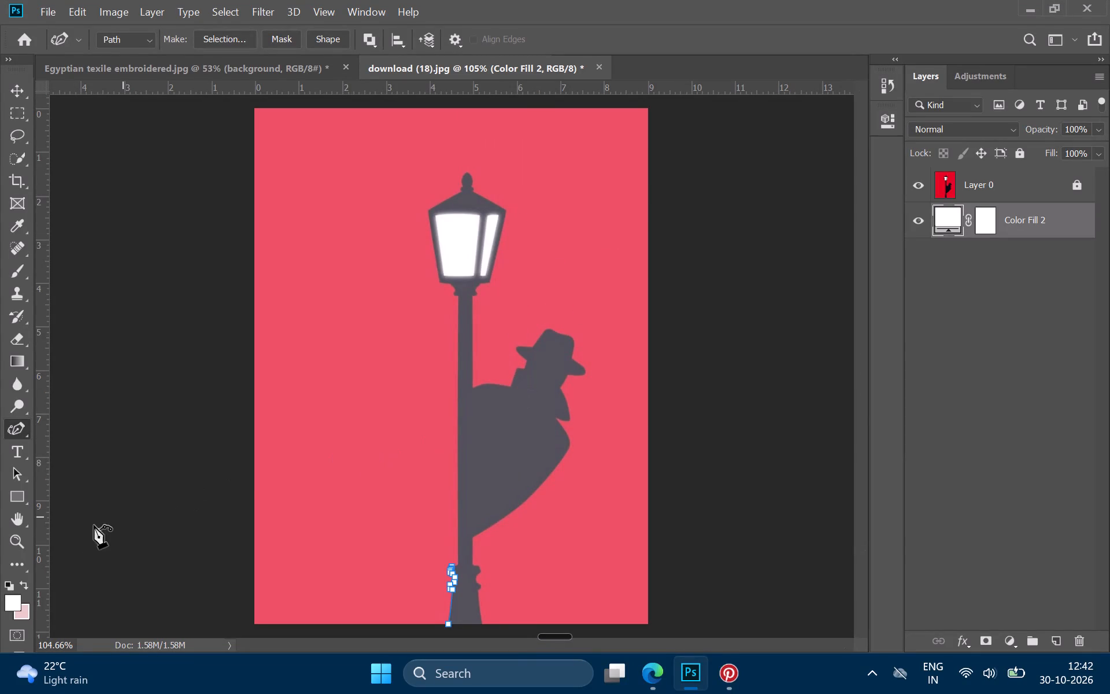
left_click(18, 542)
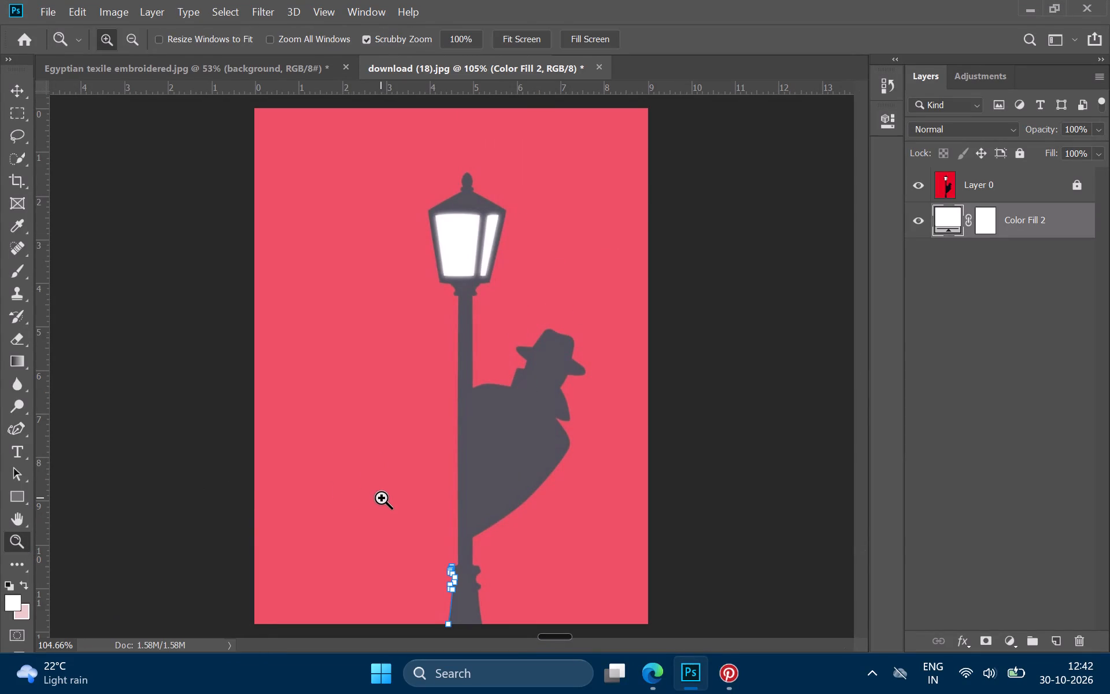
left_click(382, 498)
left_click(382, 498)
scroll(382, 498, "down", 1)
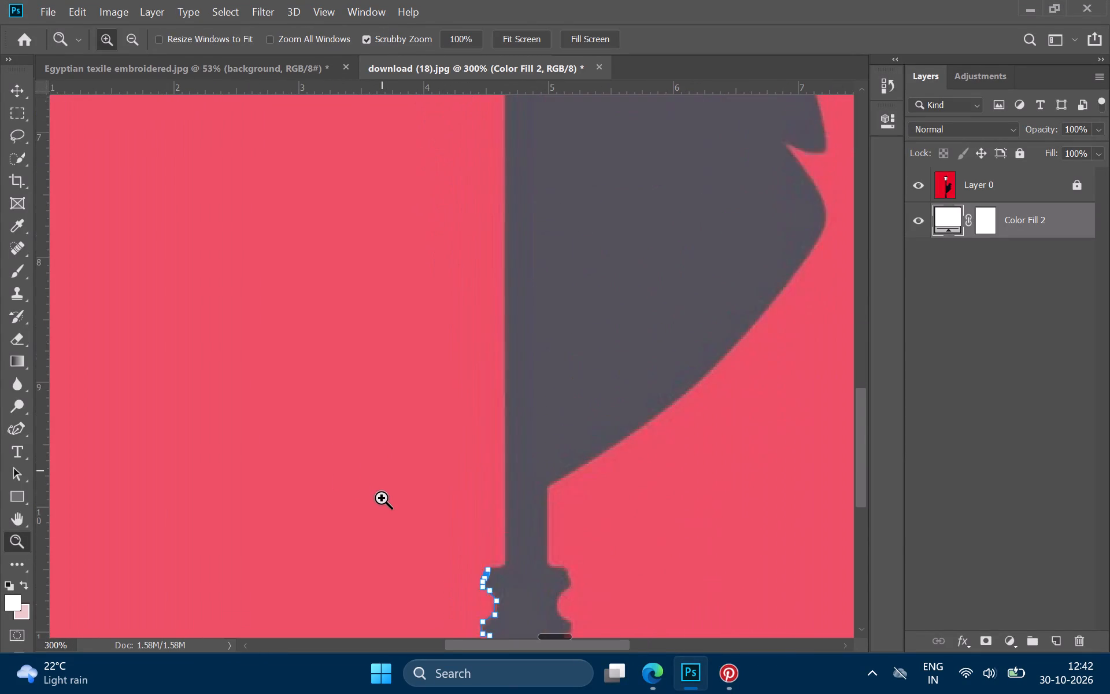
scroll(382, 498, "down", 3)
left_click(382, 498)
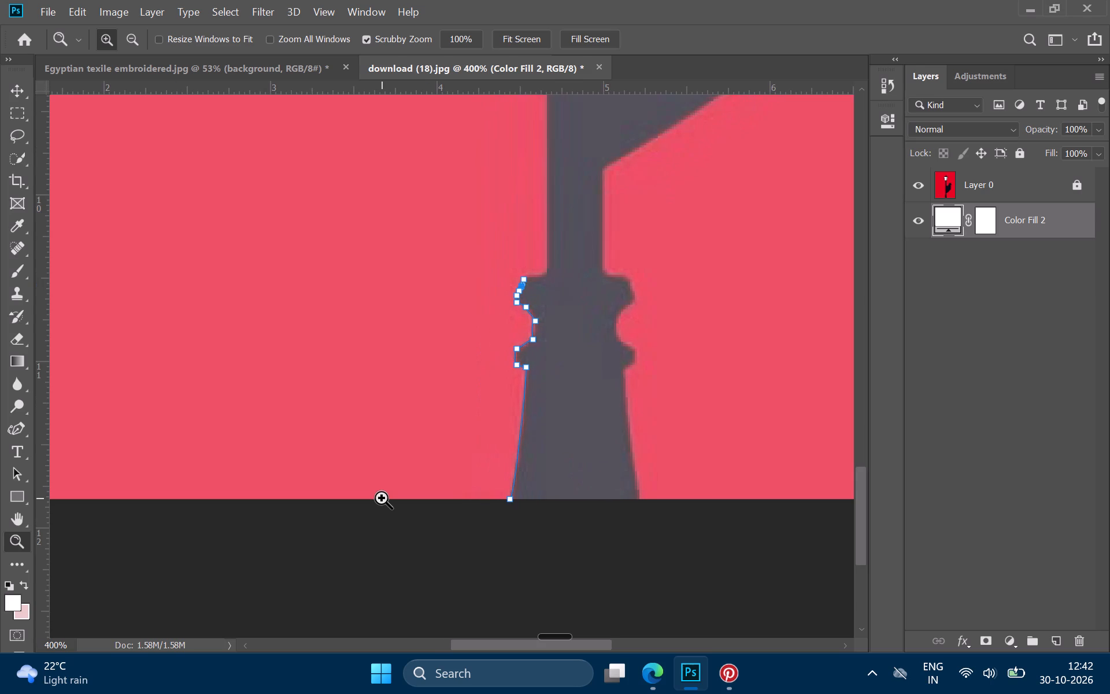
Undo the Curvature Pen path back to the lower grey lobe's bottom outer corner, keeping the traced side of the base.
left_click(382, 498)
left_click(382, 498)
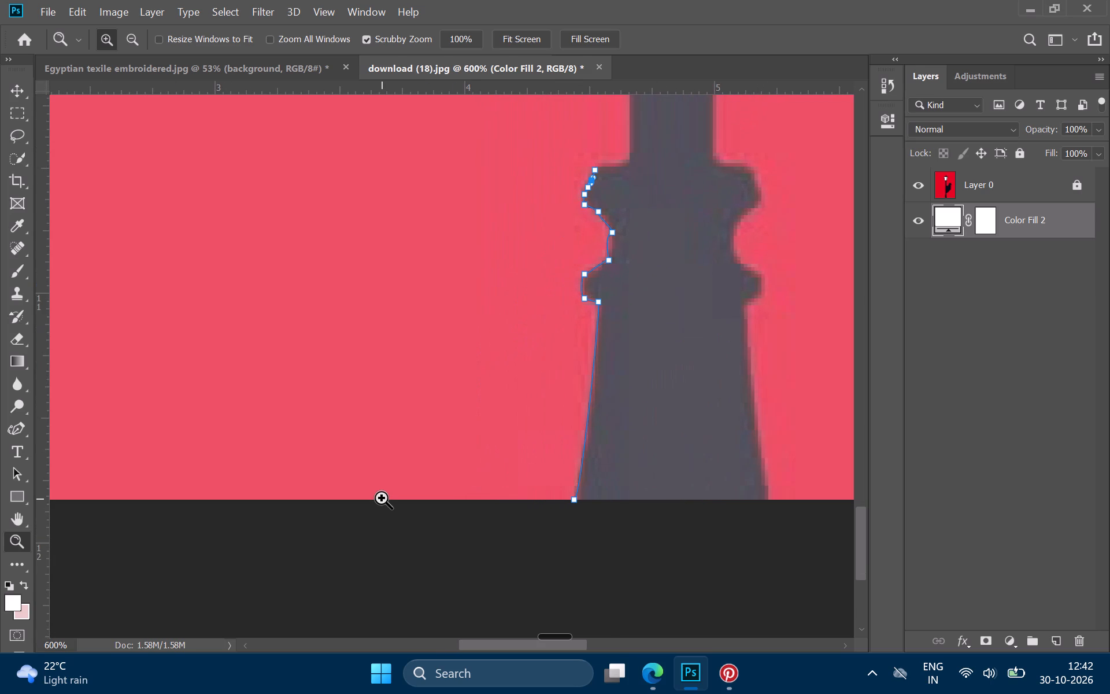
left_click(1009, 218)
left_click(531, 334)
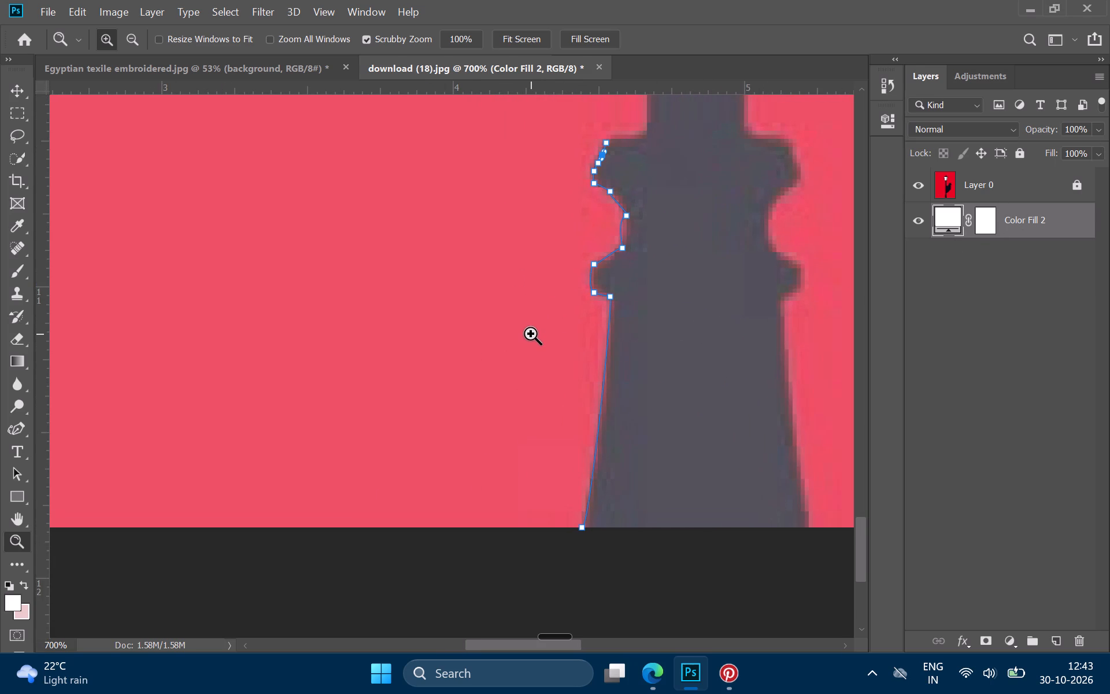
left_click(531, 334)
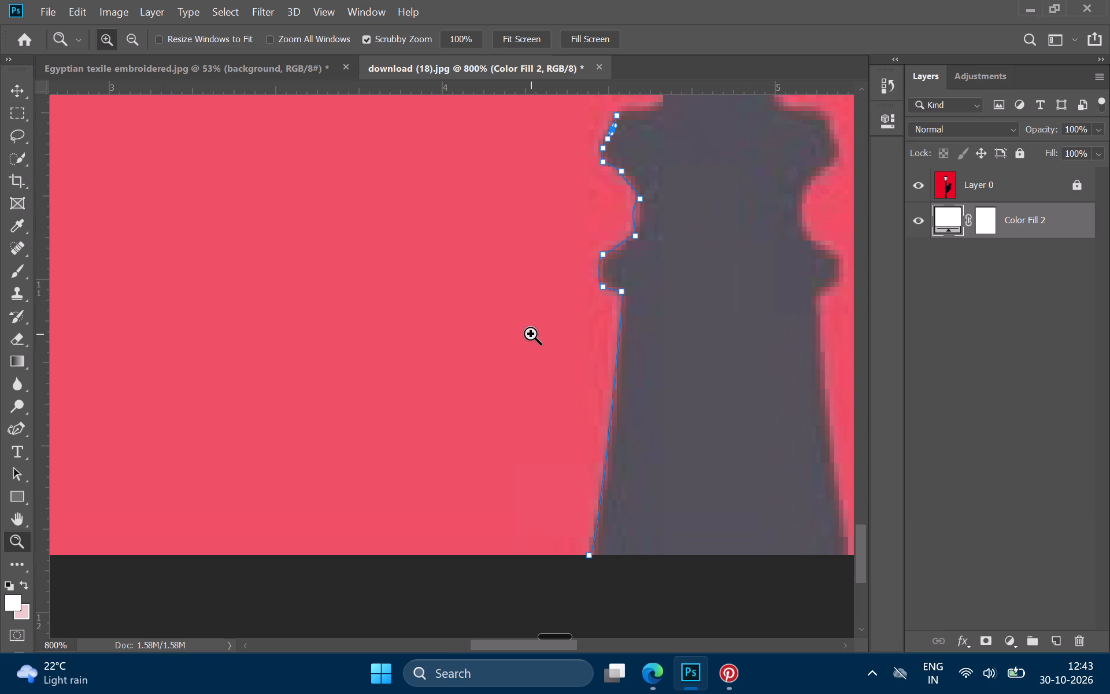
key("ctrl+z")
key("ctrl+z")
key("ctrl+z")
key("ctrl+z")
key("ctrl+z")
key("ctrl+z")
key("ctrl+z")
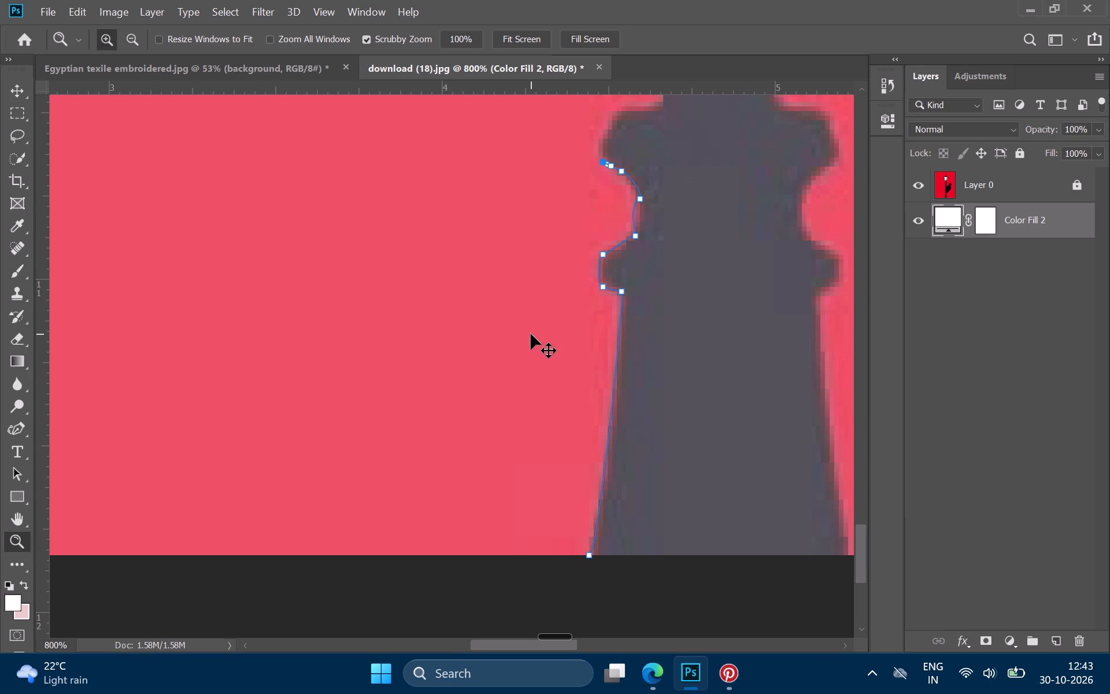
key("ctrl+z")
key("ctrl+z")
key("ctrl+z")
key("ctrl+z")
key("ctrl+z")
key("ctrl+z")
key("ctrl+z")
key("ctrl+z")
key("ctrl+z")
key("ctrl+z")
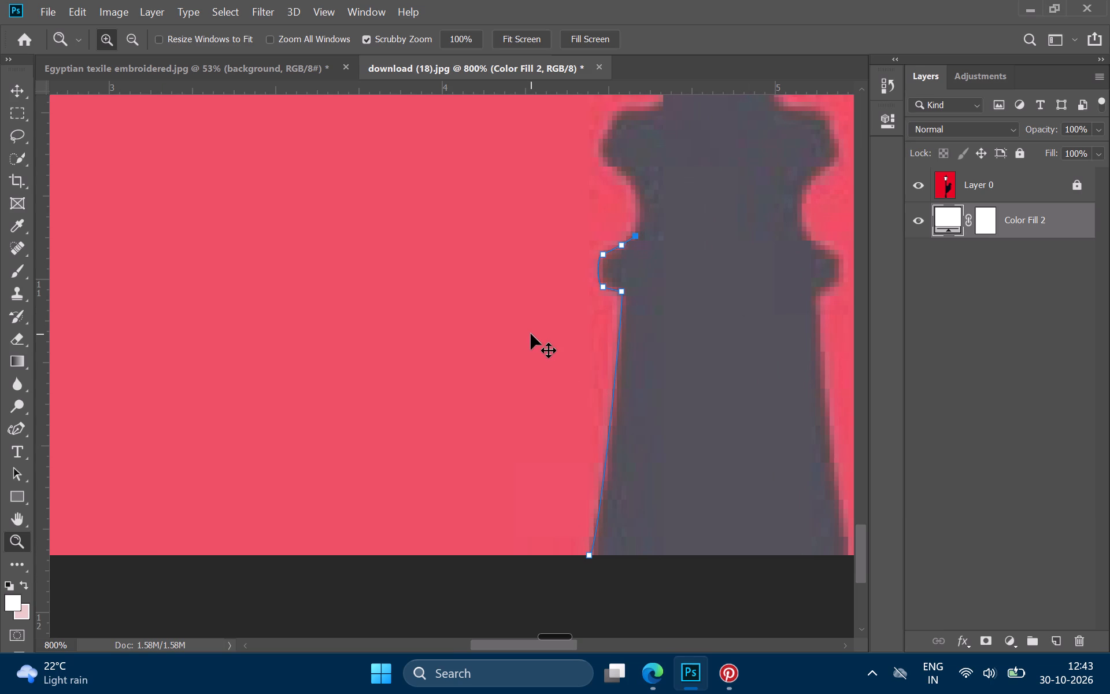
key("ctrl+z")
key("ctrl+z")
key("ctrl+z")
key("ctrl+z")
key("ctrl+z")
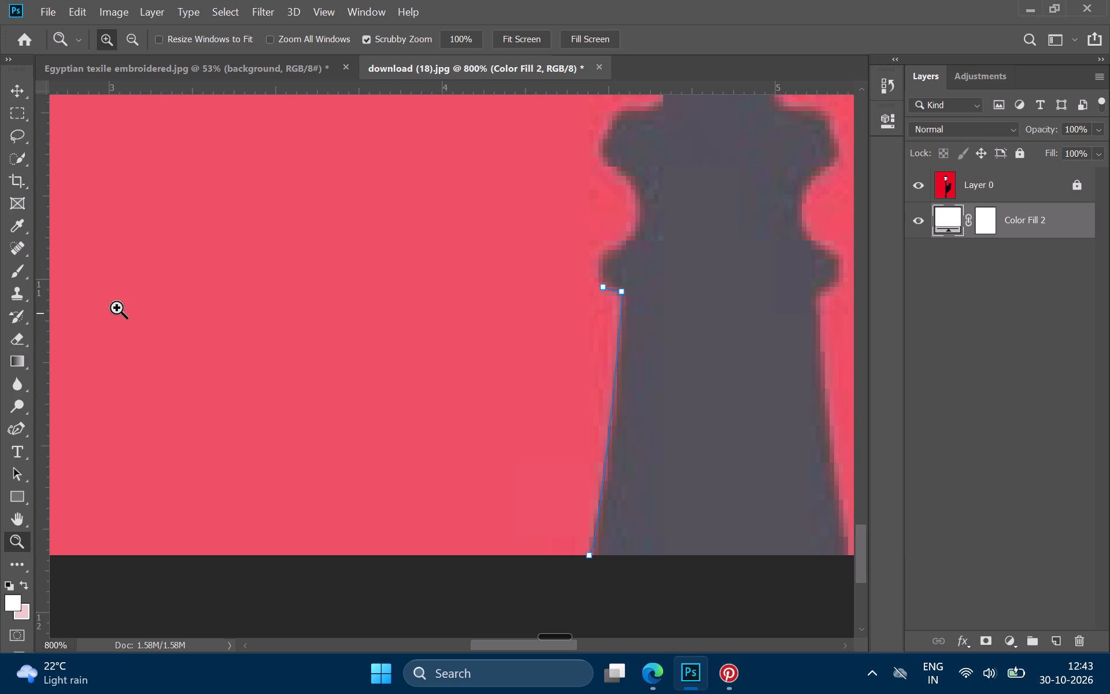
Trace the lower grey lobe's outer side and top edge to the notch with the Pen tool, removing the intermediate anchors to curve both segments.
left_click(213, 456)
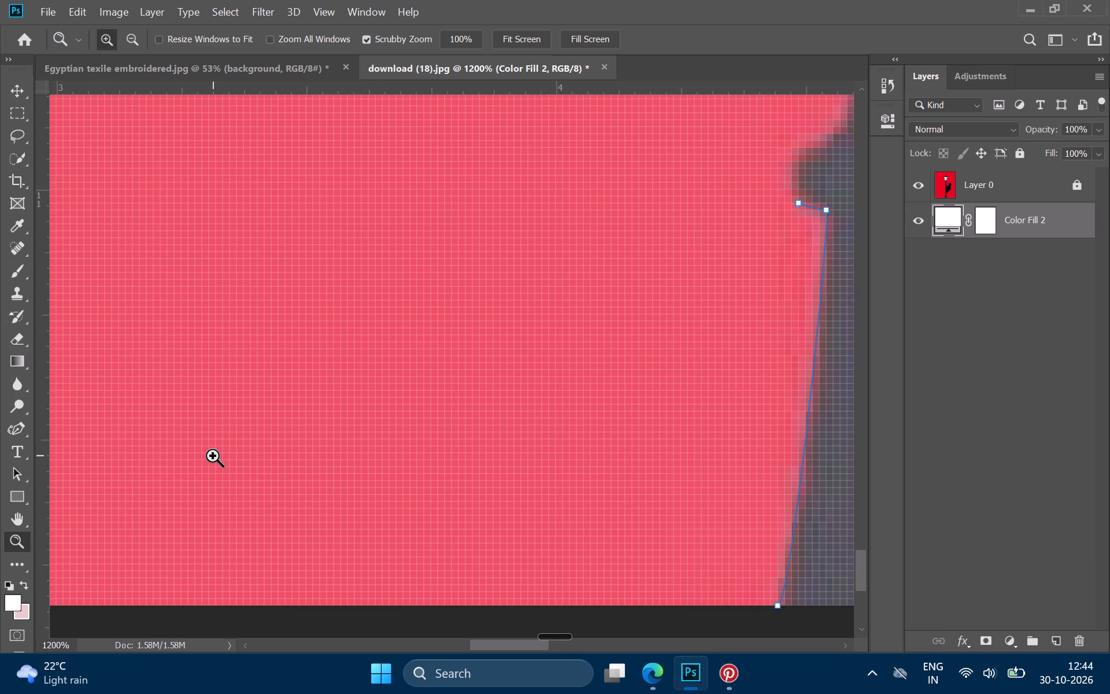
scroll(213, 456, "right", 4)
scroll(213, 456, "up", 1)
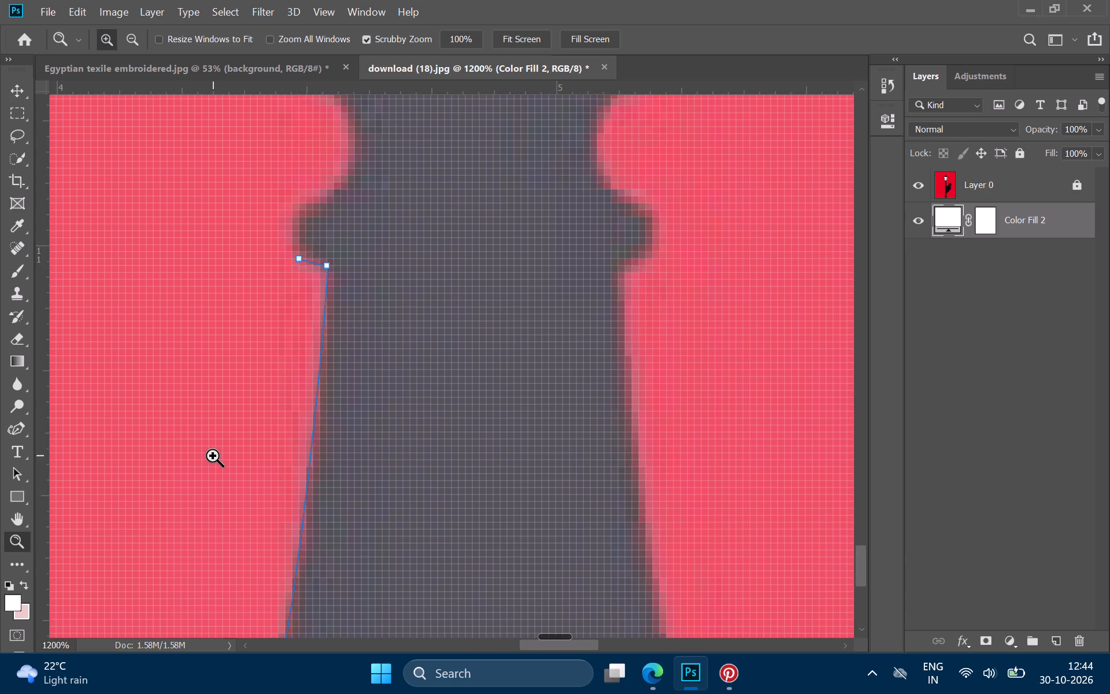
scroll(213, 456, "up", 1)
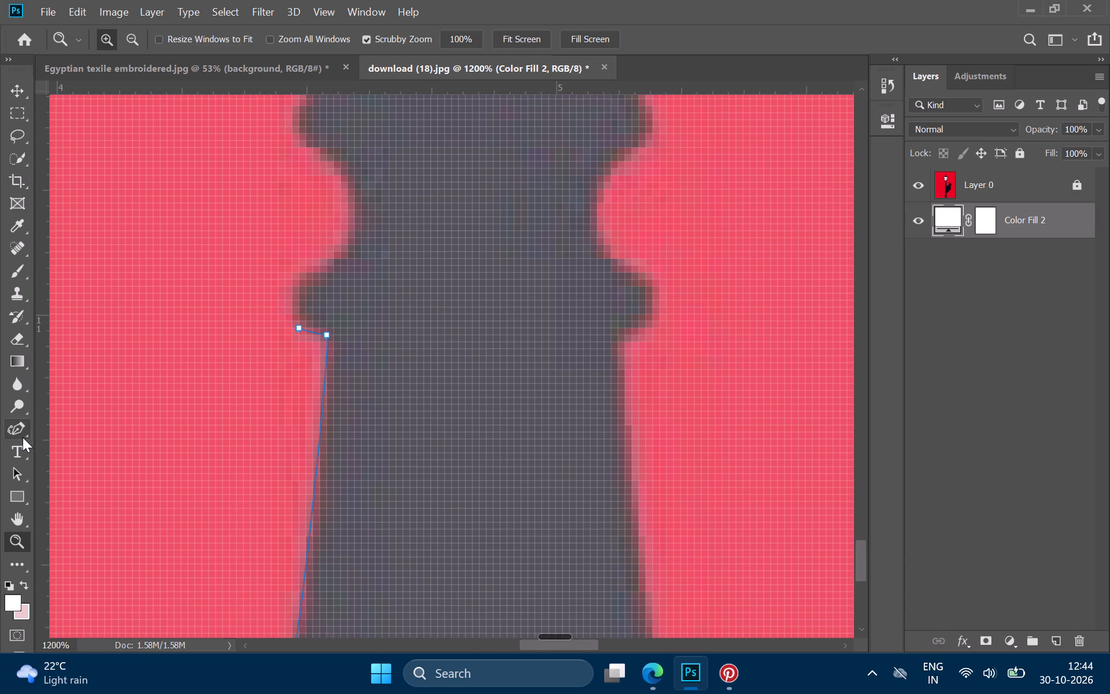
left_click(20, 437)
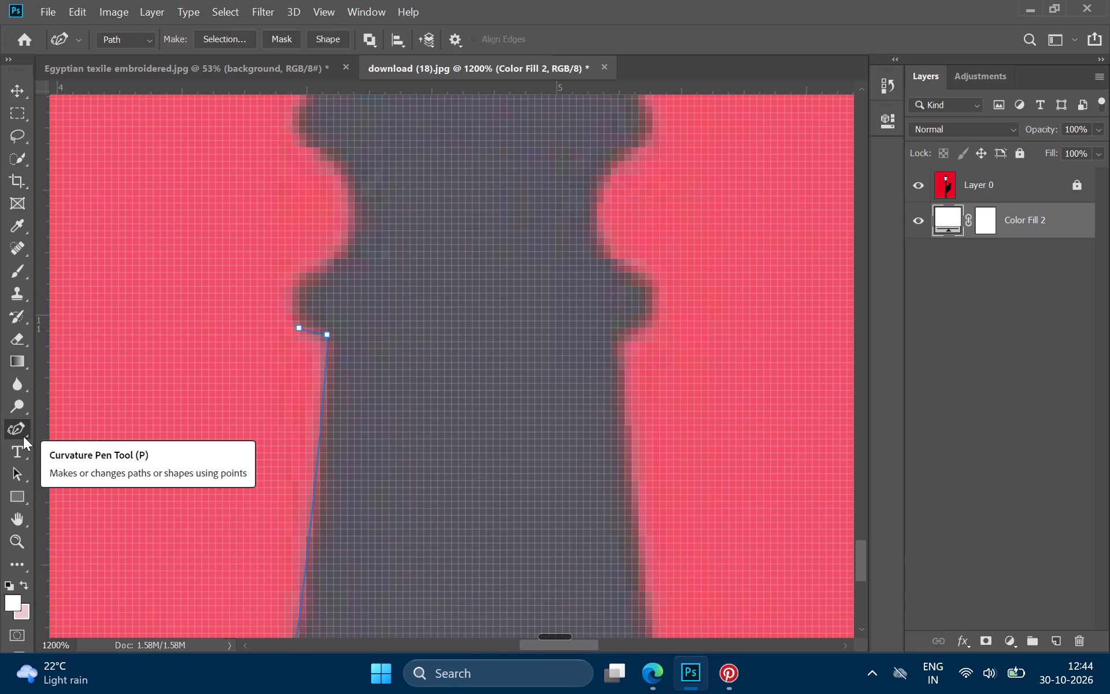
right_click(23, 436)
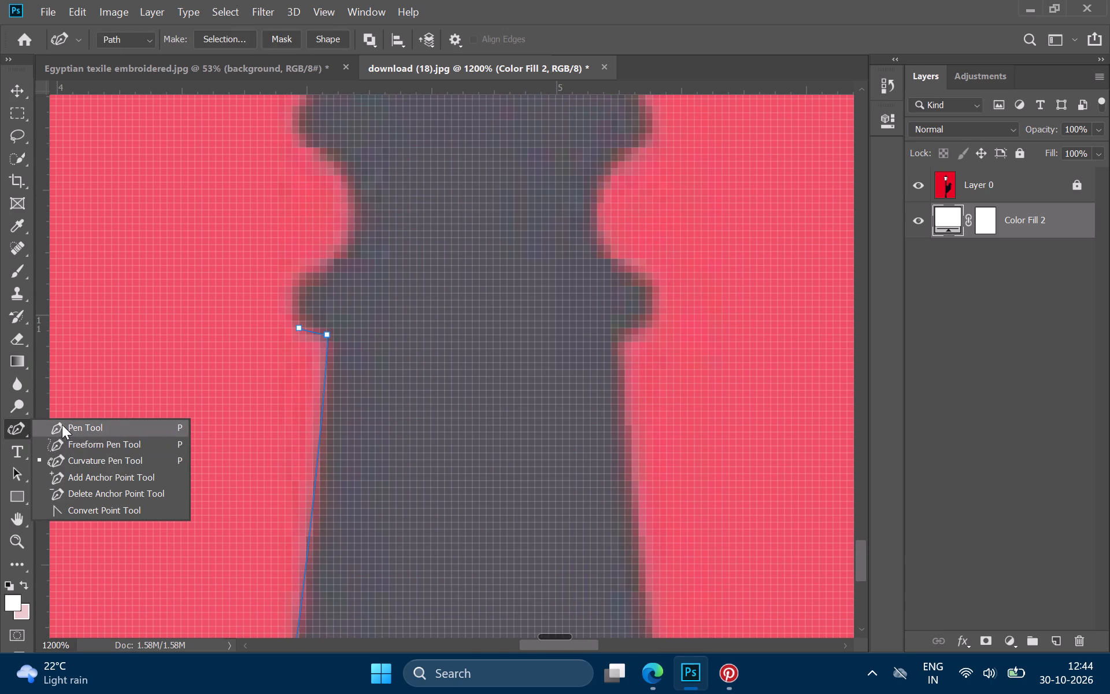
left_click(61, 423)
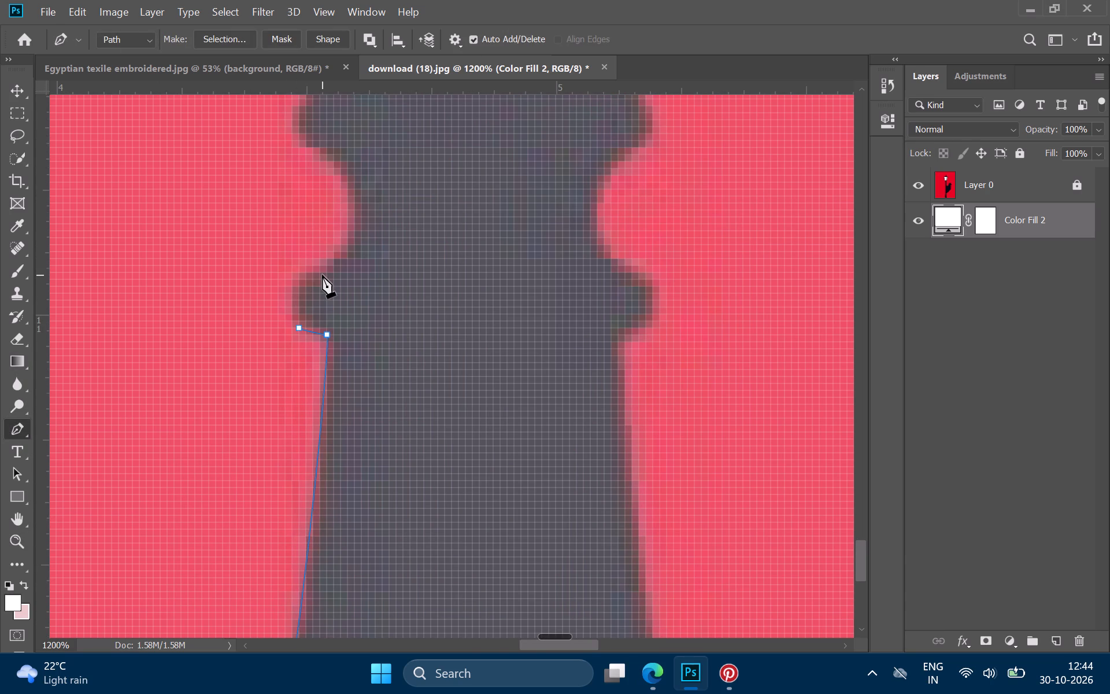
left_click(293, 305)
left_click(307, 274)
left_click(293, 305)
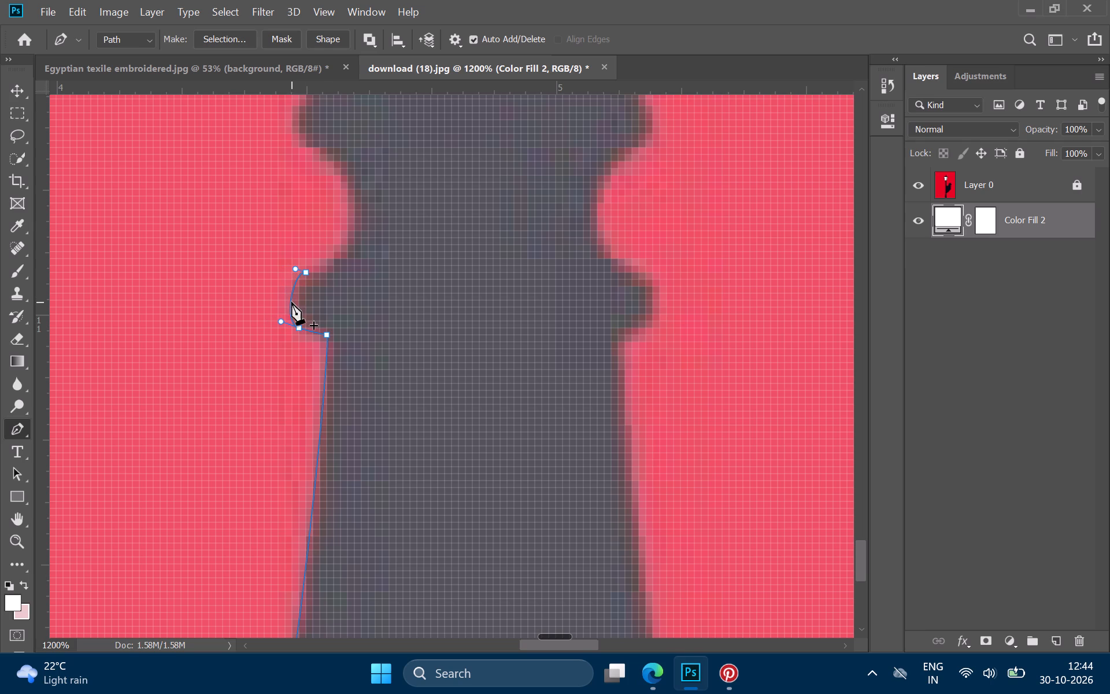
left_click(326, 274)
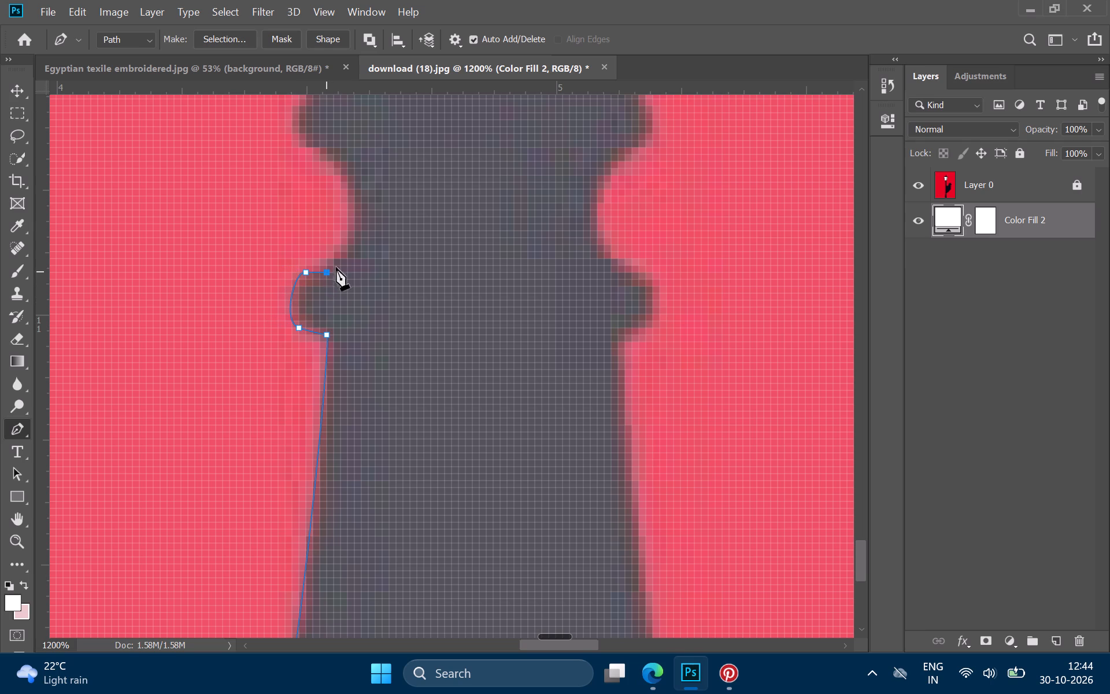
left_click(345, 257)
left_click(327, 271)
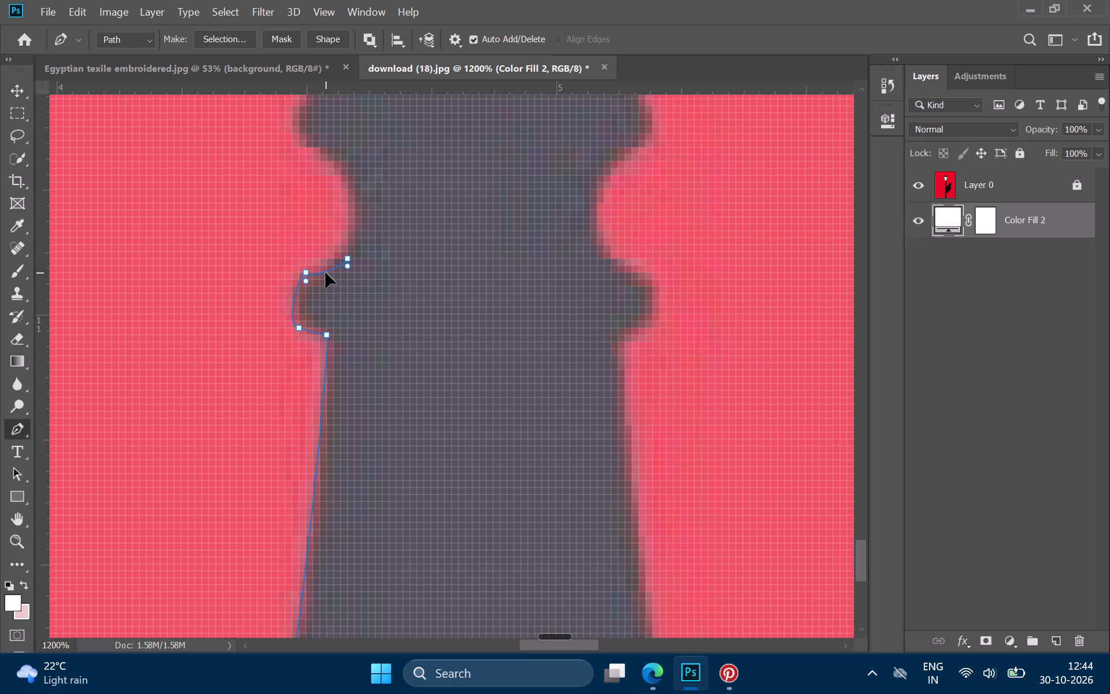
Extend the path up the notch between the two lobes and remove its middle anchor to form one curve.
left_click(356, 216)
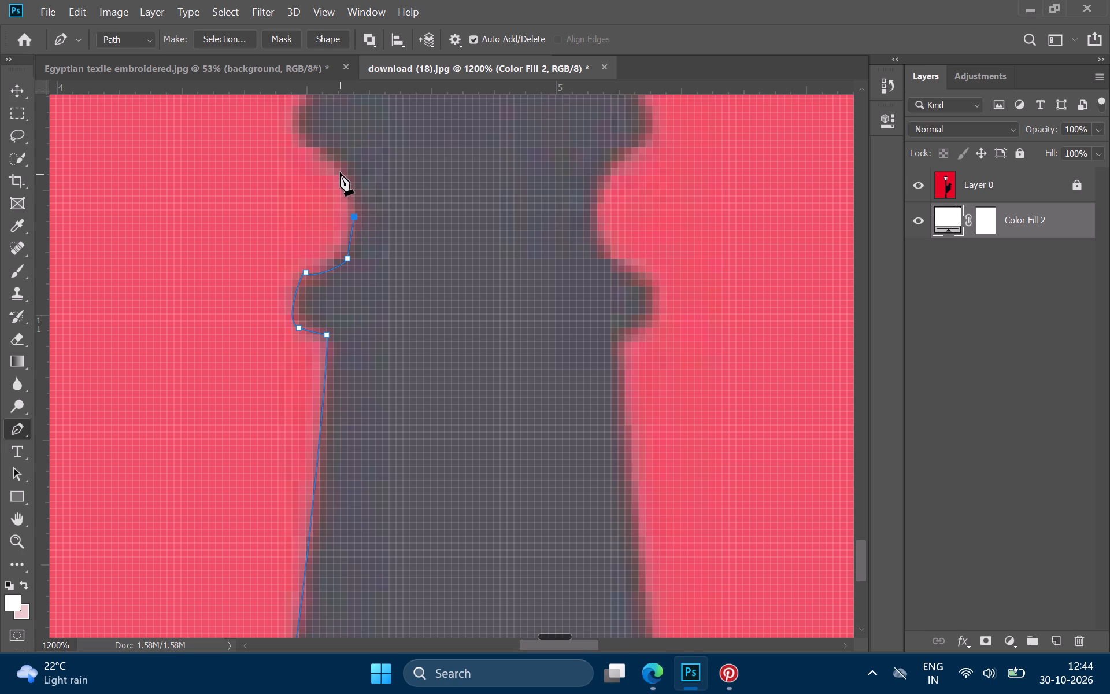
left_click(340, 172)
left_click(354, 215)
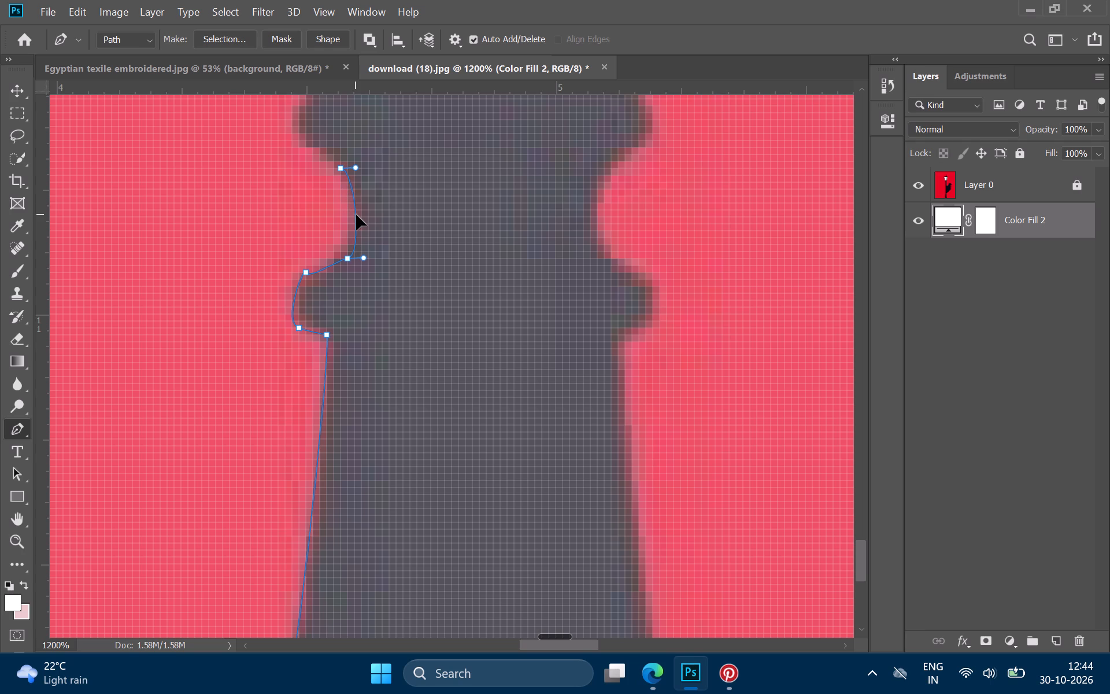
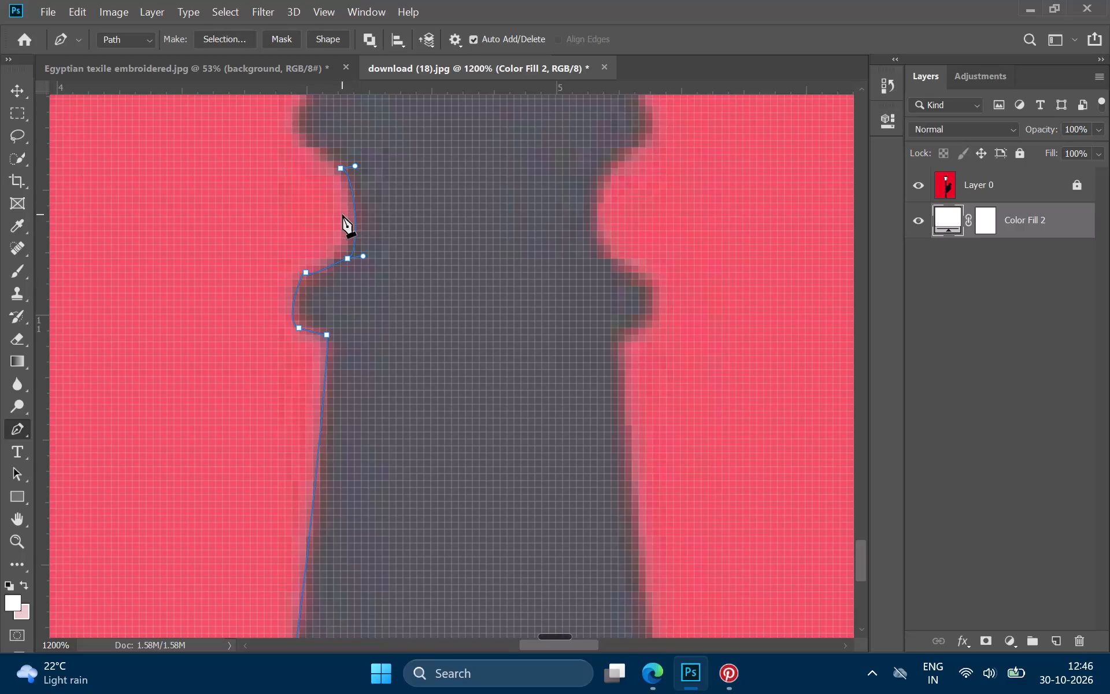
Undo the notch curve back to the anchor halfway up the notch between the two grey lobes.
key("ctrl+z")
key("ctrl+z")
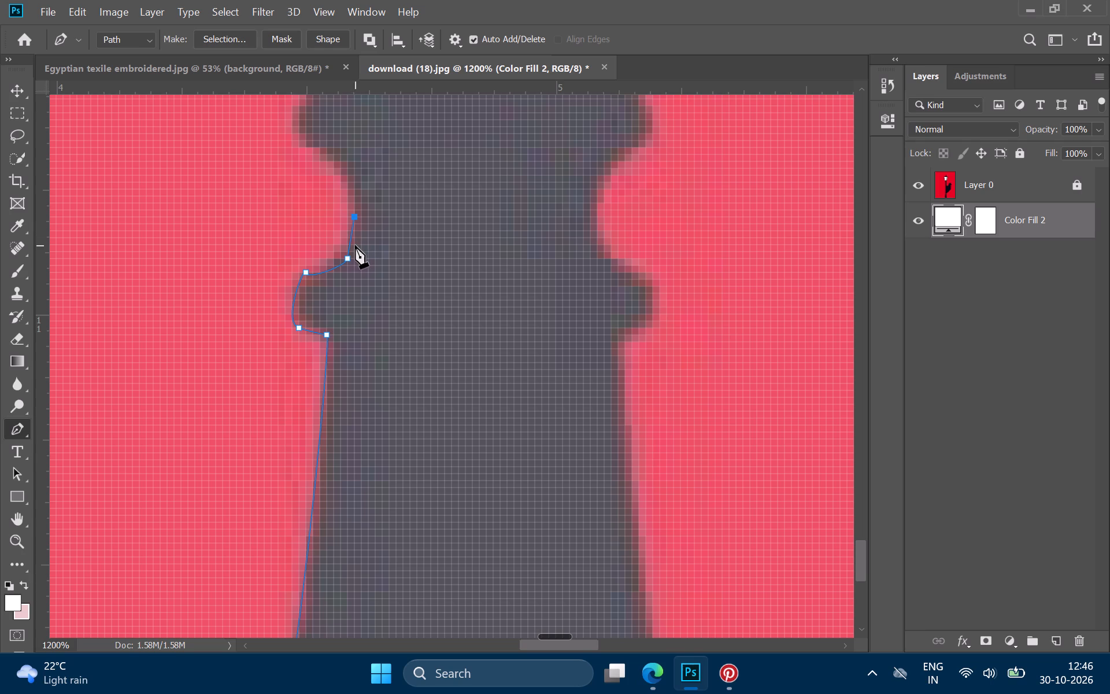
Trace the upper half of the notch to the upper lobe's underside, removing an intermediate anchor to form a curve.
left_click(351, 236)
left_click(351, 236)
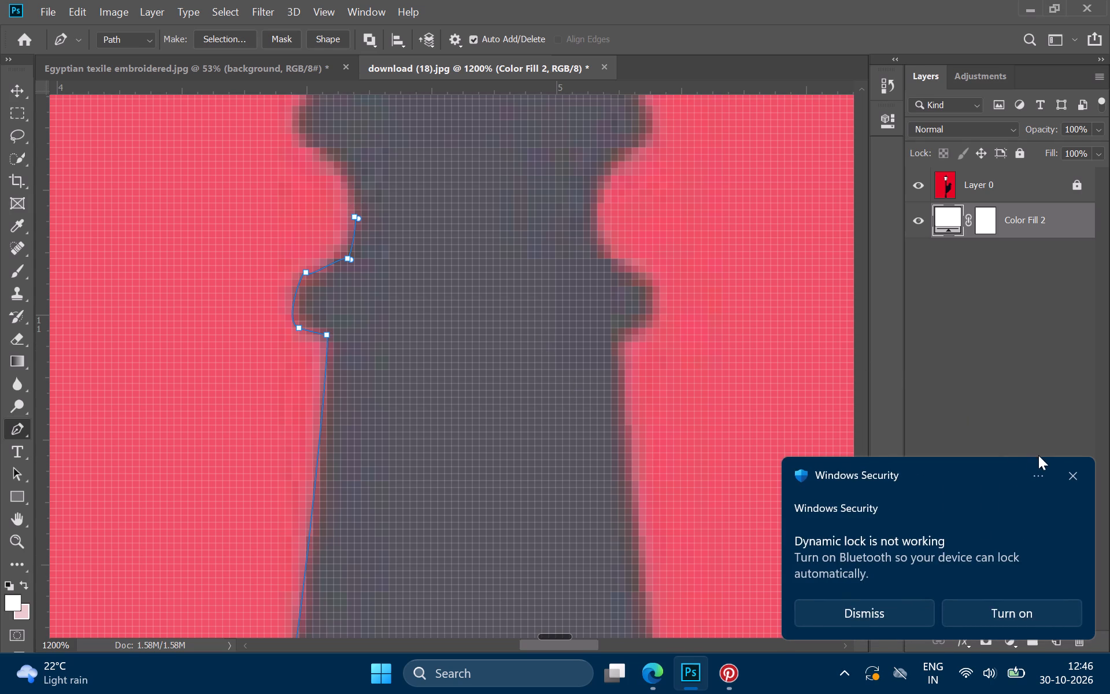
left_click(1074, 476)
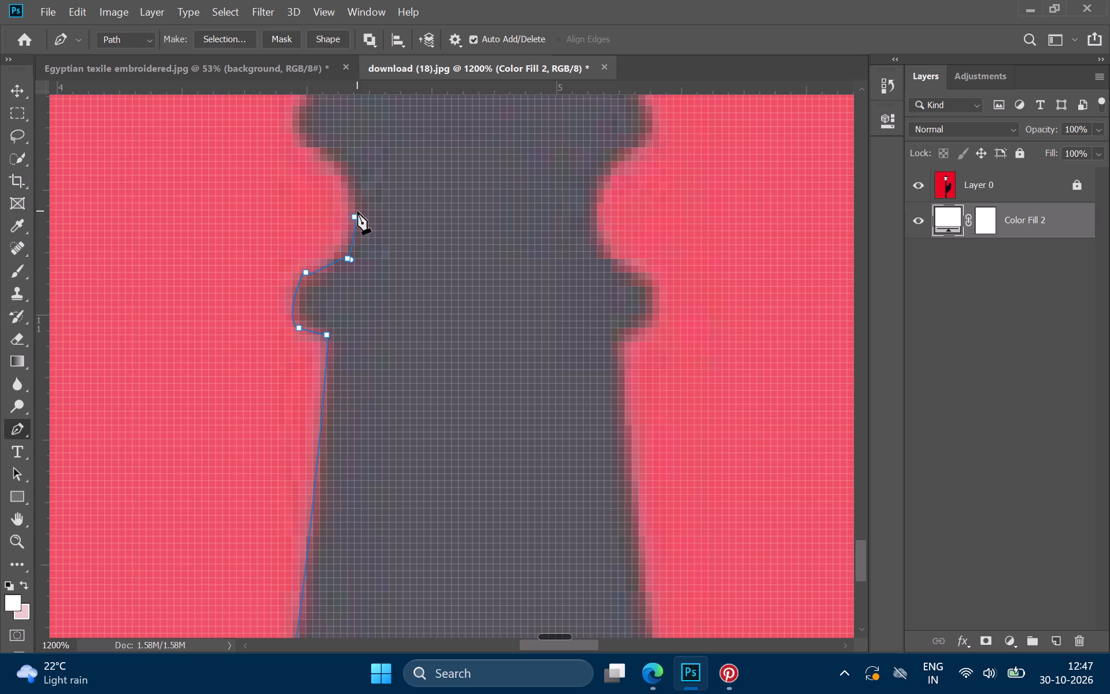
left_click(351, 184)
left_click(332, 164)
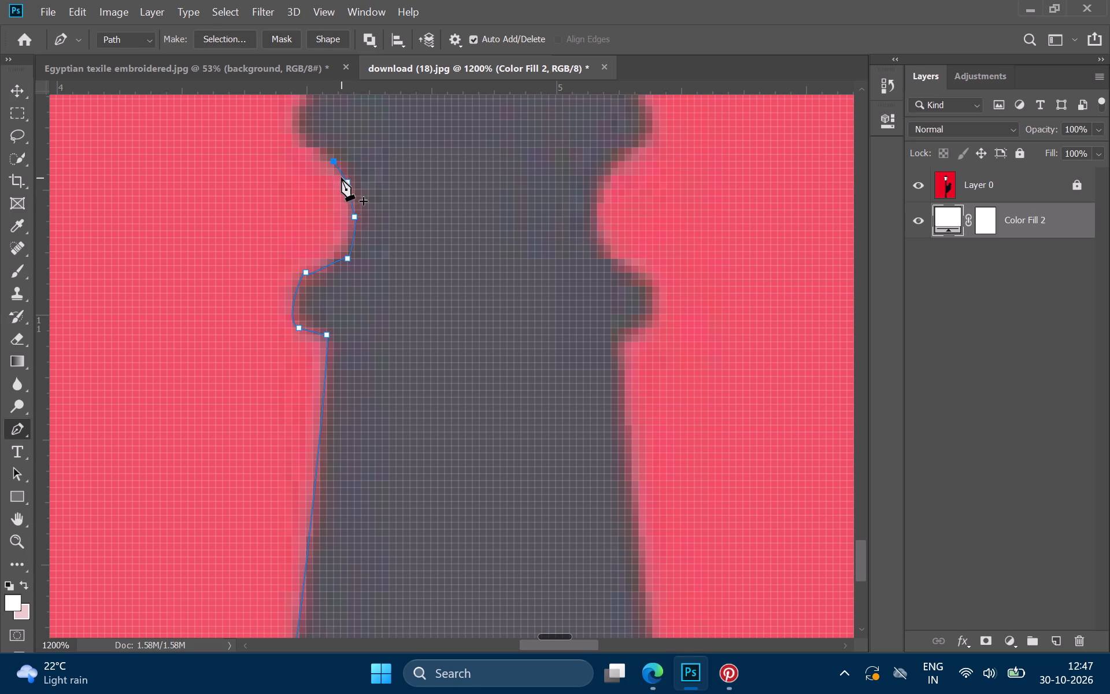
left_click(347, 182)
left_click(320, 150)
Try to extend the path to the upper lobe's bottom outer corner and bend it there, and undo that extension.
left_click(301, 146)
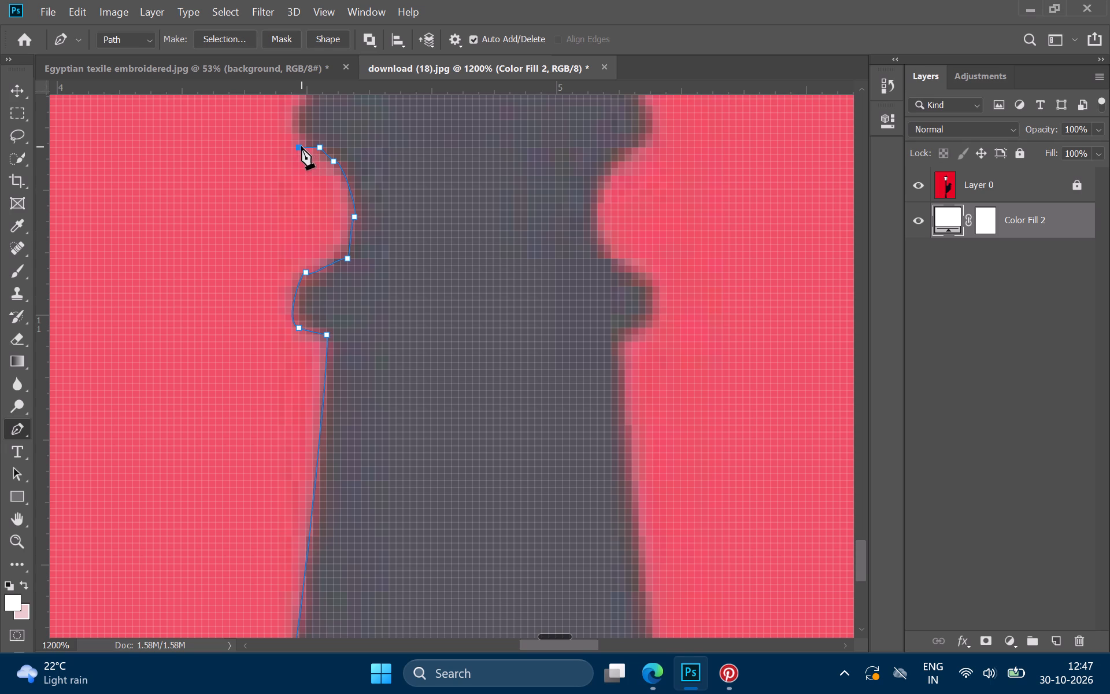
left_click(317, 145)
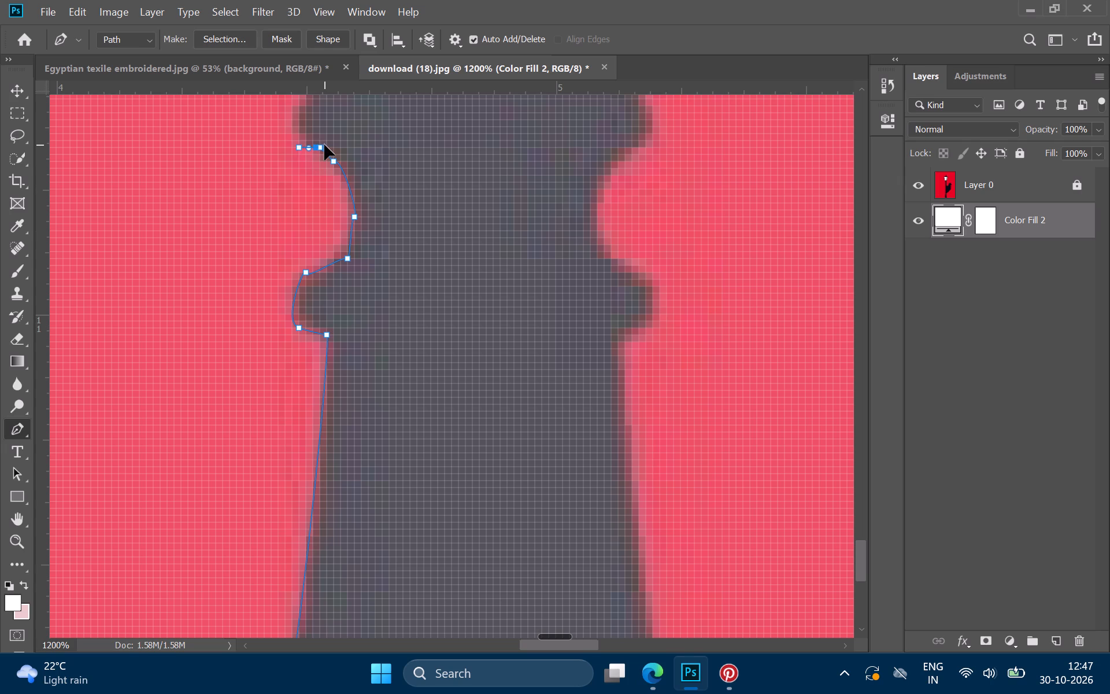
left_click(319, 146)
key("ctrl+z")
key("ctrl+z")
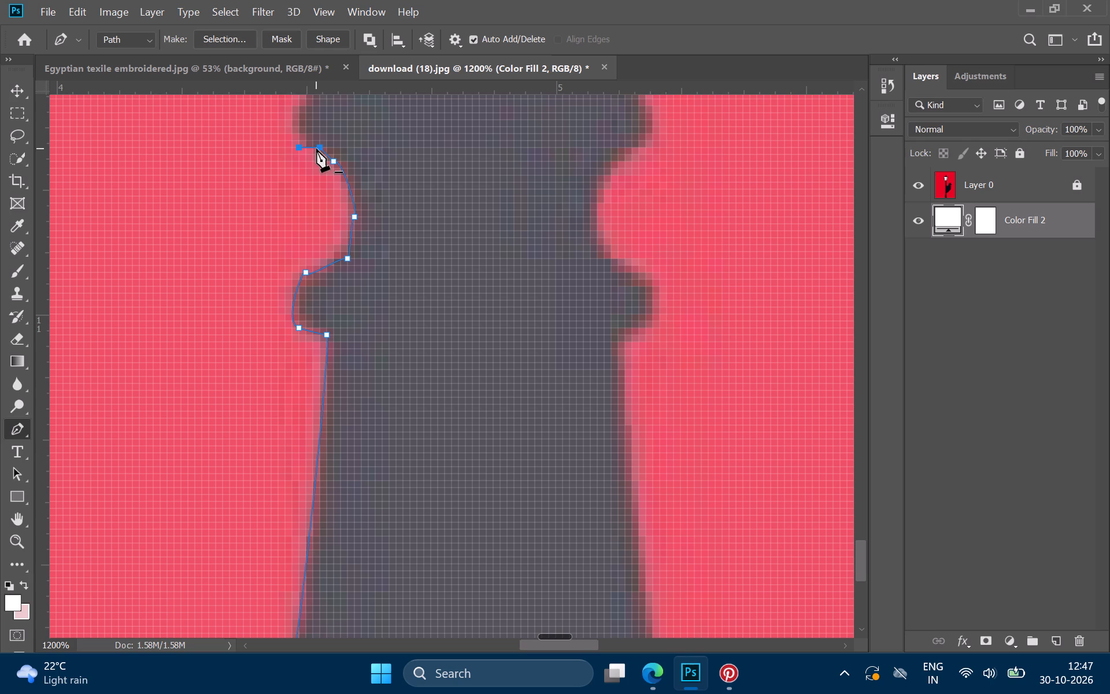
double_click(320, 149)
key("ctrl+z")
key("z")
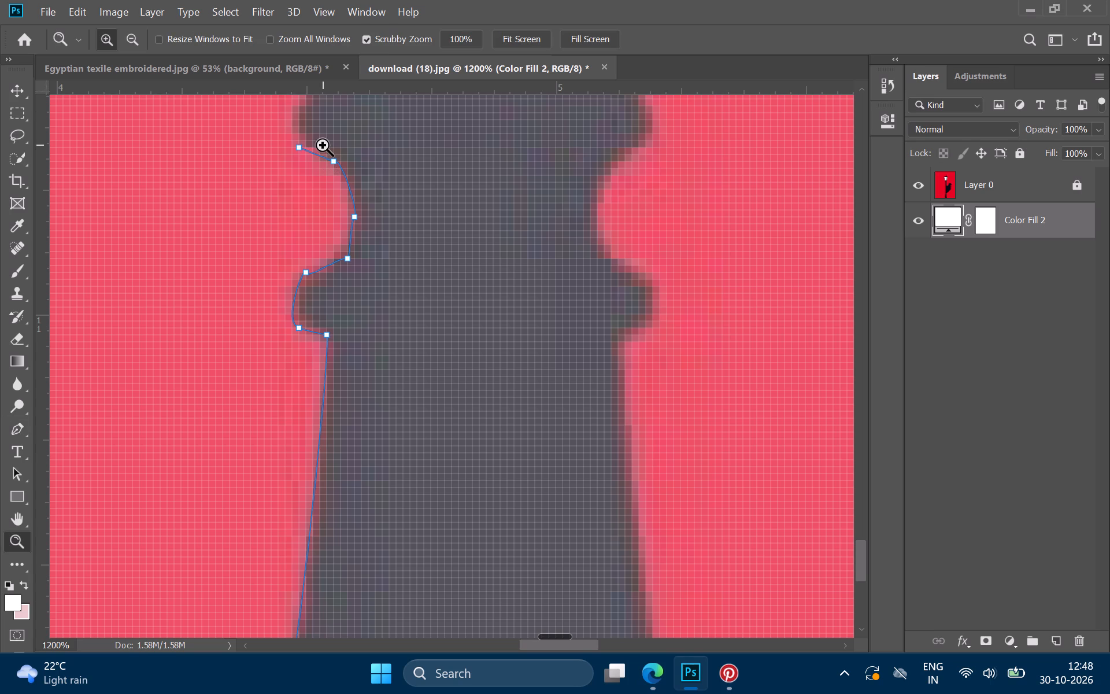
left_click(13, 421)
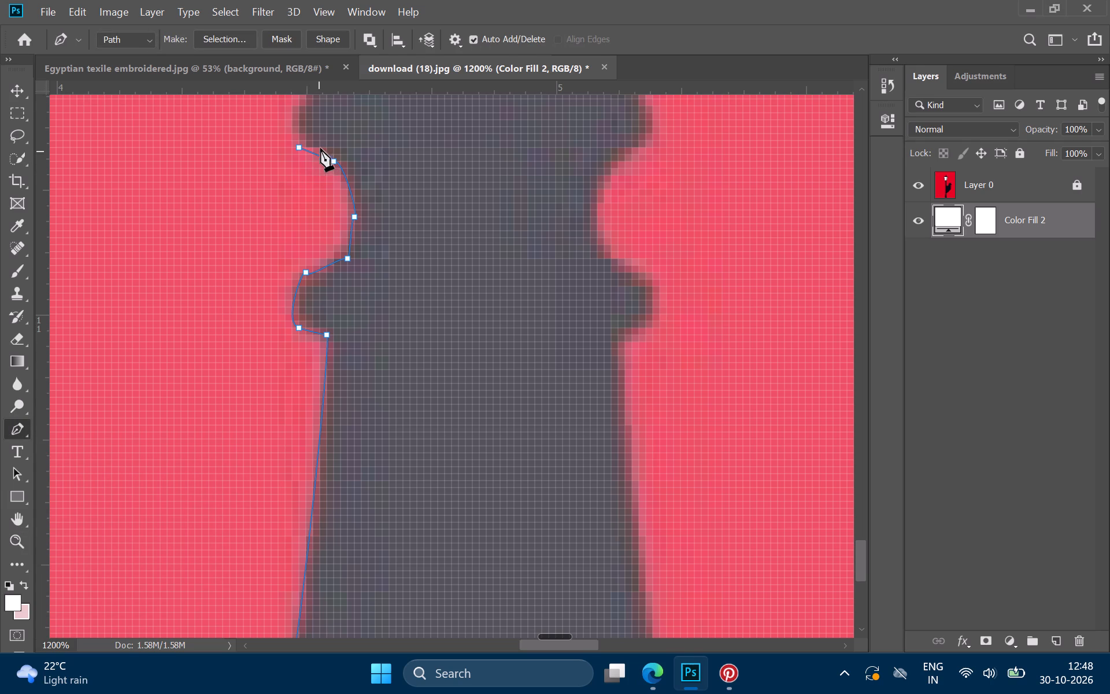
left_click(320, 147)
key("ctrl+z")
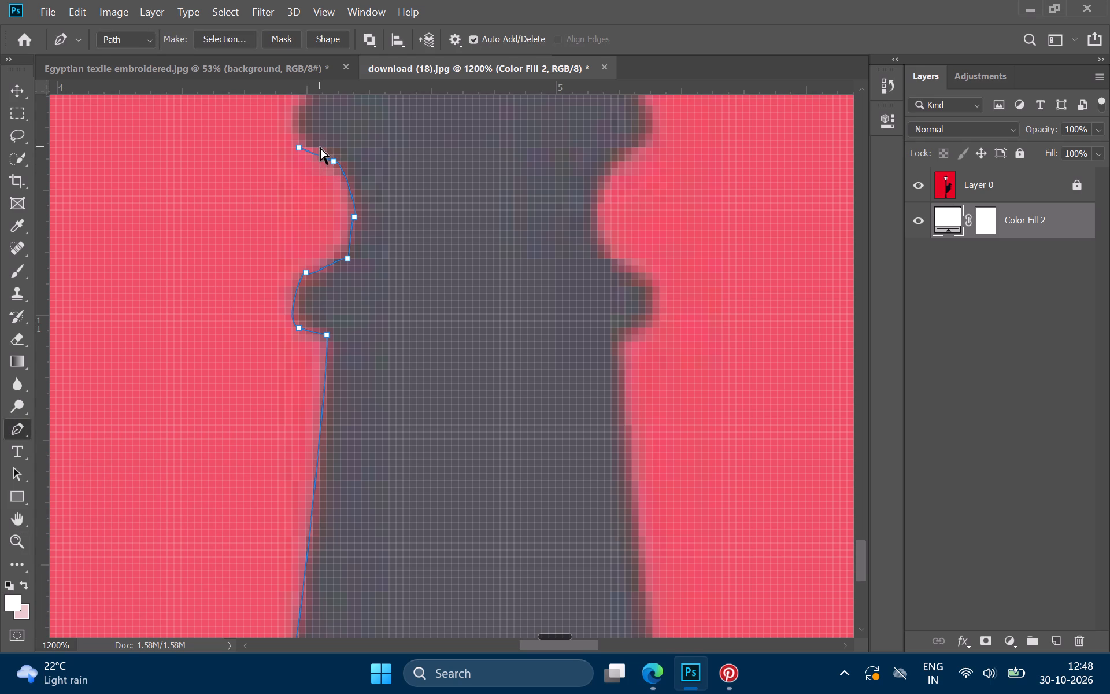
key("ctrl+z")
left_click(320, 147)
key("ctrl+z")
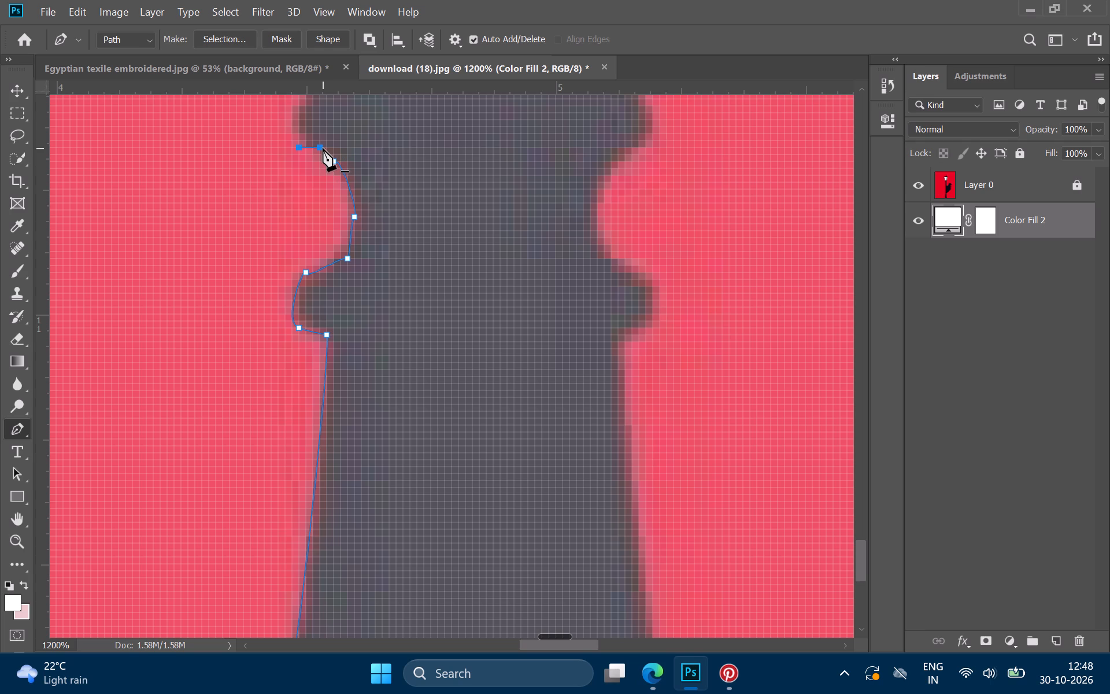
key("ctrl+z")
Try an extra anchor near the top of the notch, and undo it along with the preceding path edits there.
left_click(334, 155)
key("ctrl+z")
key("ctrl+z")
key("ctrl+z")
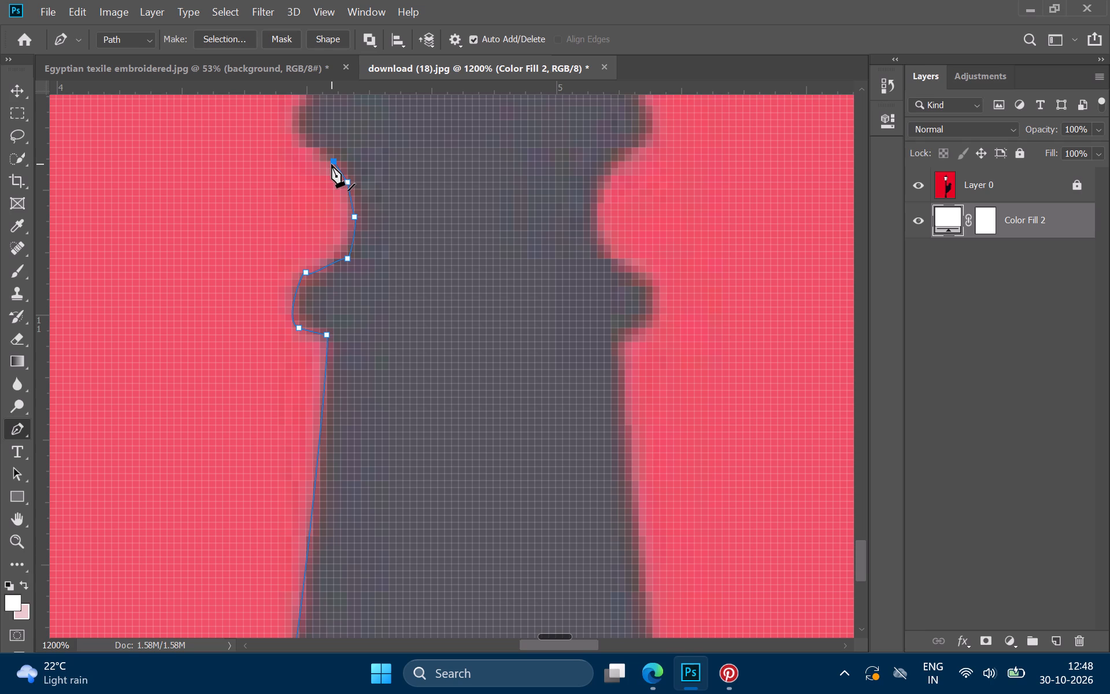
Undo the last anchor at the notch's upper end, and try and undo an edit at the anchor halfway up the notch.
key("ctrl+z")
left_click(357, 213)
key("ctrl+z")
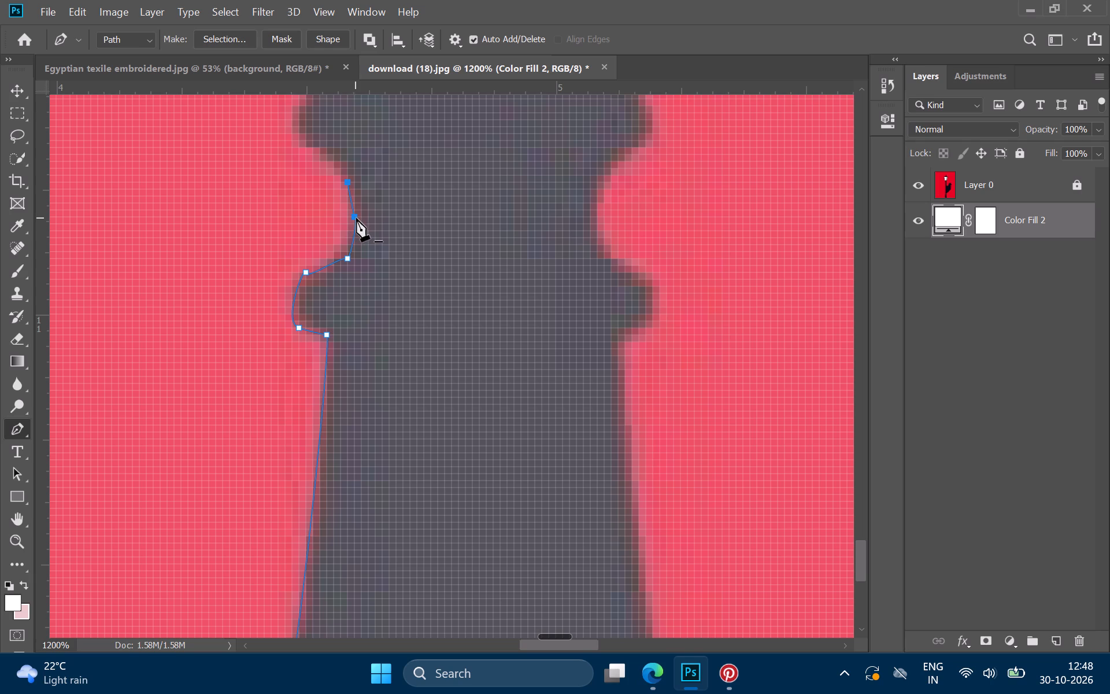
Remove the anchor halfway up the notch between the two grey lobes so the path forms one curve.
left_click(355, 218)
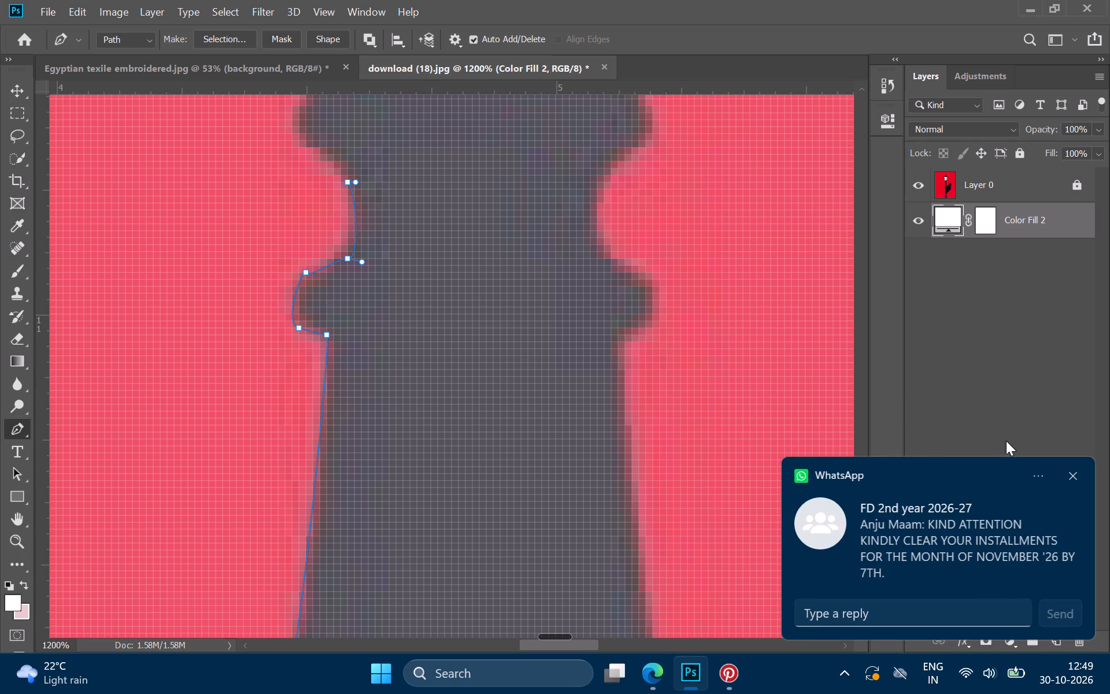
Dismiss the WhatsApp message notification.
left_click(1071, 479)
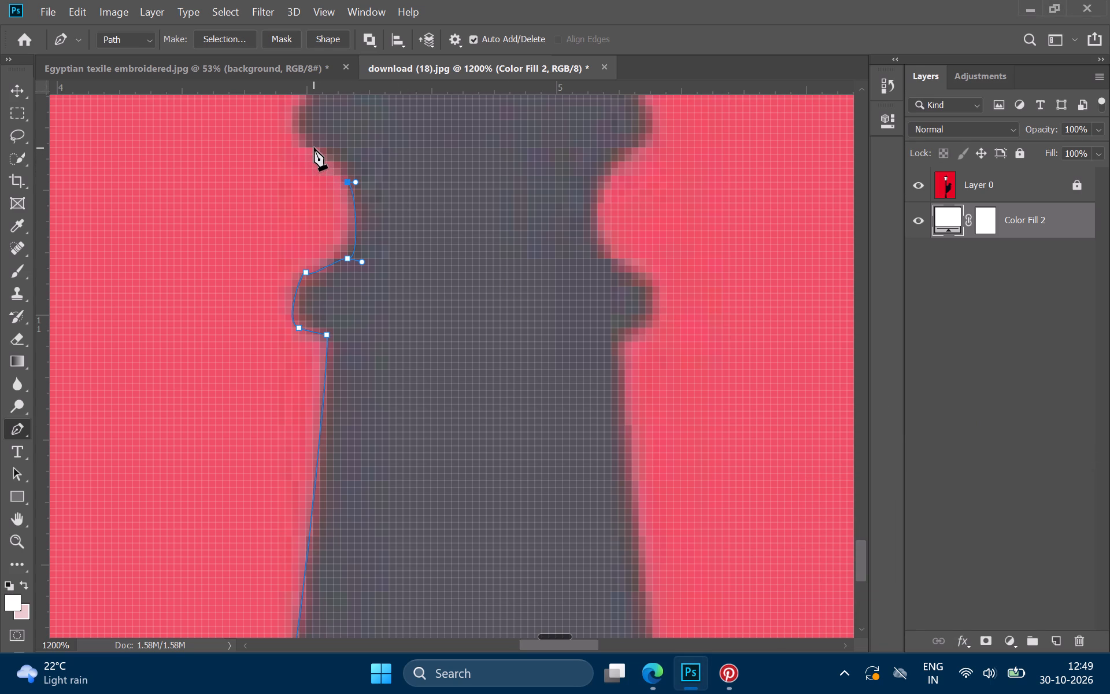
Extend the path from the notch to the upper lobe's underside with two anchors, and remove the intermediate one to form a curve.
left_click(334, 162)
left_click(318, 147)
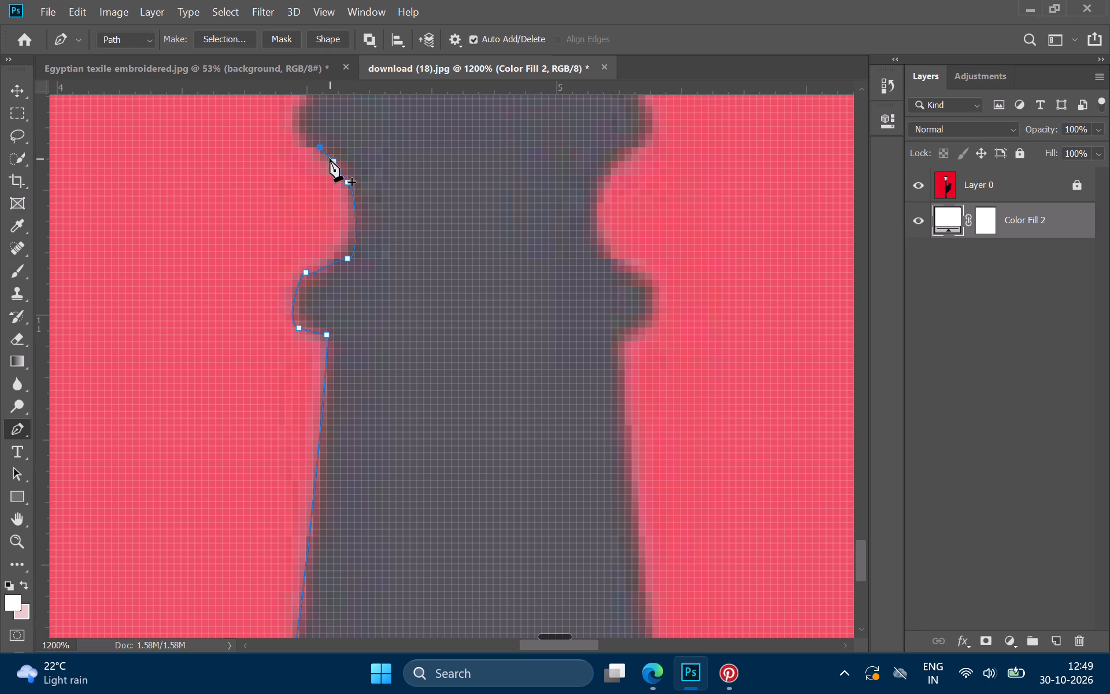
left_click(333, 160)
Extend the path to the upper lobe's outer side and bend the segment around its rounded bottom corner.
left_click(295, 126)
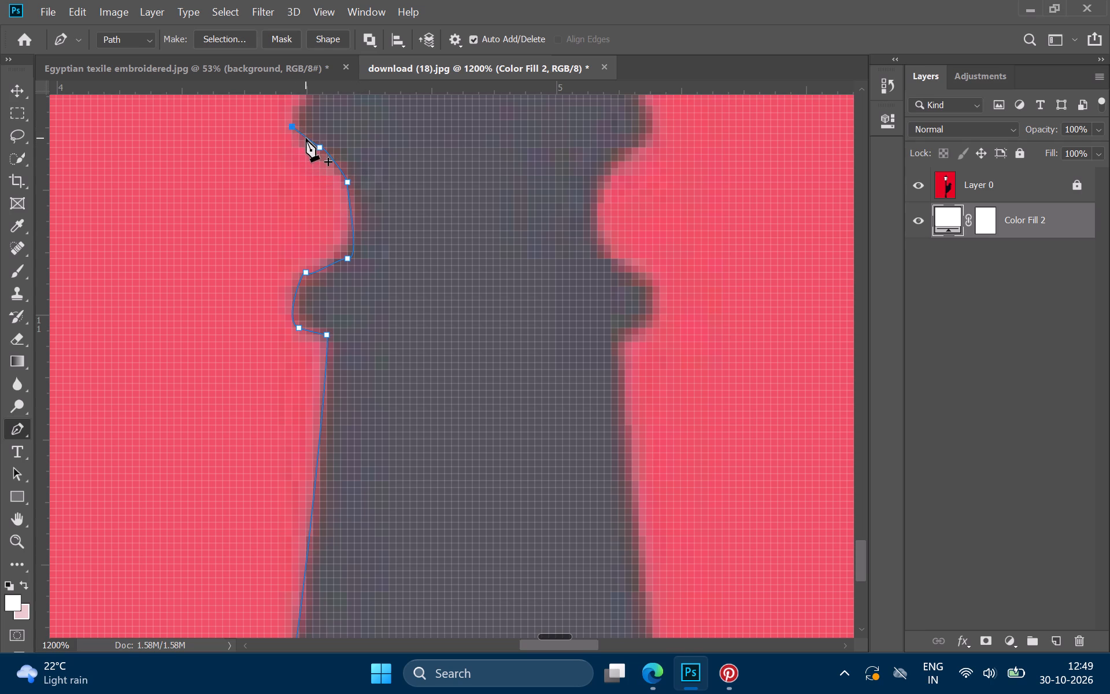
left_click(306, 138)
left_click_drag(306, 138, 303, 144)
left_click_drag(303, 144, 302, 145)
Extend the path a short way up the upper lobe's outer side with a straight segment.
scroll(302, 145, "up", 1)
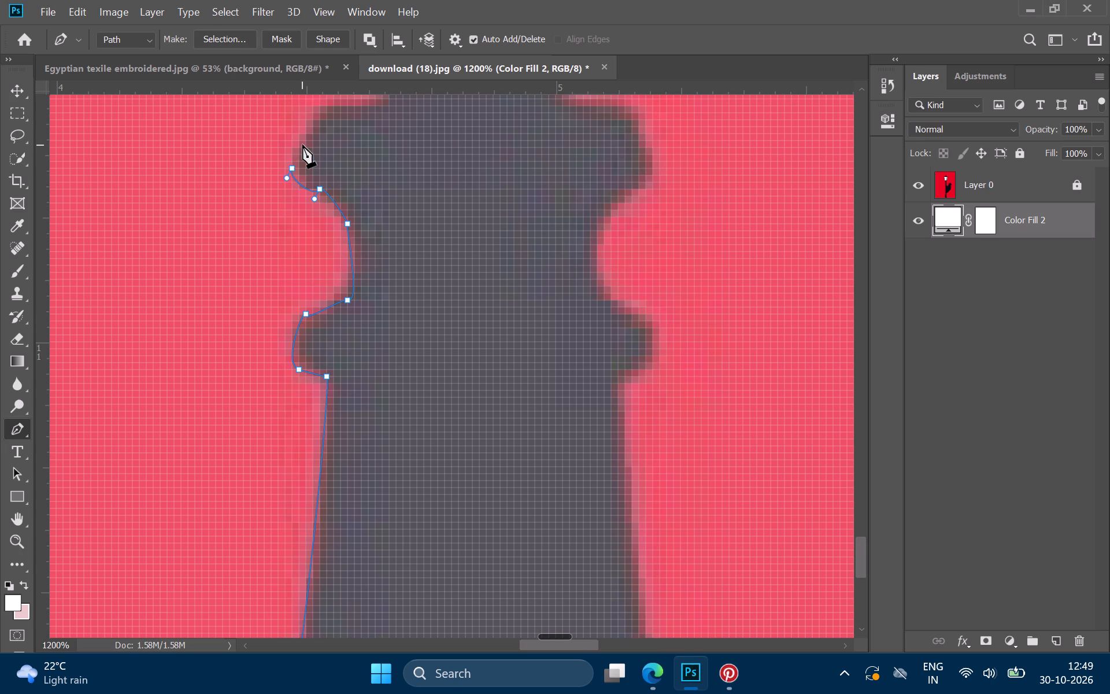
left_click(295, 149)
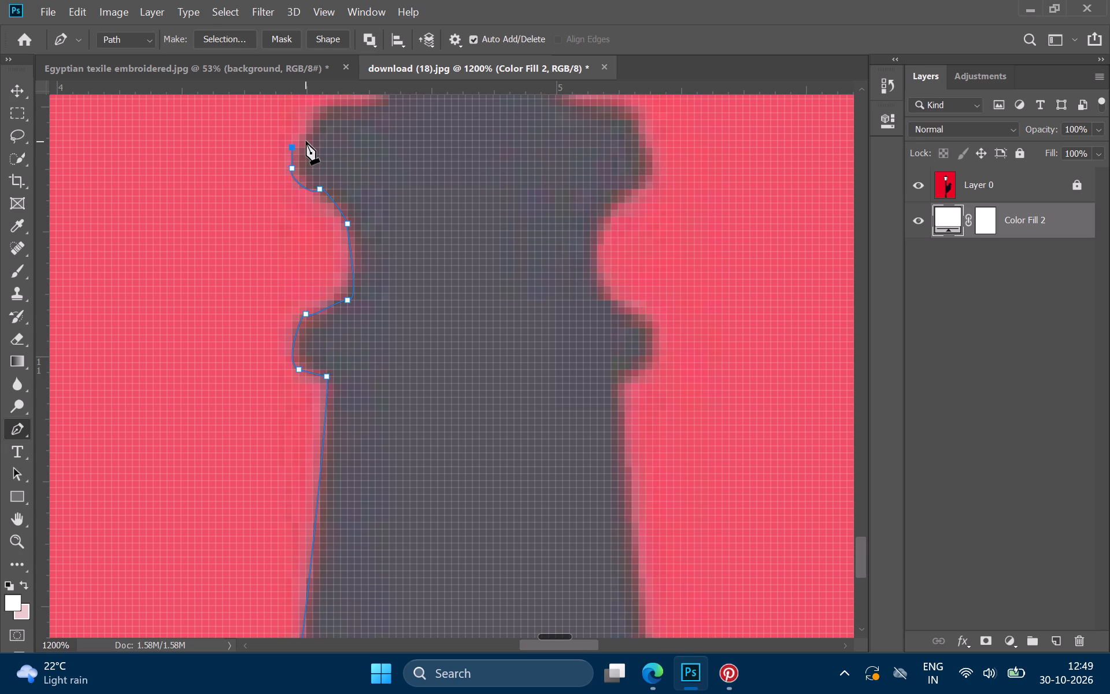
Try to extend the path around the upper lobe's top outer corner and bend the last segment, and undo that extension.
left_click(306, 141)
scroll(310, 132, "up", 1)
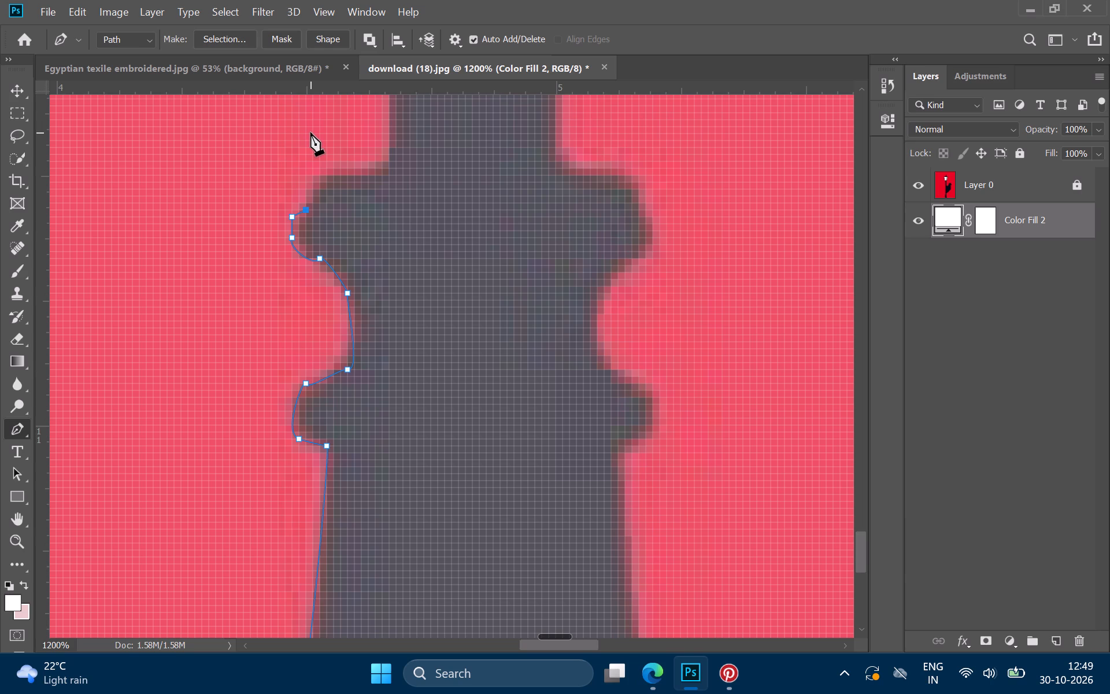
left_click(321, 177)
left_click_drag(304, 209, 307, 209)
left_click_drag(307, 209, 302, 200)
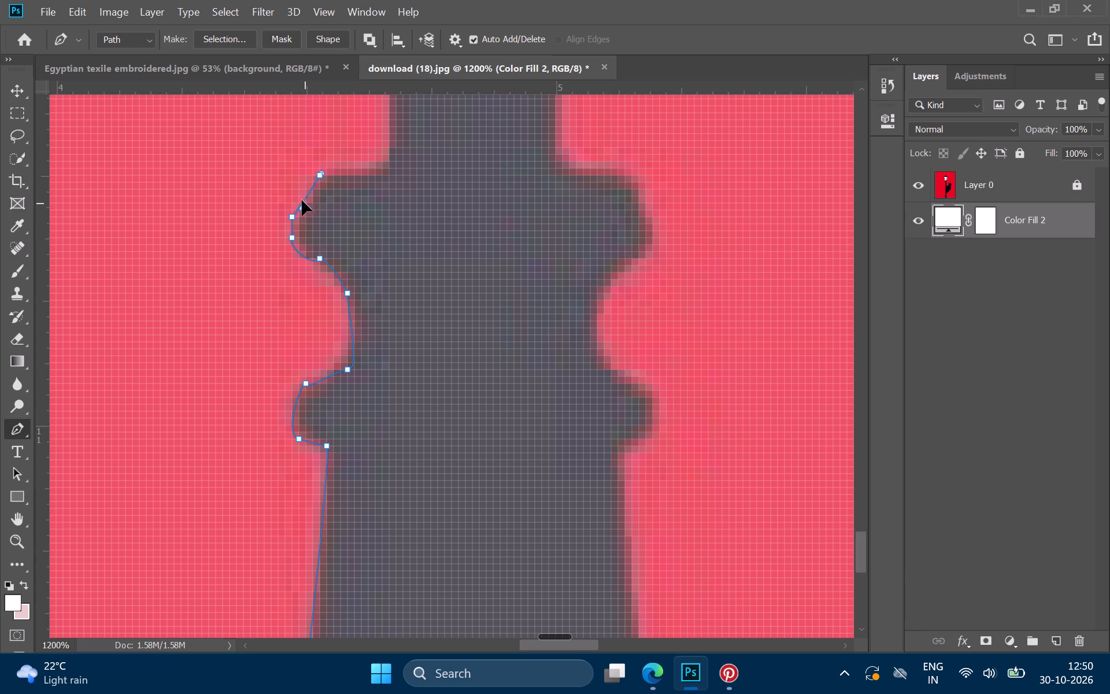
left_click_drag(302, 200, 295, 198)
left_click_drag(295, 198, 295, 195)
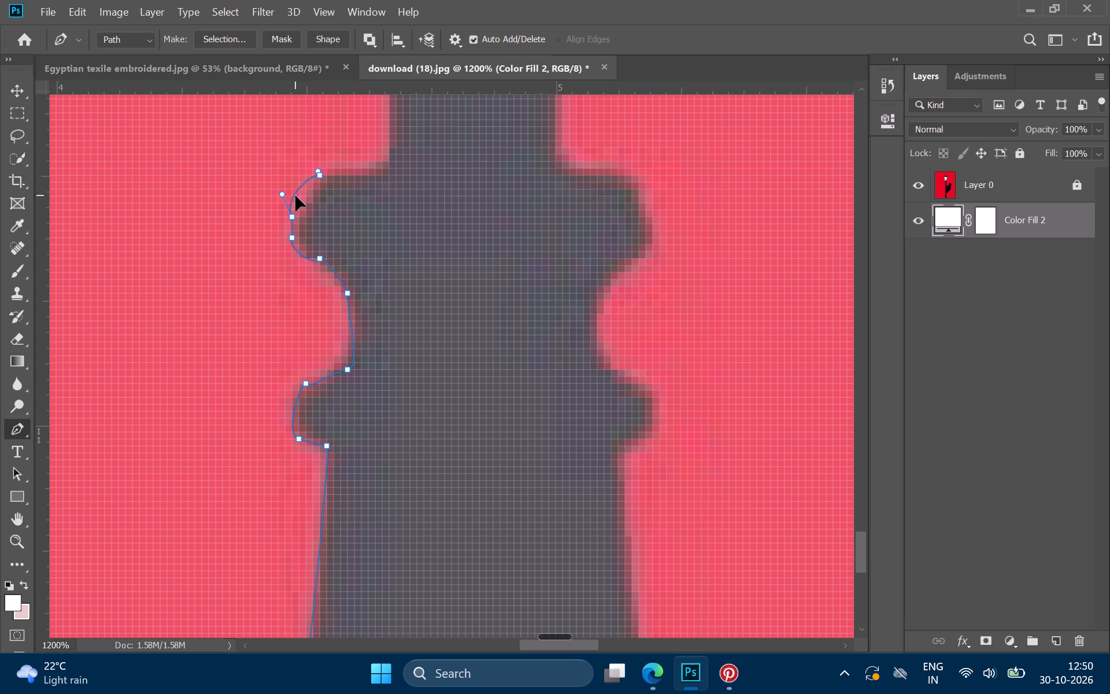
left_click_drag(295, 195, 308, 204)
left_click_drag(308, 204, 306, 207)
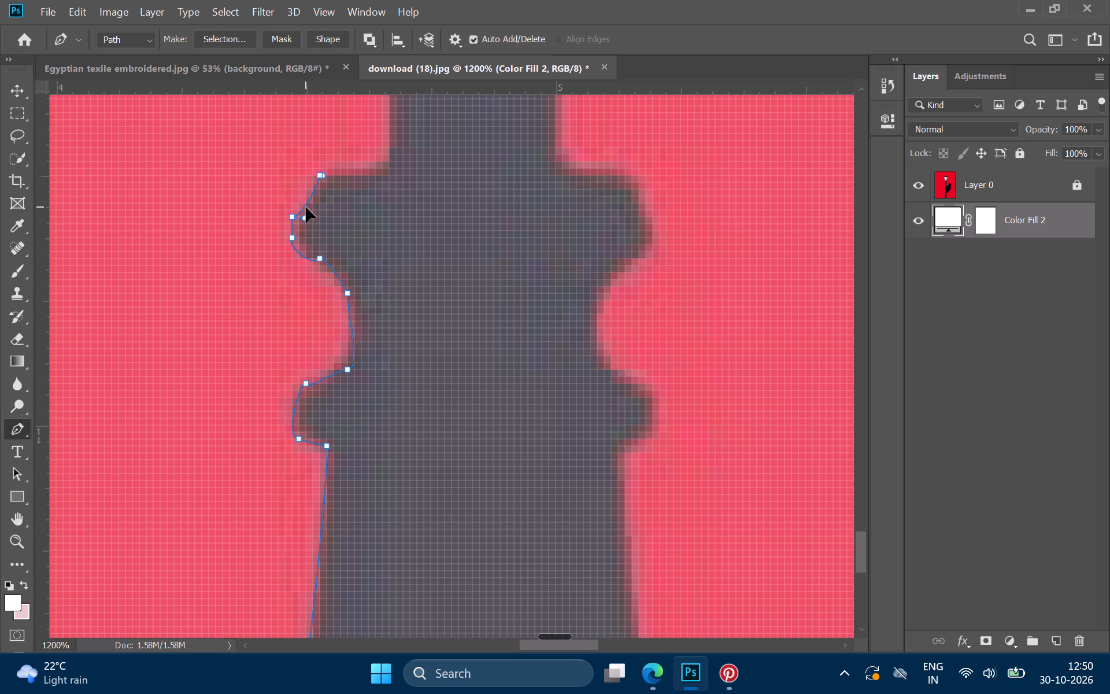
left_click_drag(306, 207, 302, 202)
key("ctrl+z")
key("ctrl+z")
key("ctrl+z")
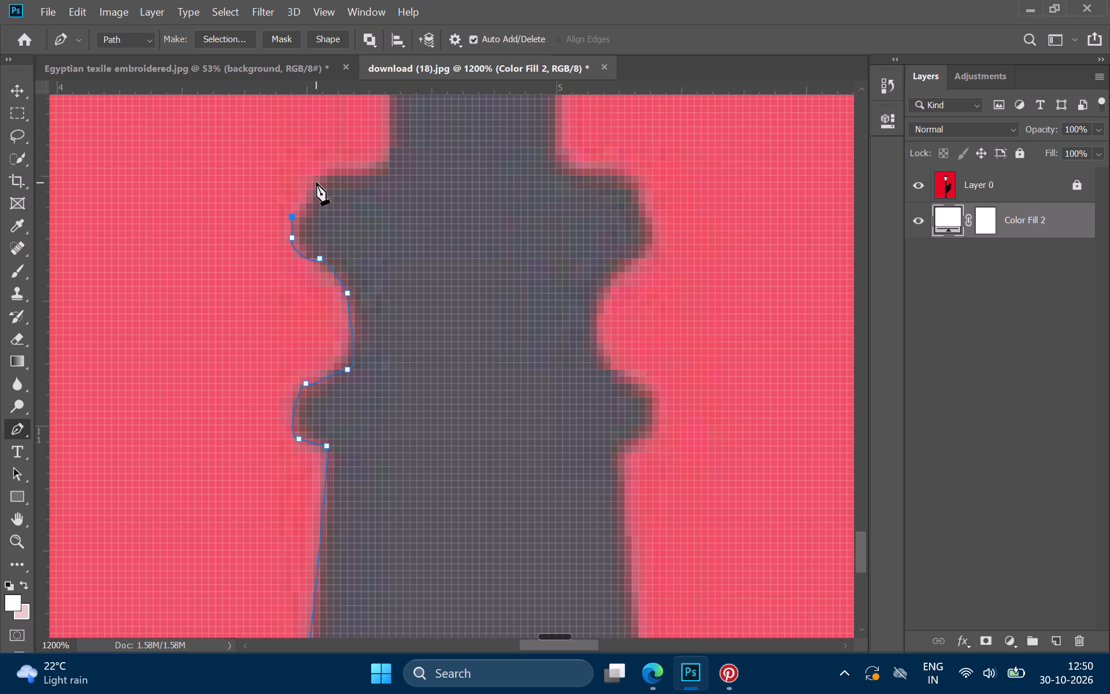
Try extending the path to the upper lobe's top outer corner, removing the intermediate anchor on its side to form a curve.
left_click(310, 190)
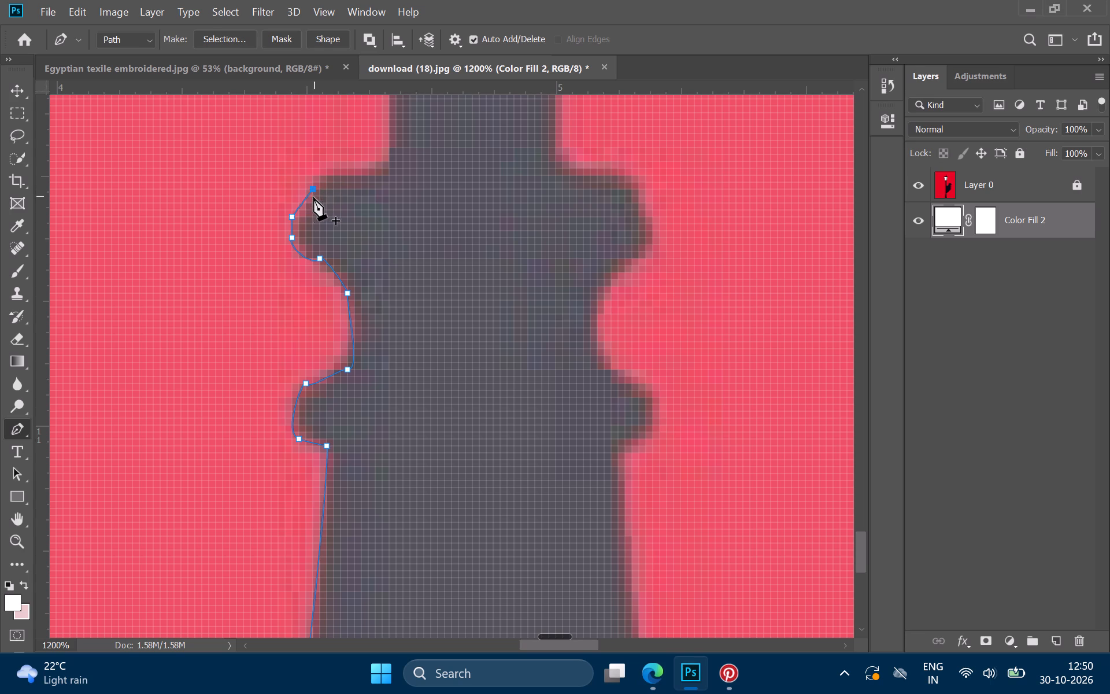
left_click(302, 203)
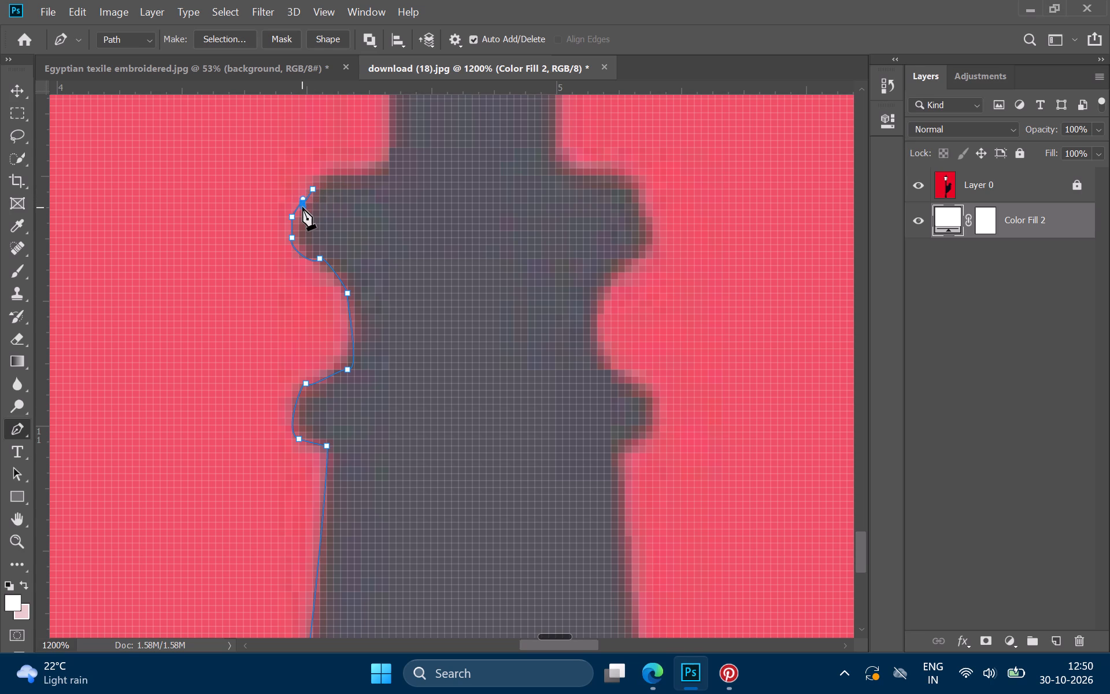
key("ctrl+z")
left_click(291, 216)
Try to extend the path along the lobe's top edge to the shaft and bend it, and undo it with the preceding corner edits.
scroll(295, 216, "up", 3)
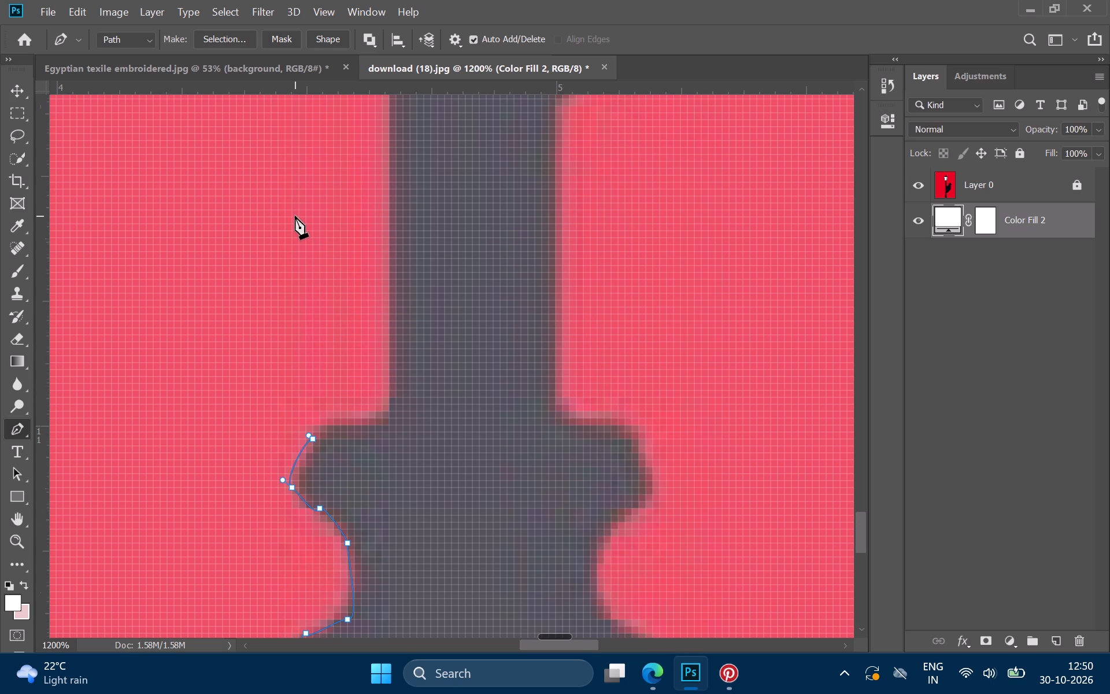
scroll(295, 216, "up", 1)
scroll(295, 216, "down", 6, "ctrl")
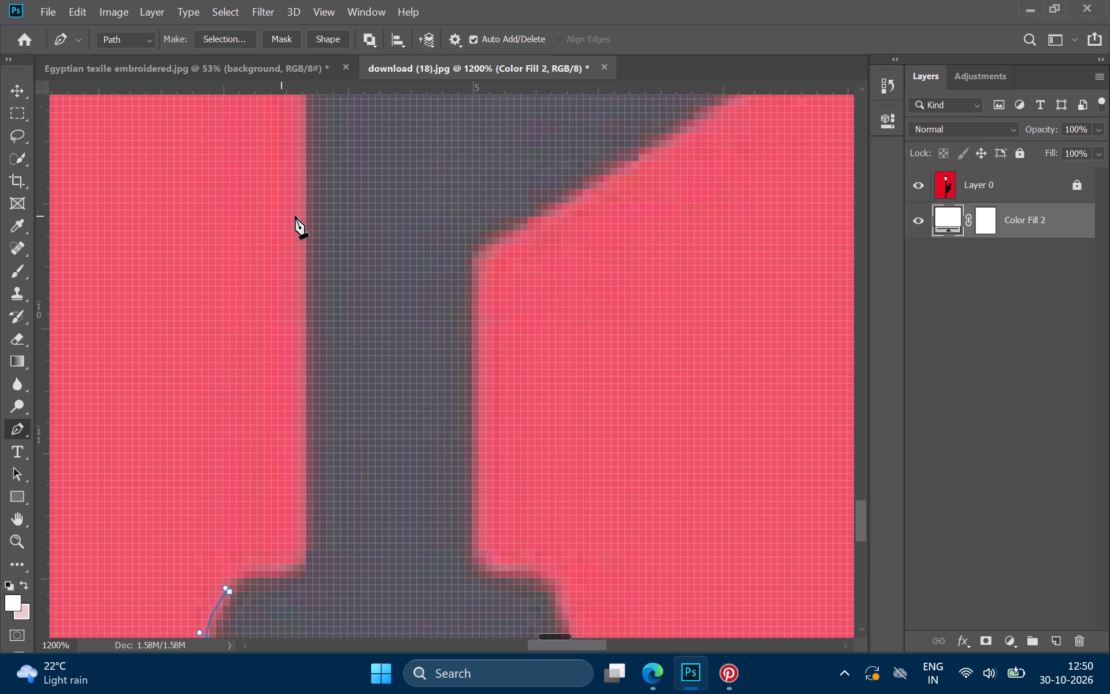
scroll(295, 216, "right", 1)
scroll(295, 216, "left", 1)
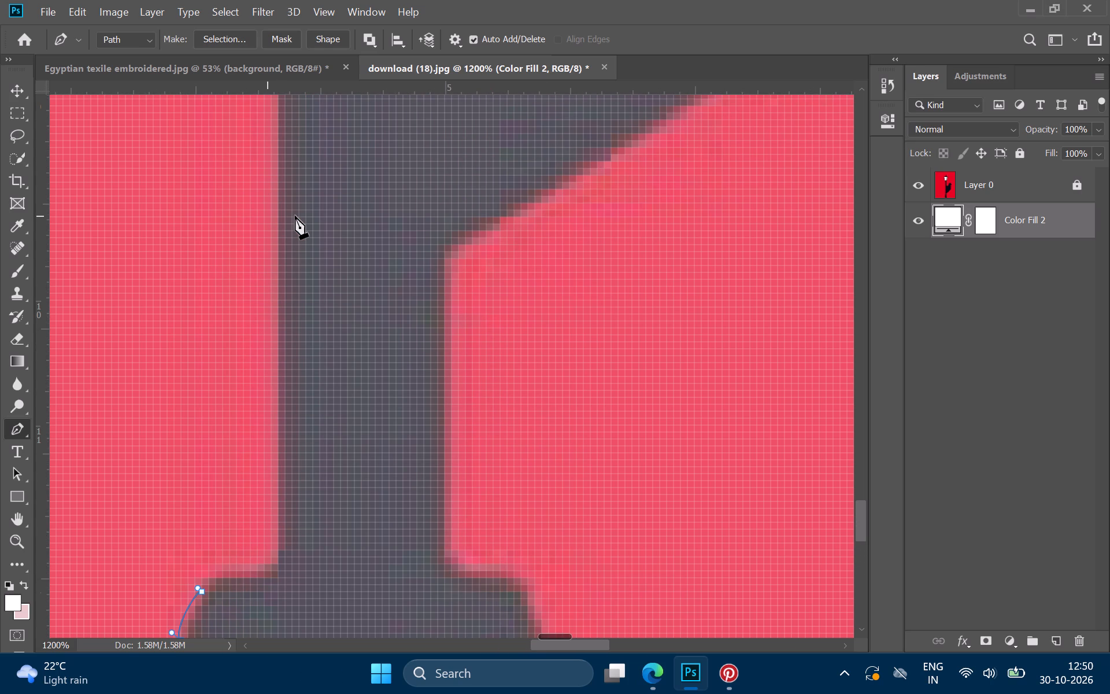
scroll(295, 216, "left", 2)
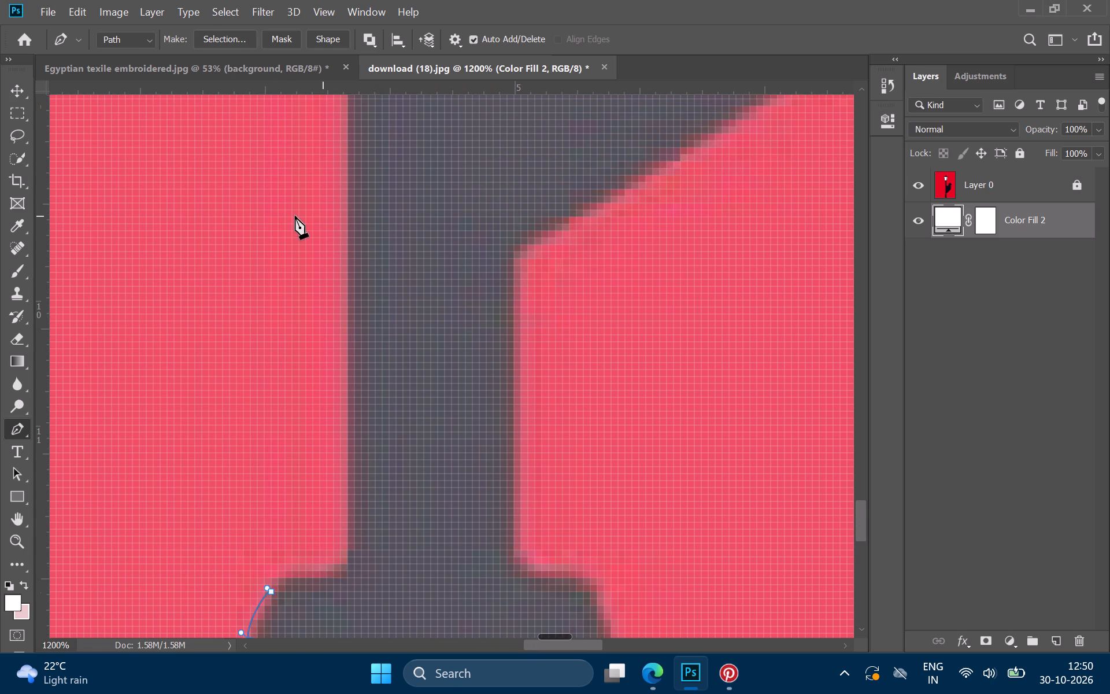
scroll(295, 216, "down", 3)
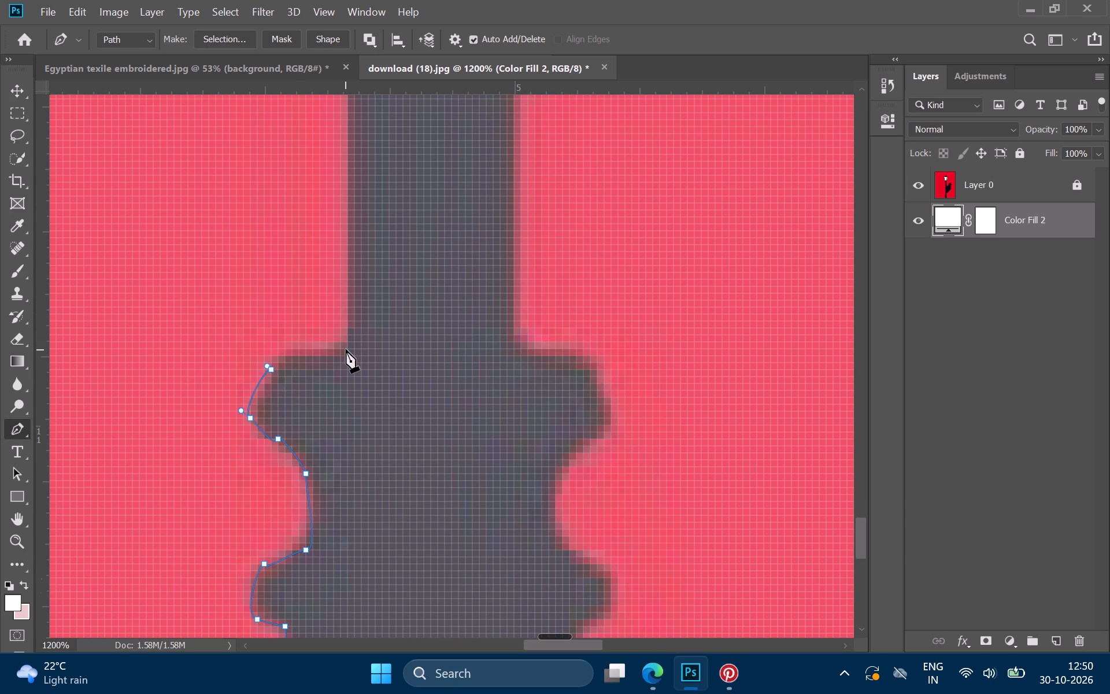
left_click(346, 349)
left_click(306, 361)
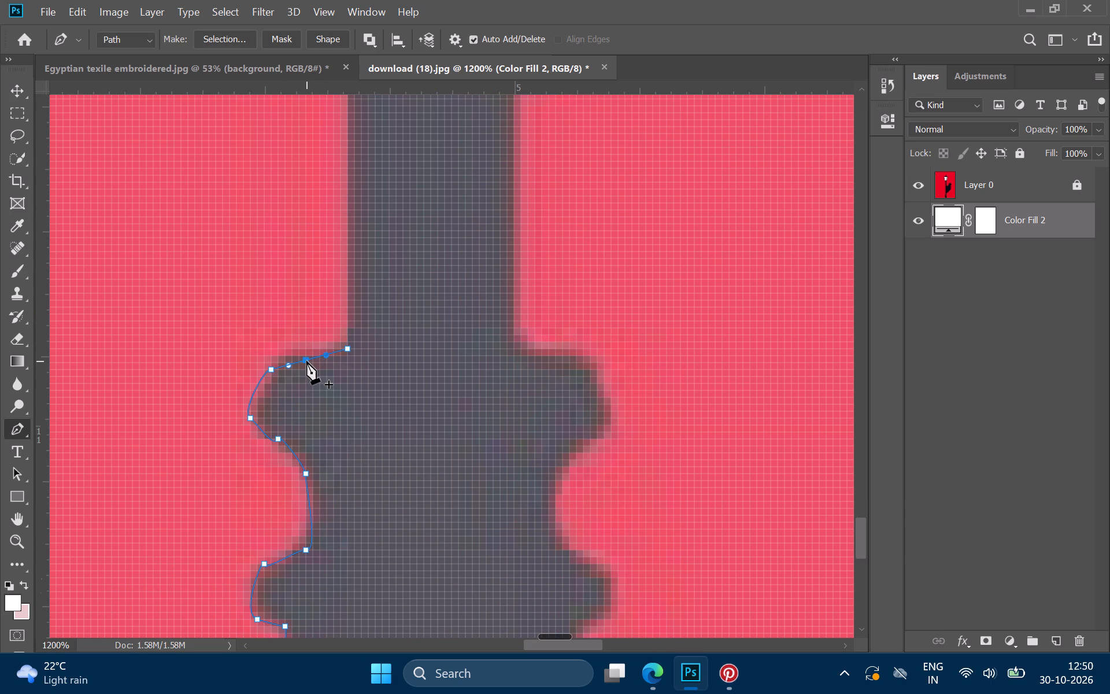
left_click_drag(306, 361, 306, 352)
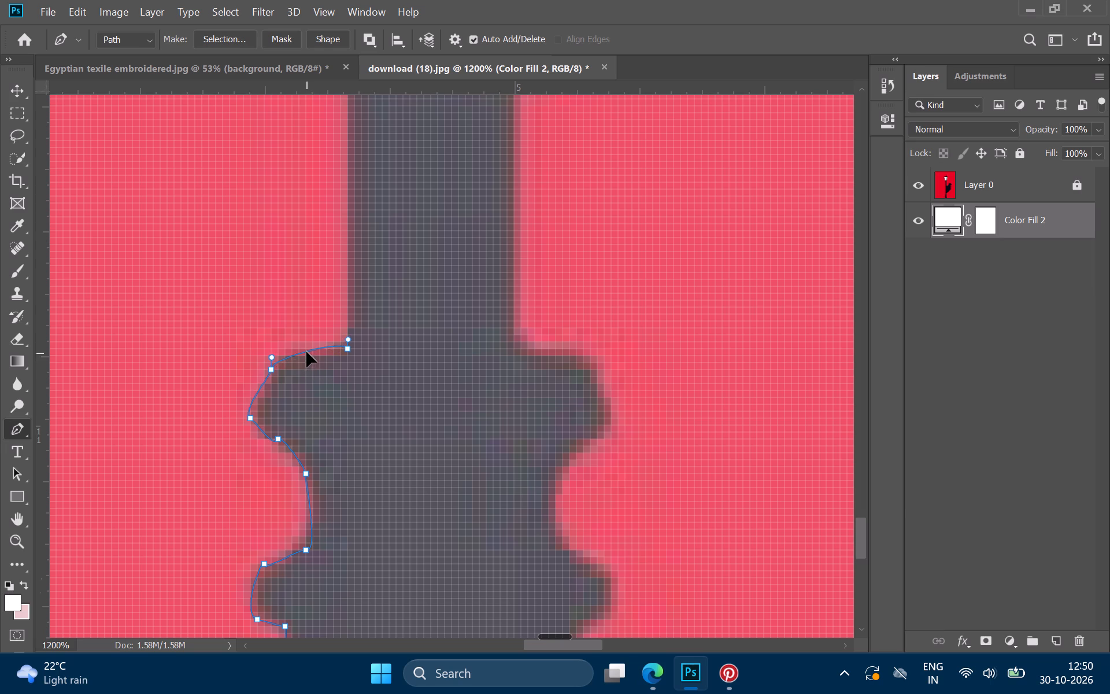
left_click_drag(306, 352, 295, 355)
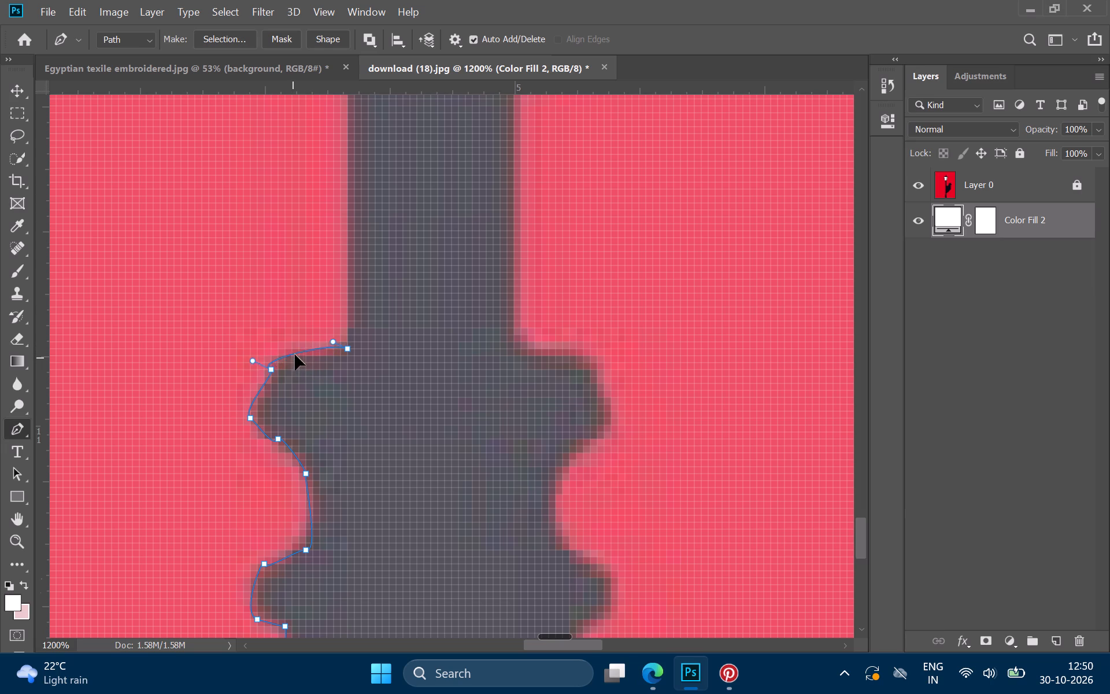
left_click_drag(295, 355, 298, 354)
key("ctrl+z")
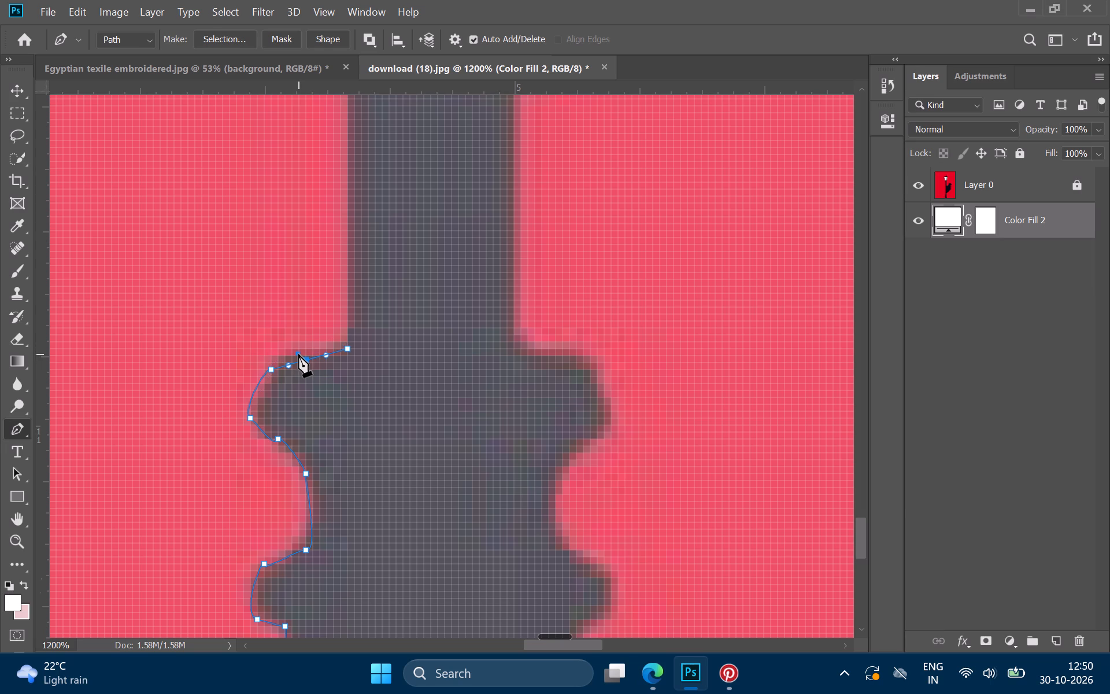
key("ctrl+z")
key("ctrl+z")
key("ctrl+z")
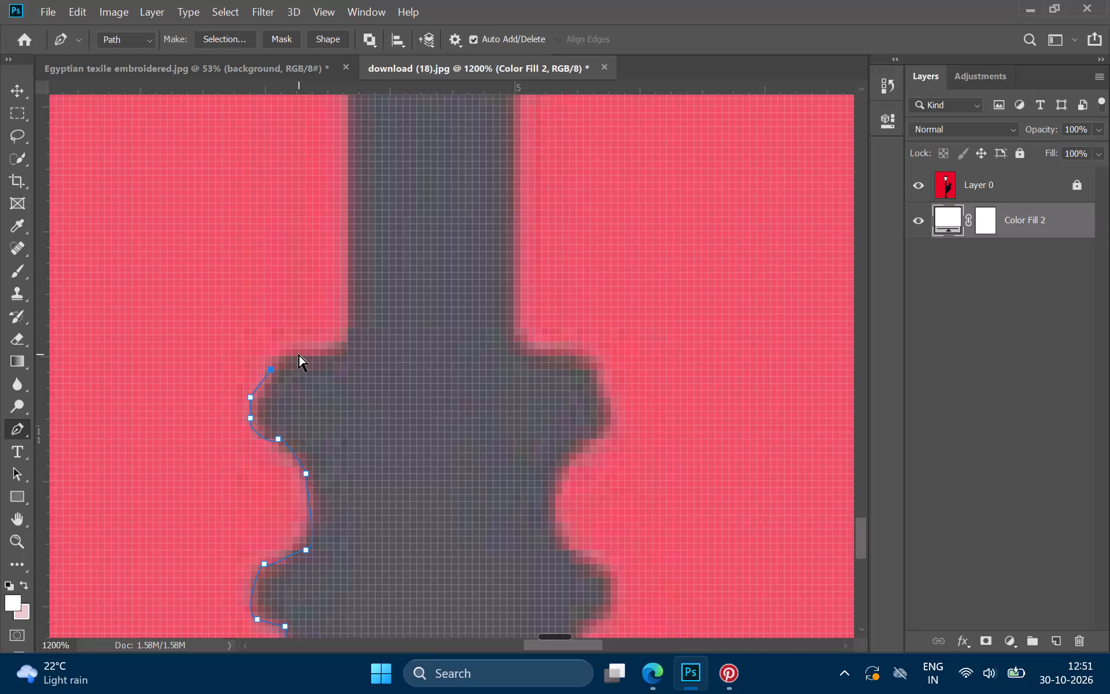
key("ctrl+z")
Trace the upper lobe's top outer corner with short straight segments and continue across its top edge to the base of the narrow shaft.
left_click(264, 381)
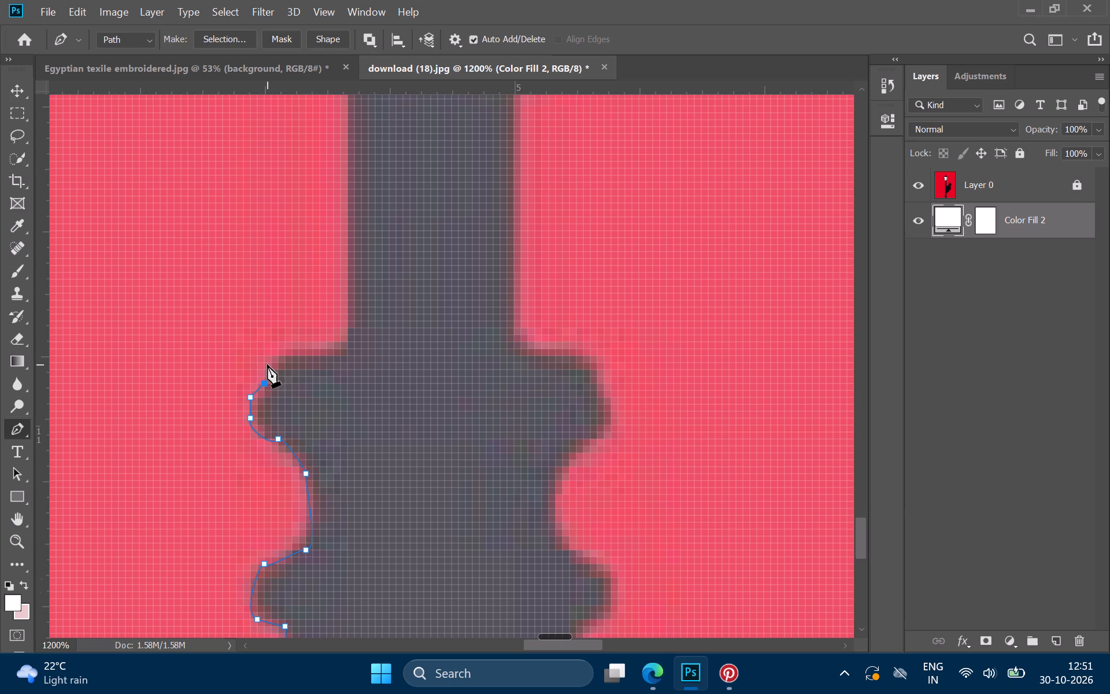
left_click(267, 364)
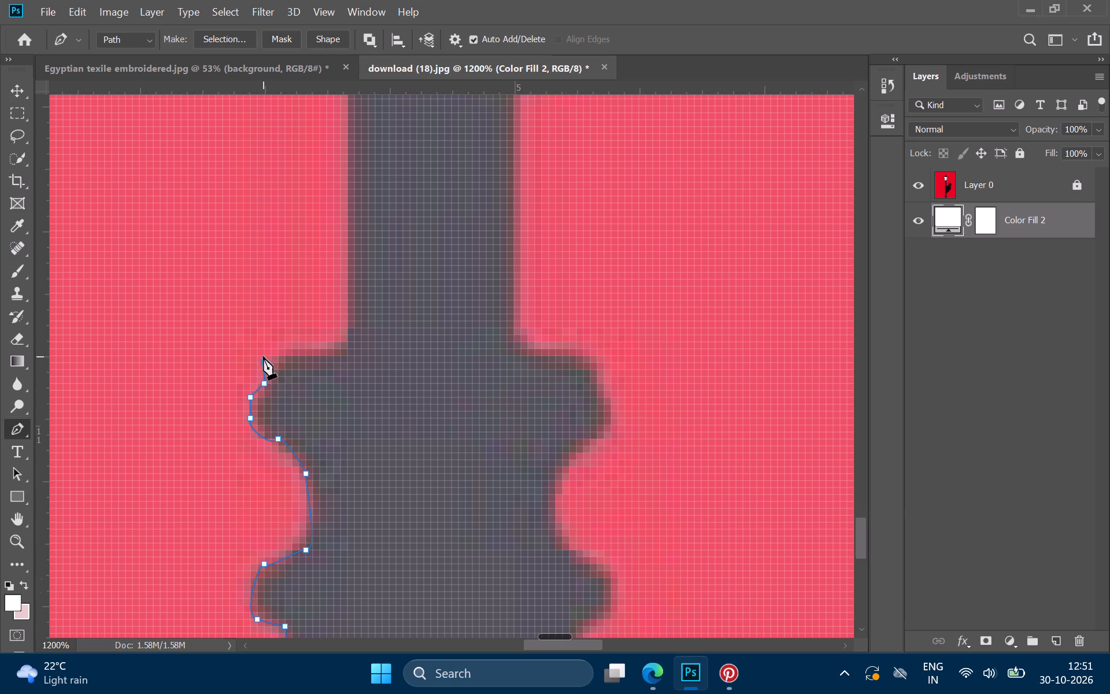
left_click(263, 352)
left_click(346, 345)
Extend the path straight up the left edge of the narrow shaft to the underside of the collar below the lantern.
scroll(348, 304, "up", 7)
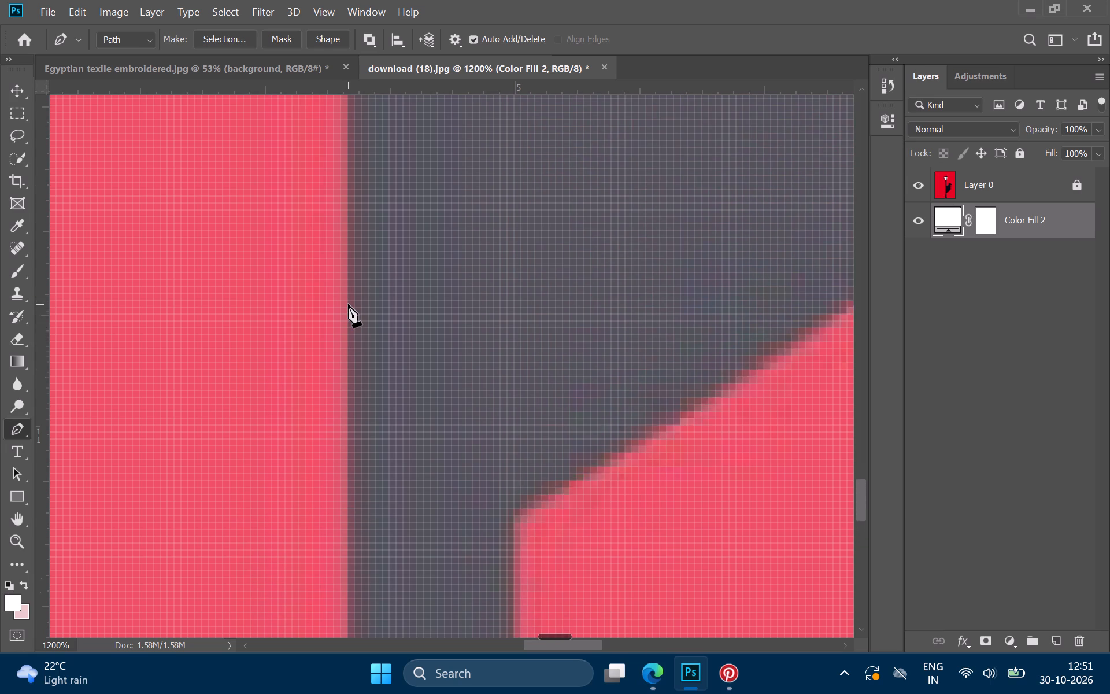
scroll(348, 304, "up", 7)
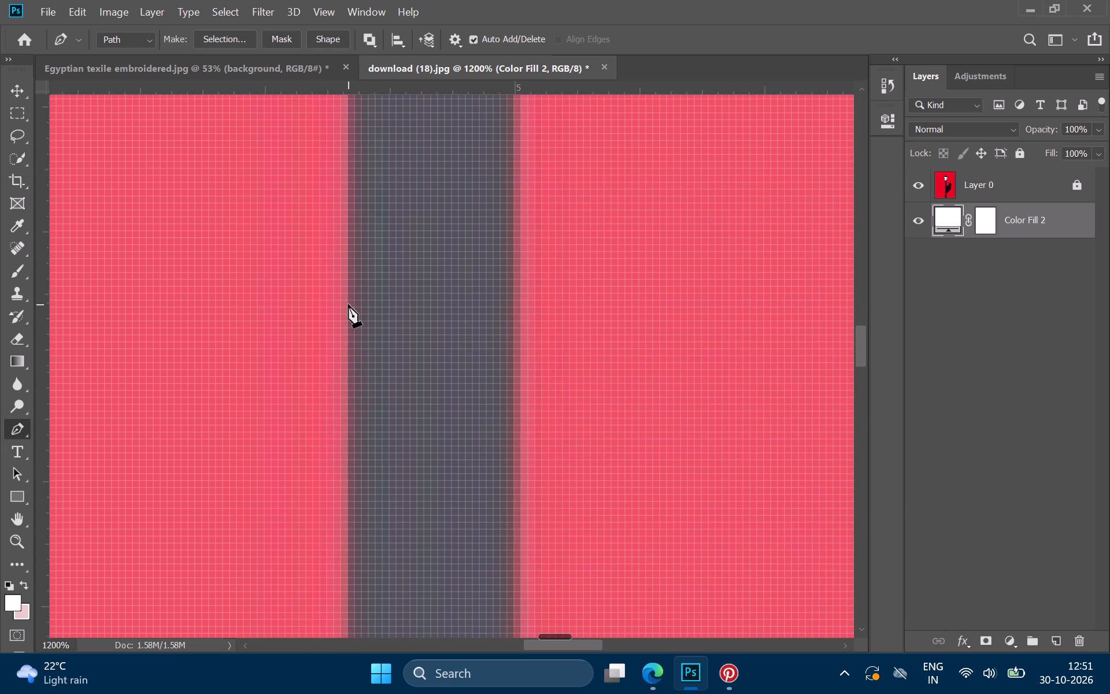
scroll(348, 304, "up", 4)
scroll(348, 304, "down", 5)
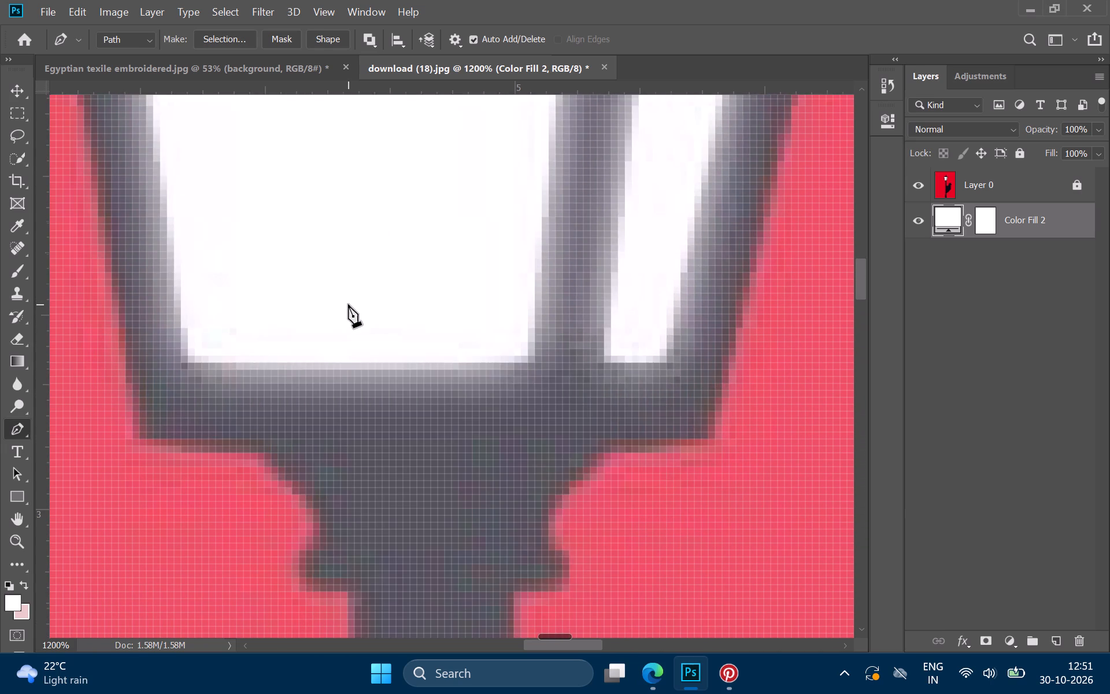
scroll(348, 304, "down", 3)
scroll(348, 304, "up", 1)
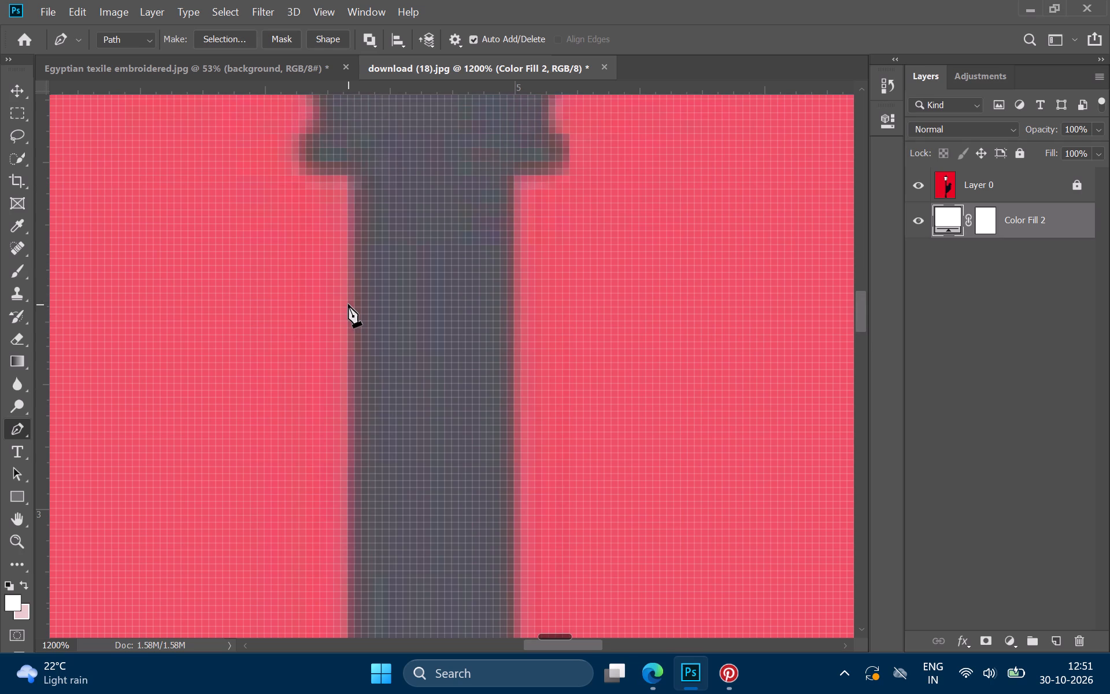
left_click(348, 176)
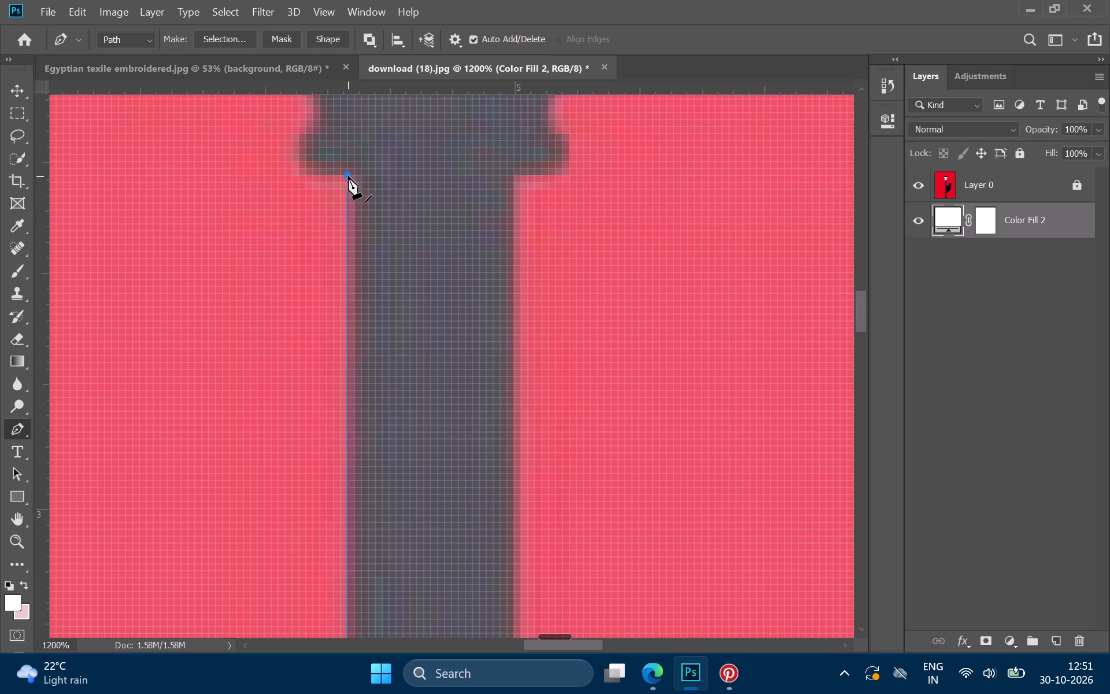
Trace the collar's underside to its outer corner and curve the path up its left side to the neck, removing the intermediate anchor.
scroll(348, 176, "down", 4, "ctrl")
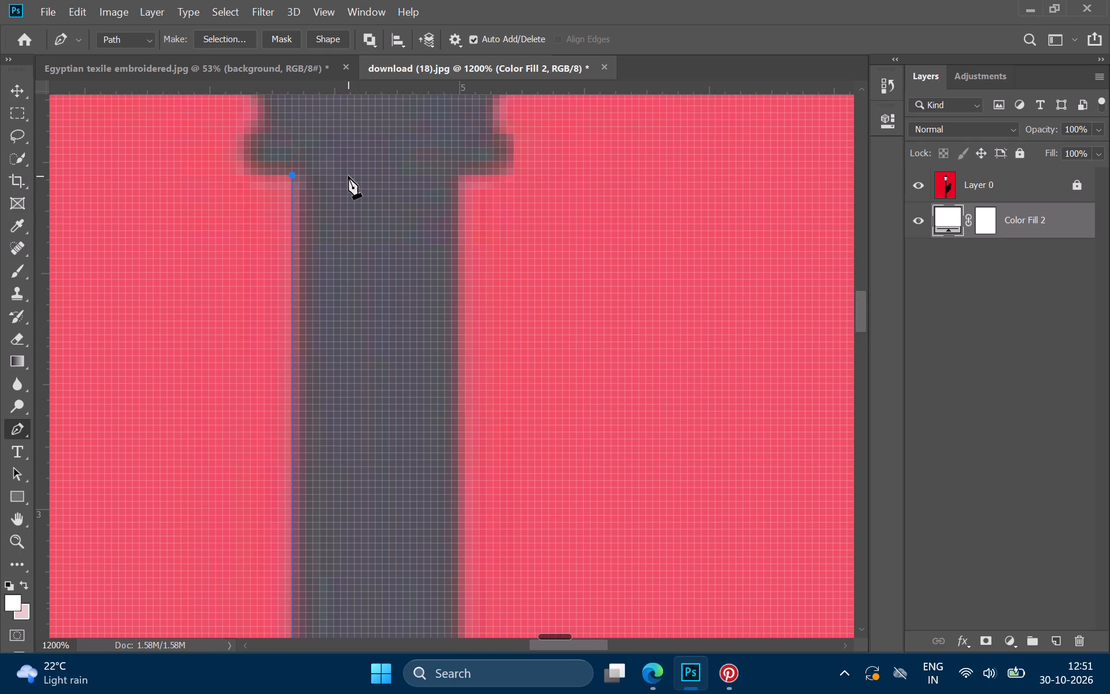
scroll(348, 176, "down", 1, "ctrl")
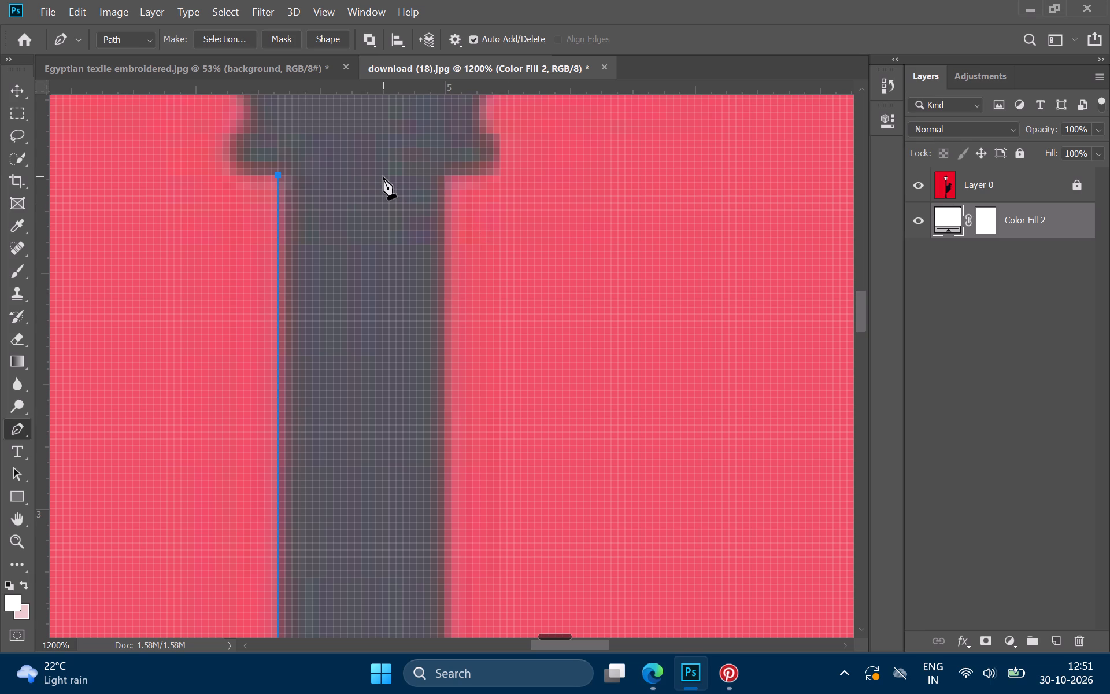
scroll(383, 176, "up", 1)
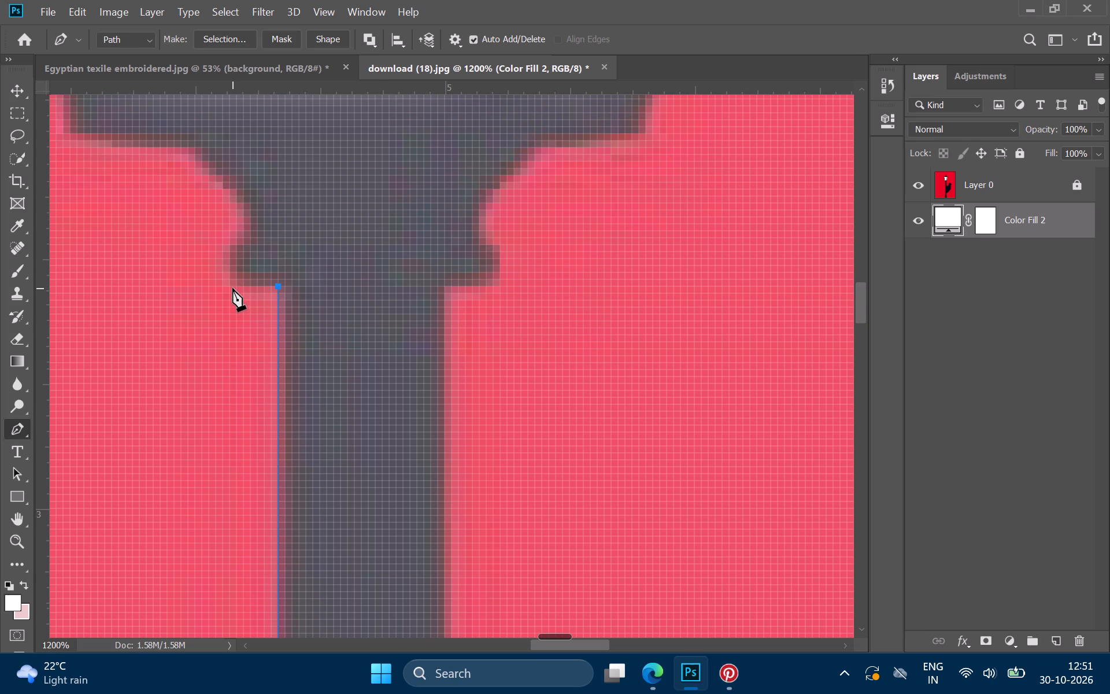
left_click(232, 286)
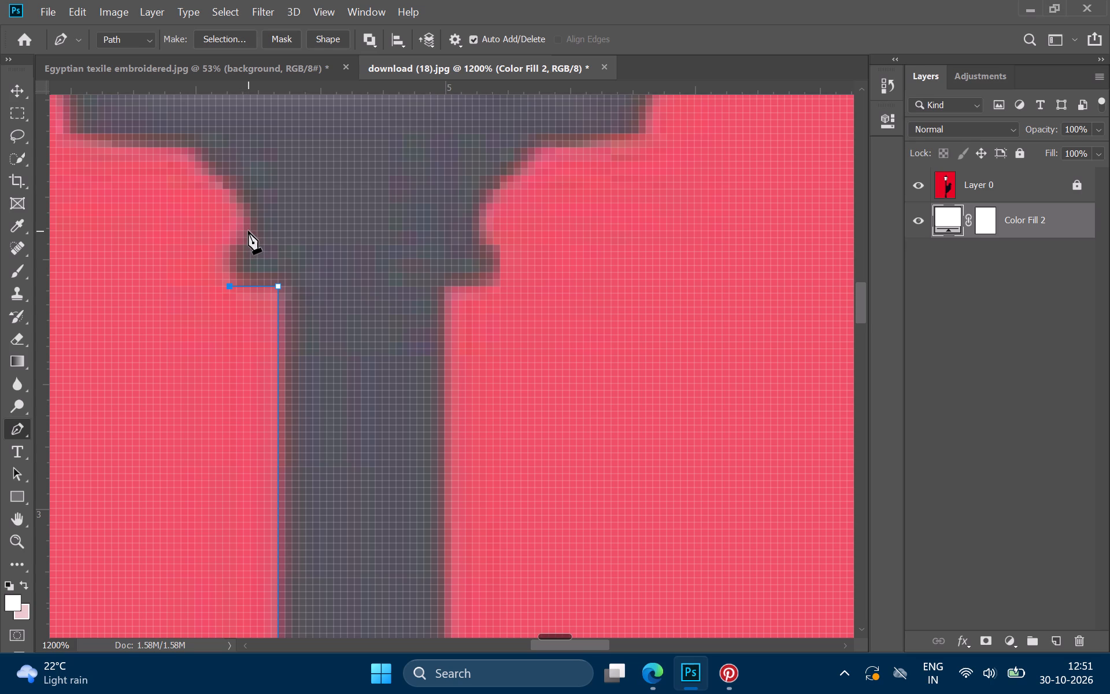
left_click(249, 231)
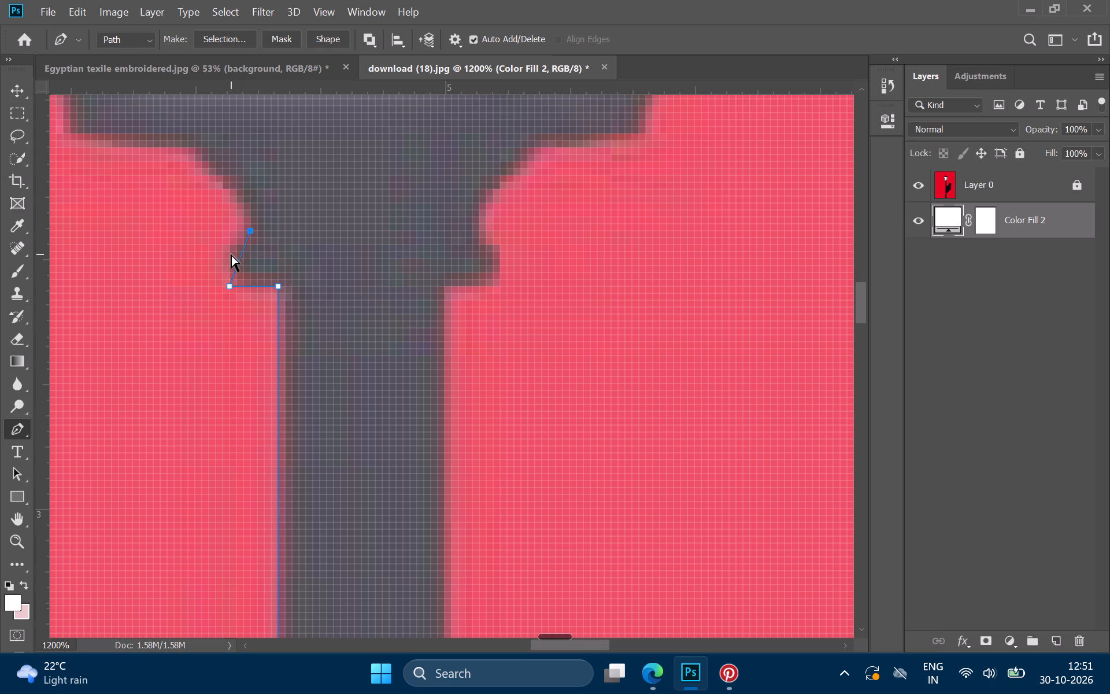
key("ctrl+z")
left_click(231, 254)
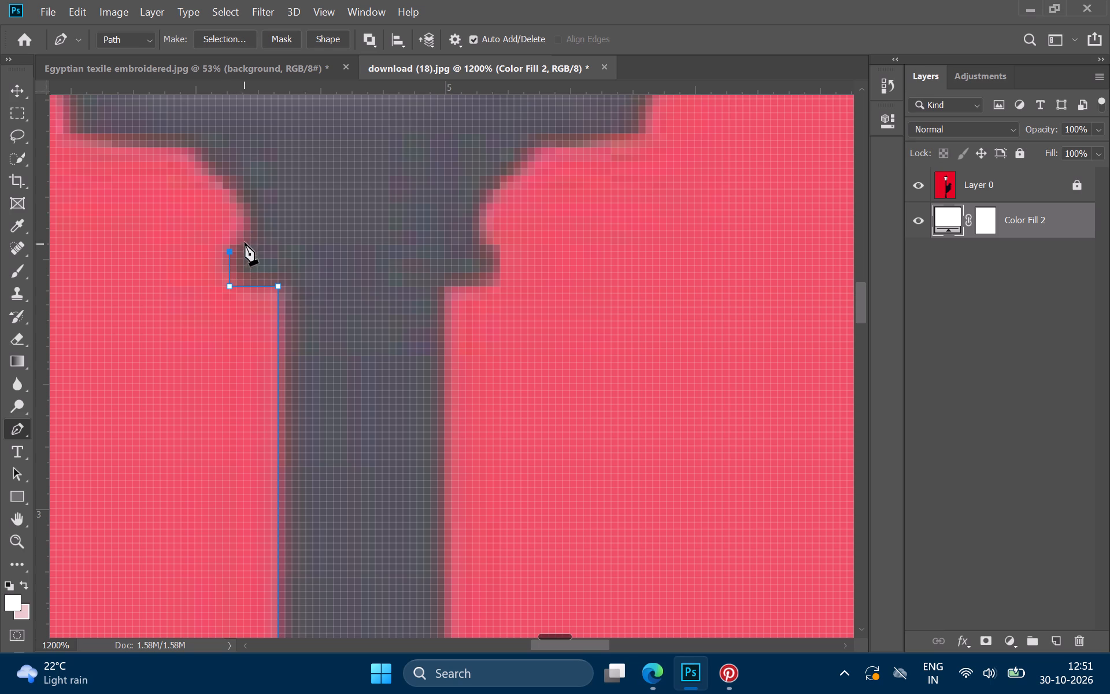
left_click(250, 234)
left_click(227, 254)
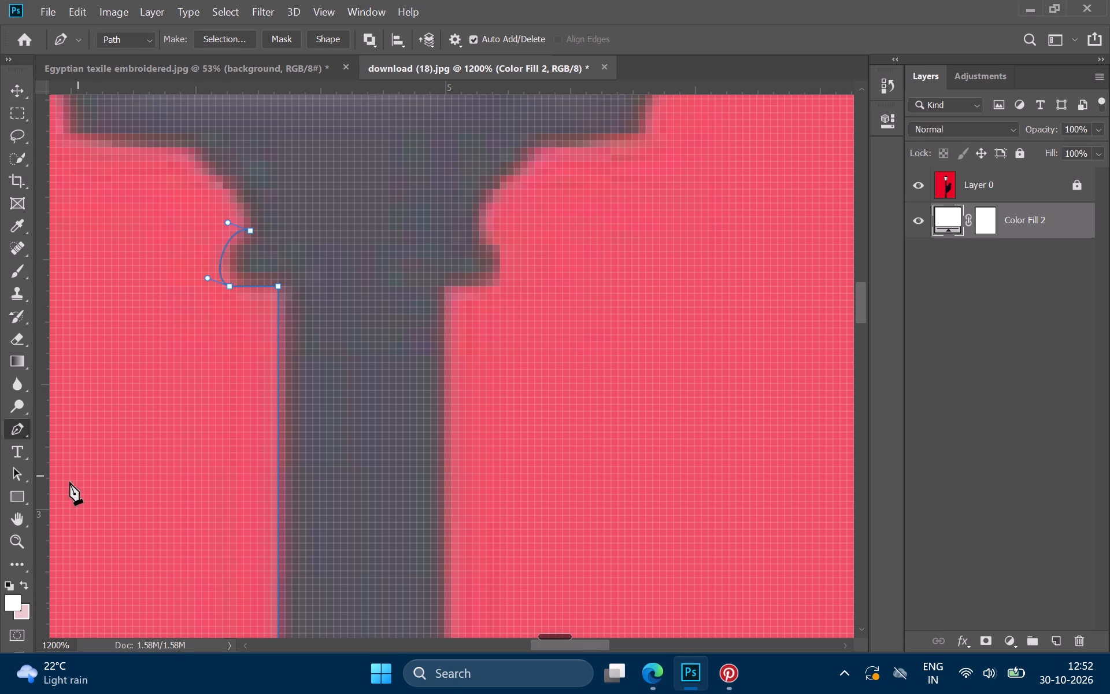
Examine the traced path over the whole image, and compare it up close with the collar and base silhouettes.
left_click(16, 537)
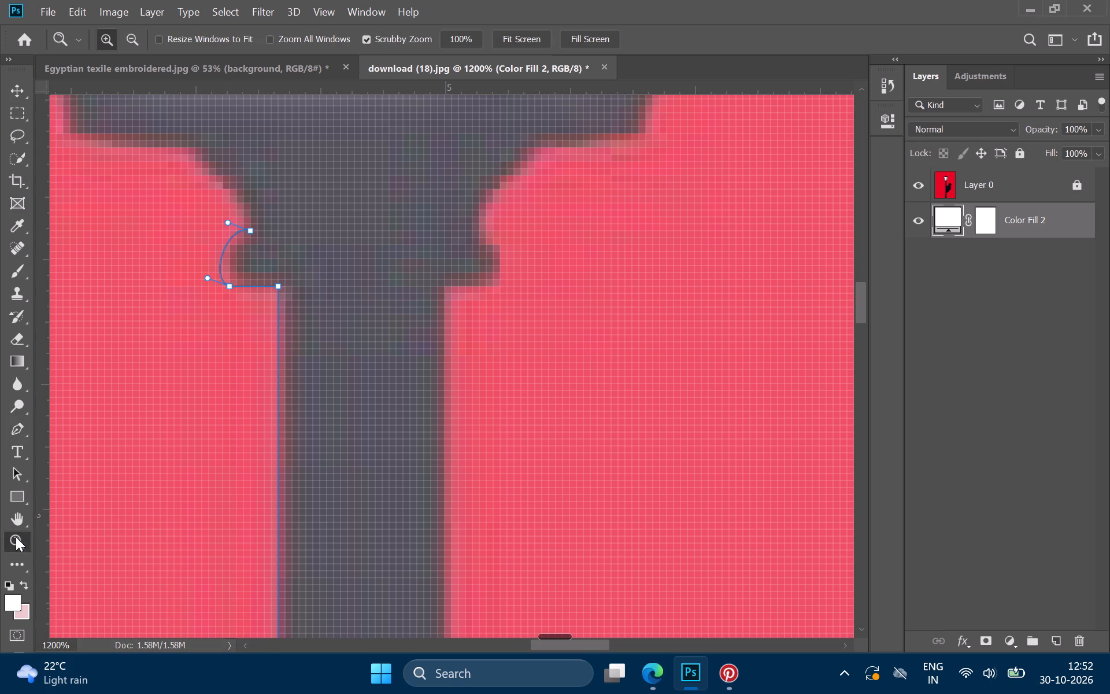
left_click(517, 35)
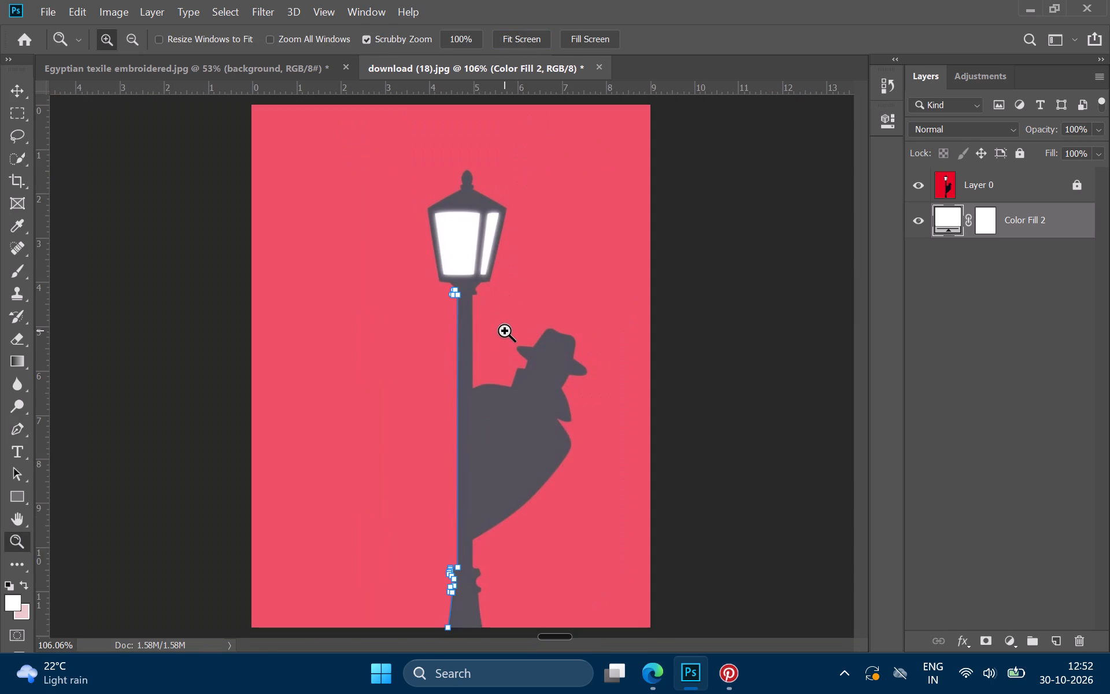
scroll(538, 263, "up", 1, "ctrl")
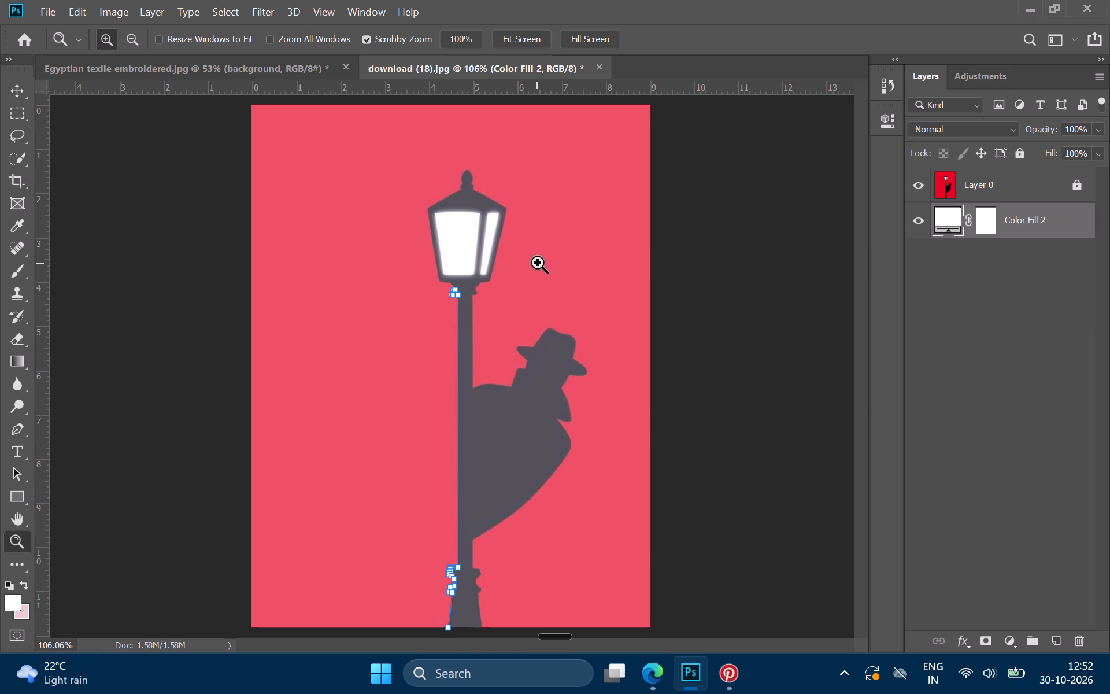
double_click(538, 263)
double_click(538, 263)
scroll(538, 263, "down", 2)
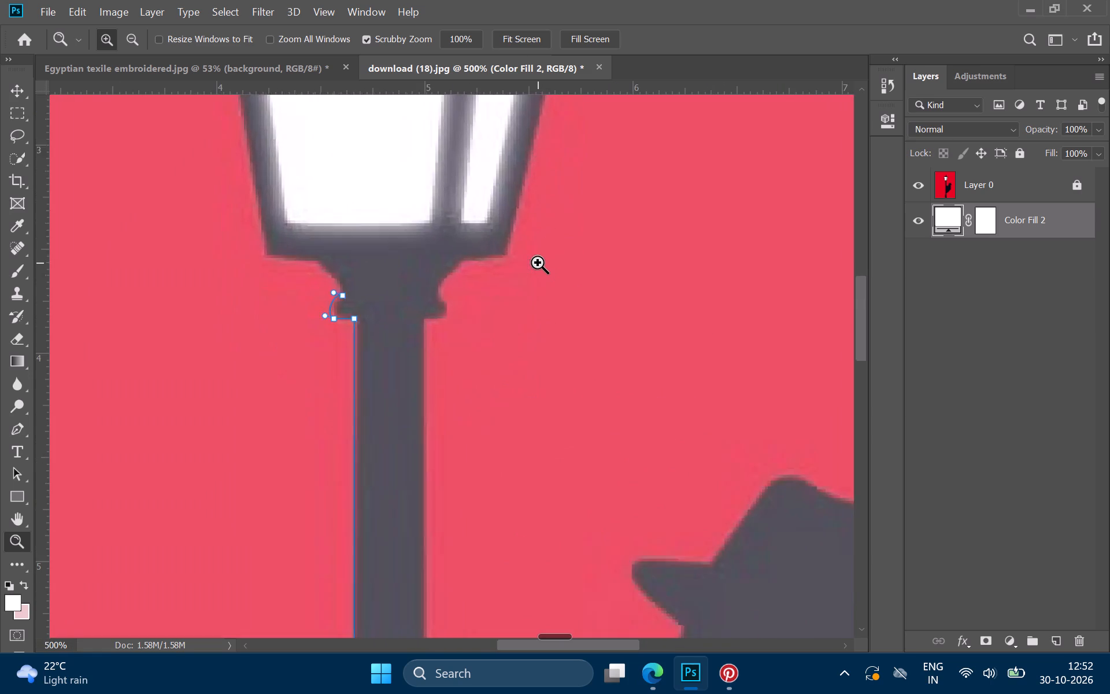
scroll(538, 263, "down", 12)
scroll(538, 263, "up", 1)
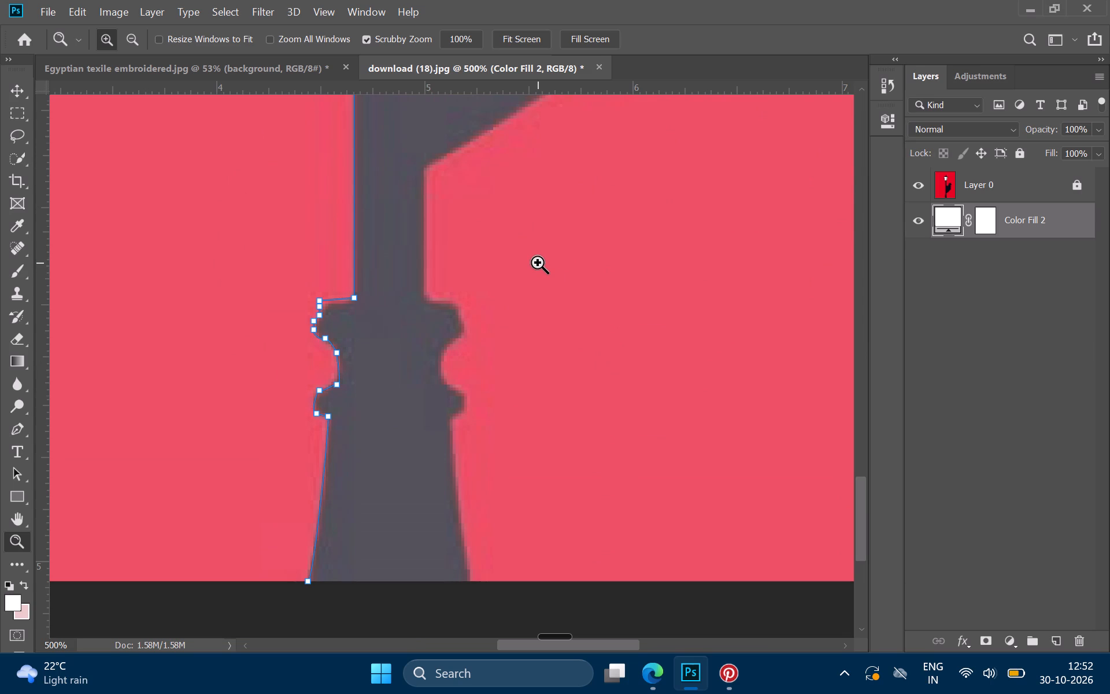
Undo the traced path back to its starting anchor at the base's bottom left corner, including the Layer 0 opacity change.
key("ctrl+z")
key("ctrl+z")
key("ctrl+z")
key("ctrl+z")
left_click(538, 263, "ctrl")
key("ctrl+z")
left_click(538, 263, "ctrl")
key("ctrl+z")
key("ctrl+z")
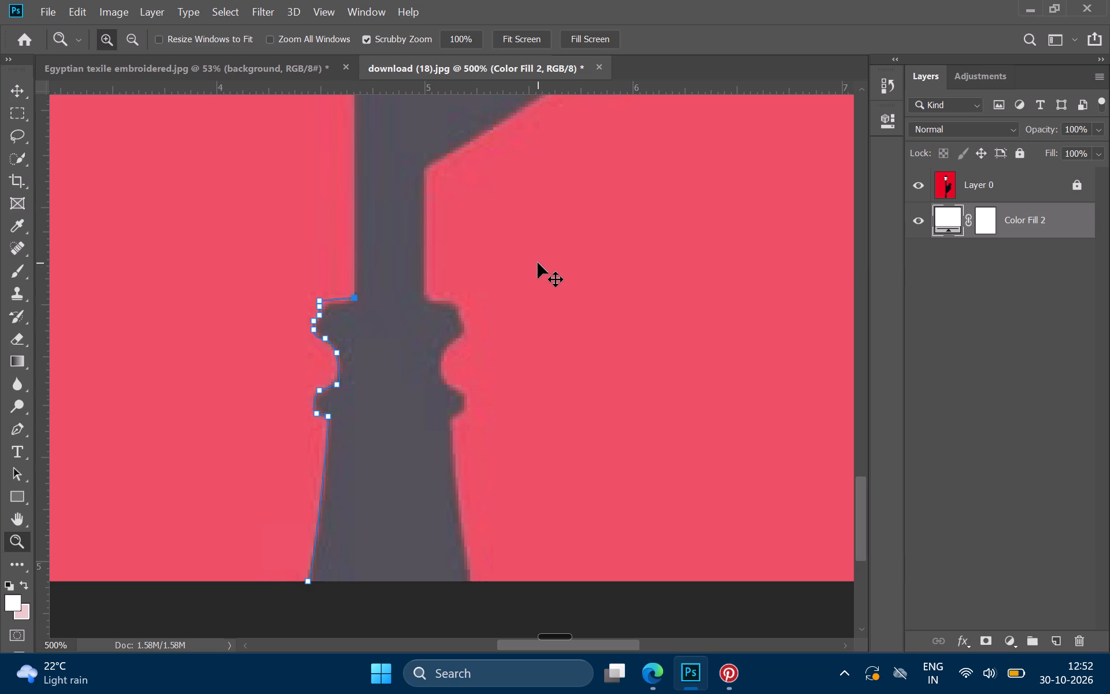
key("ctrl+z")
key("ctrl+z")
key("ctrl+z")
key("ctrl+z")
key("ctrl+z")
key("ctrl+z")
key("ctrl+z")
key("ctrl+z")
key("ctrl+z")
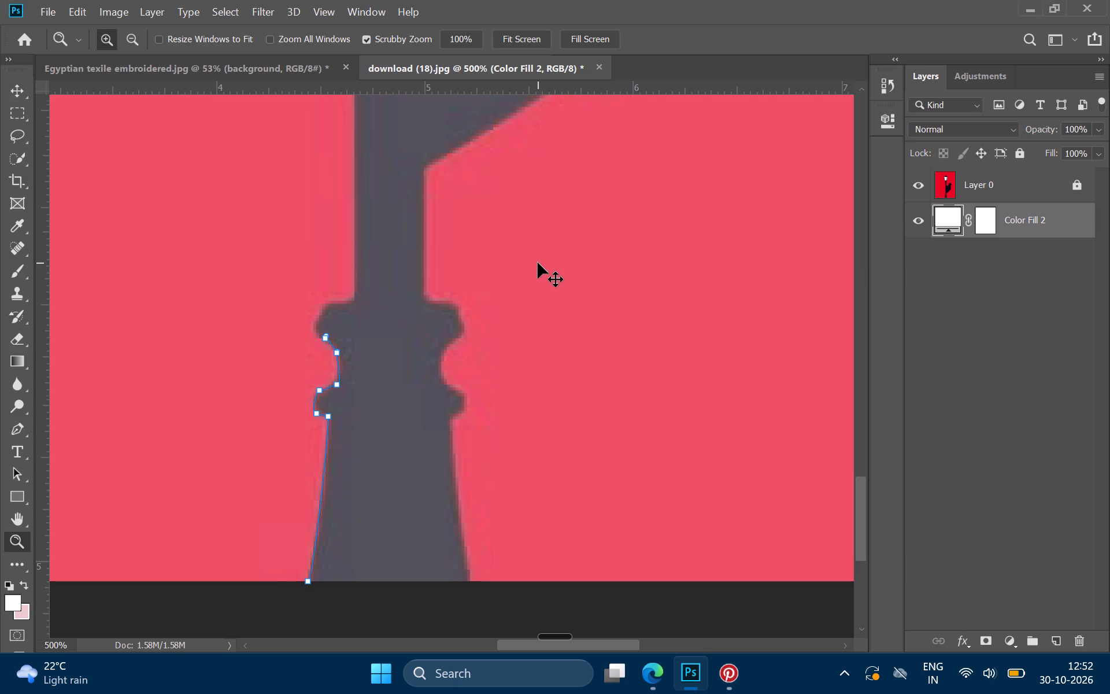
key("ctrl+z")
key("ctrl+z")
key("ctrl+z")
key("ctrl+z")
key("ctrl+z")
key("ctrl+z")
key("ctrl+z")
key("ctrl+z")
key("ctrl+z")
key("ctrl+z")
key("ctrl+z")
key("ctrl+z")
key("ctrl+z")
key("ctrl+z")
key("ctrl+z")
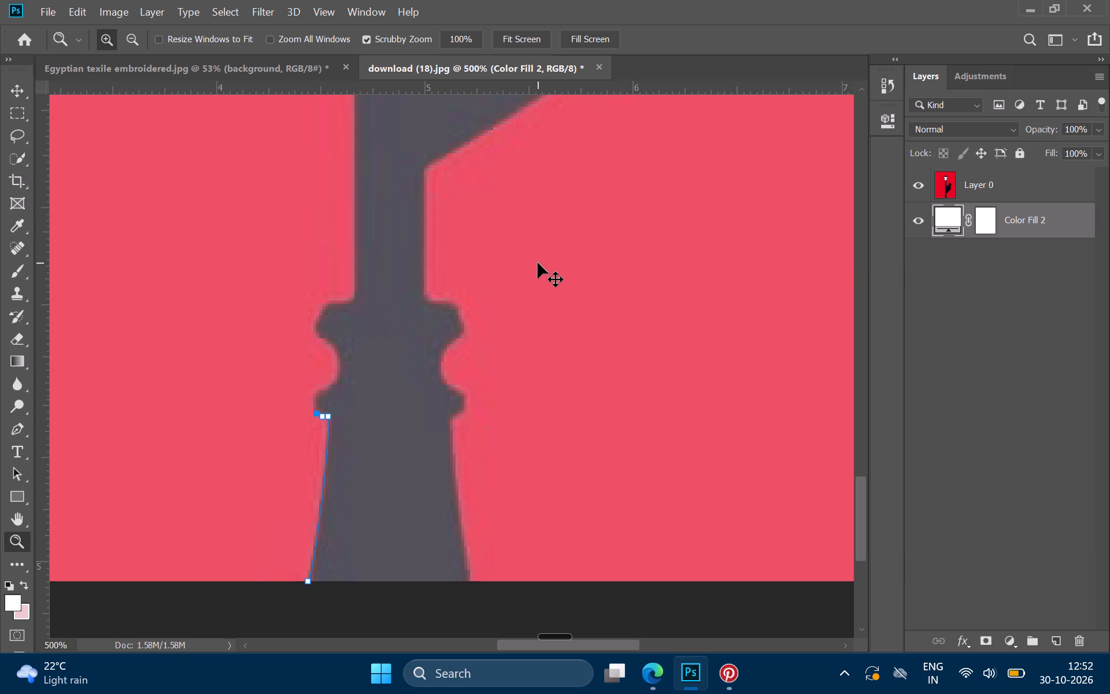
key("ctrl+z")
key("ctrl+z")
key("ctrl+z")
key("ctrl+z")
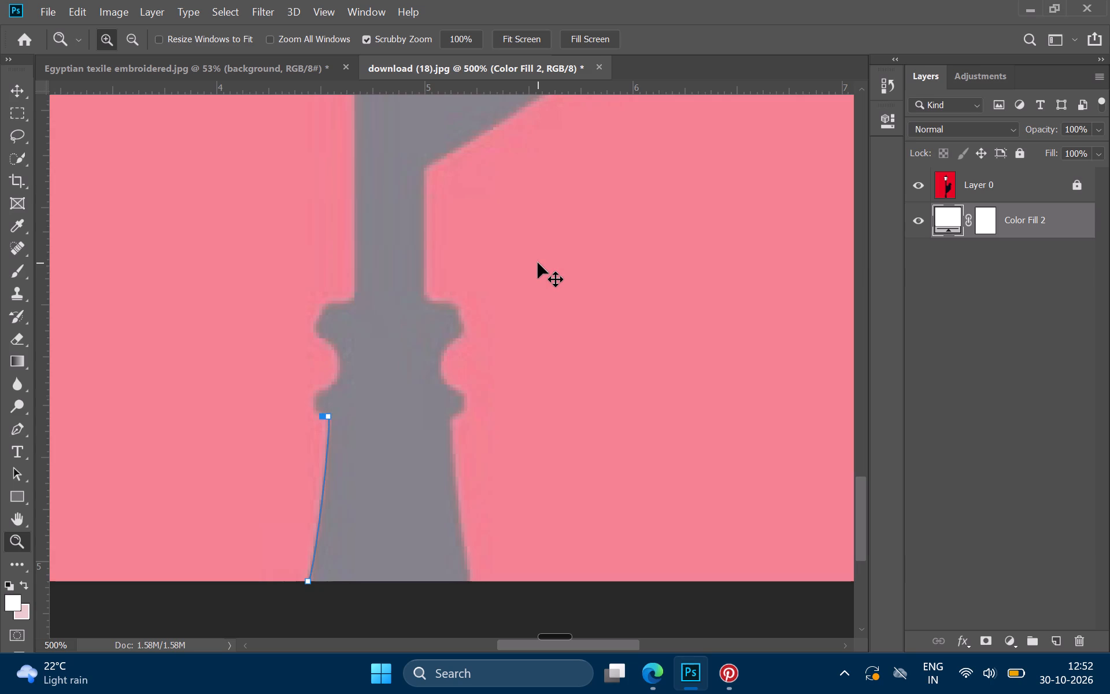
key("ctrl+z")
key("ctrl+z")
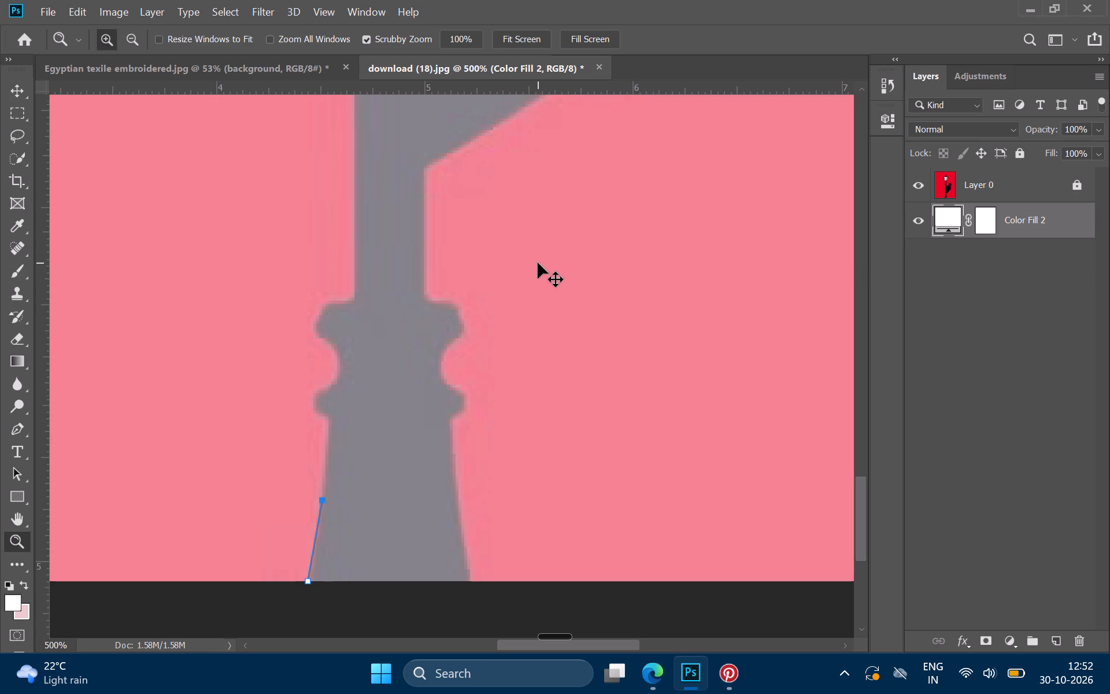
key("ctrl+z")
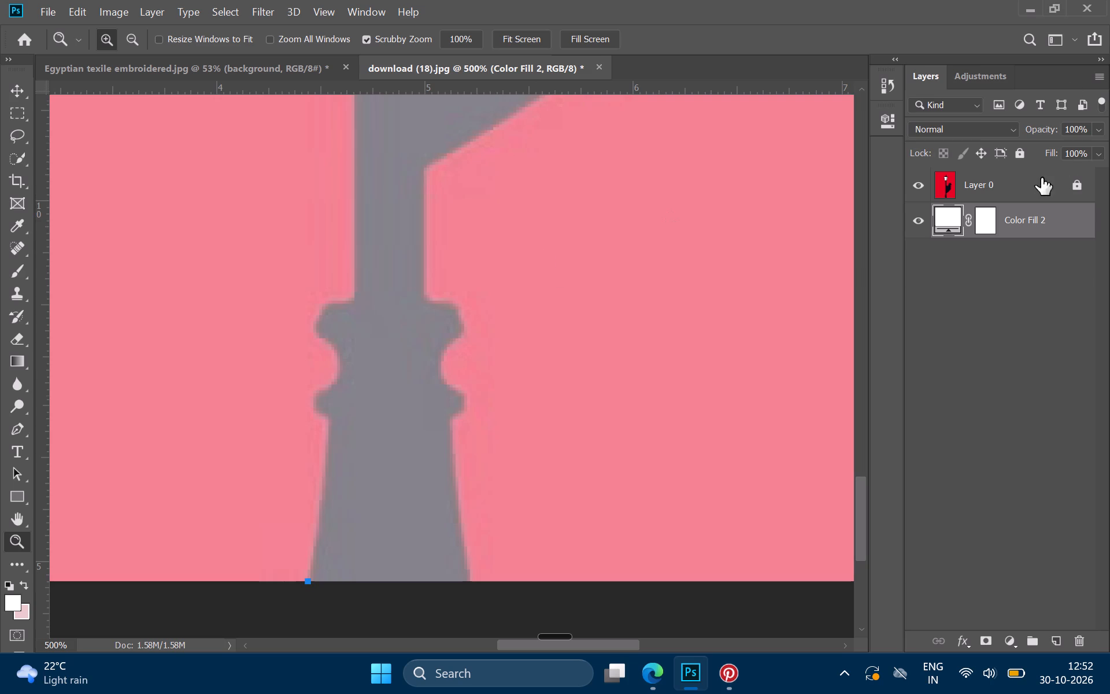
With Layer 0 active, set the Pen tool to Shape mode and trace the base's flared left edge from the bottom corner to the lower lobe.
left_click(987, 185)
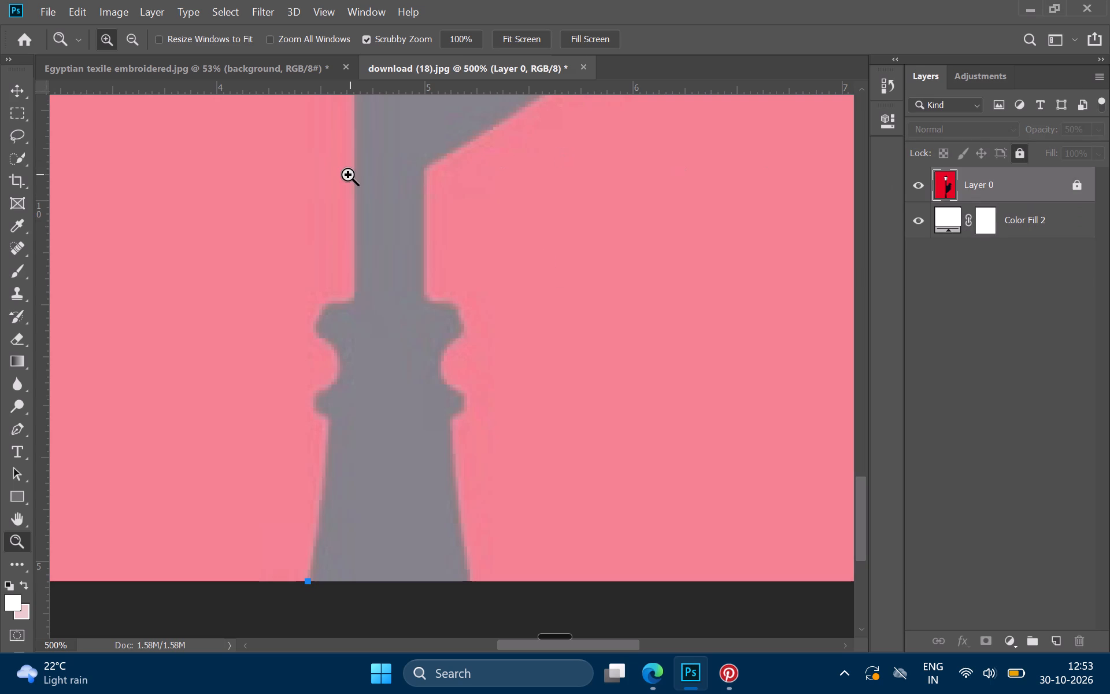
key("p")
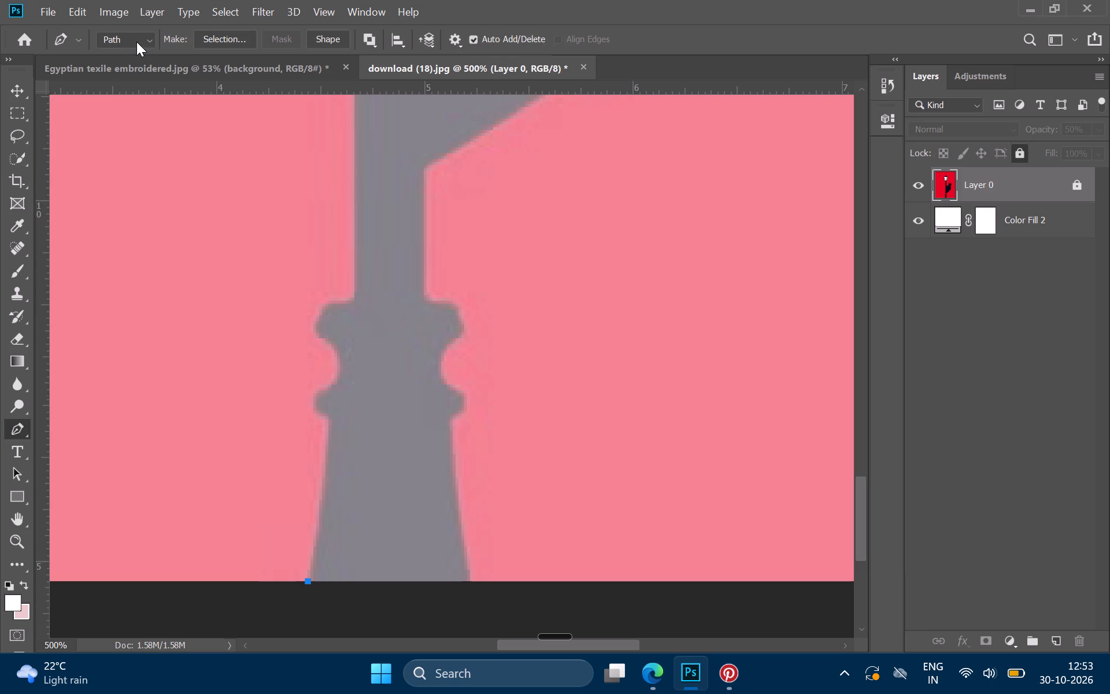
left_click(129, 45)
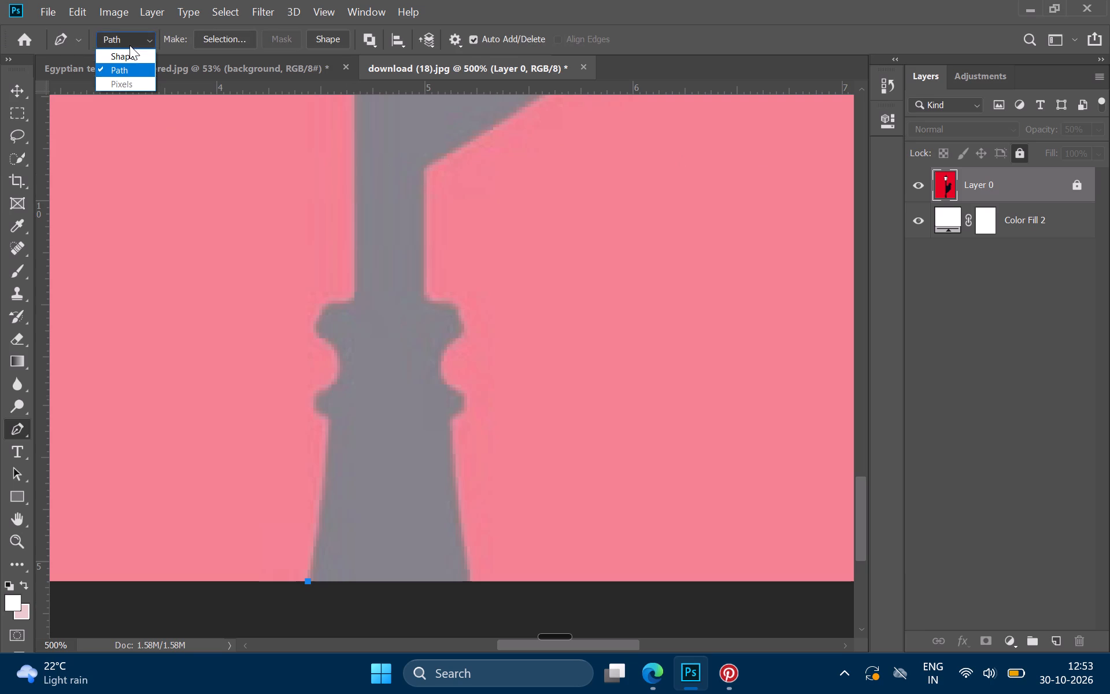
left_click(131, 58)
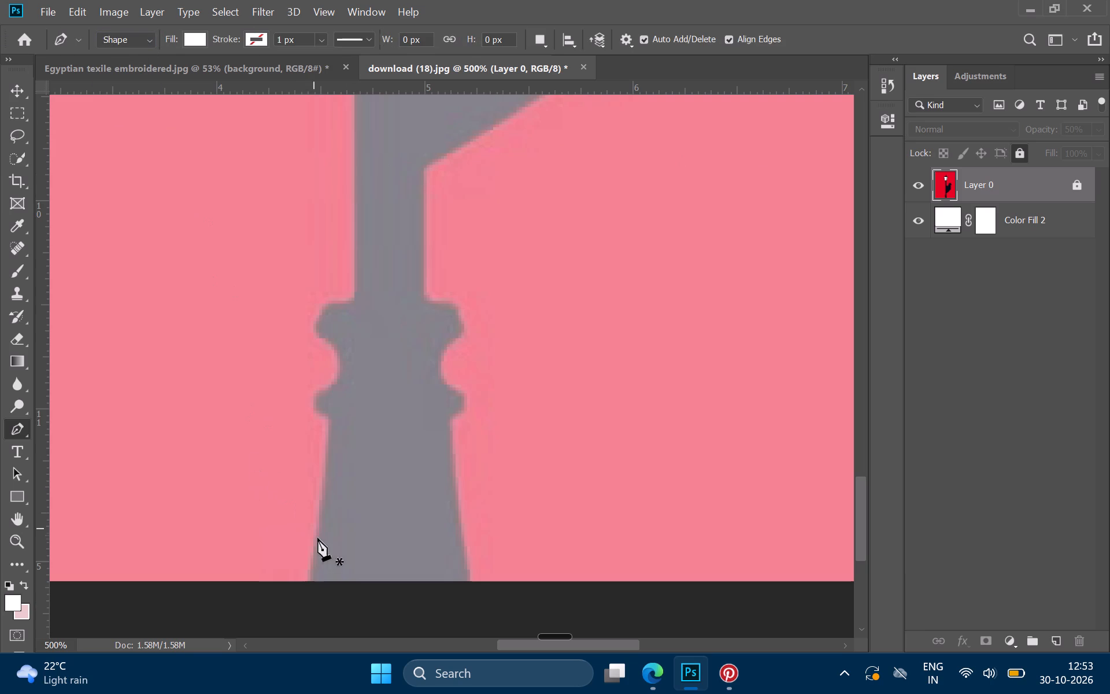
left_click(310, 581)
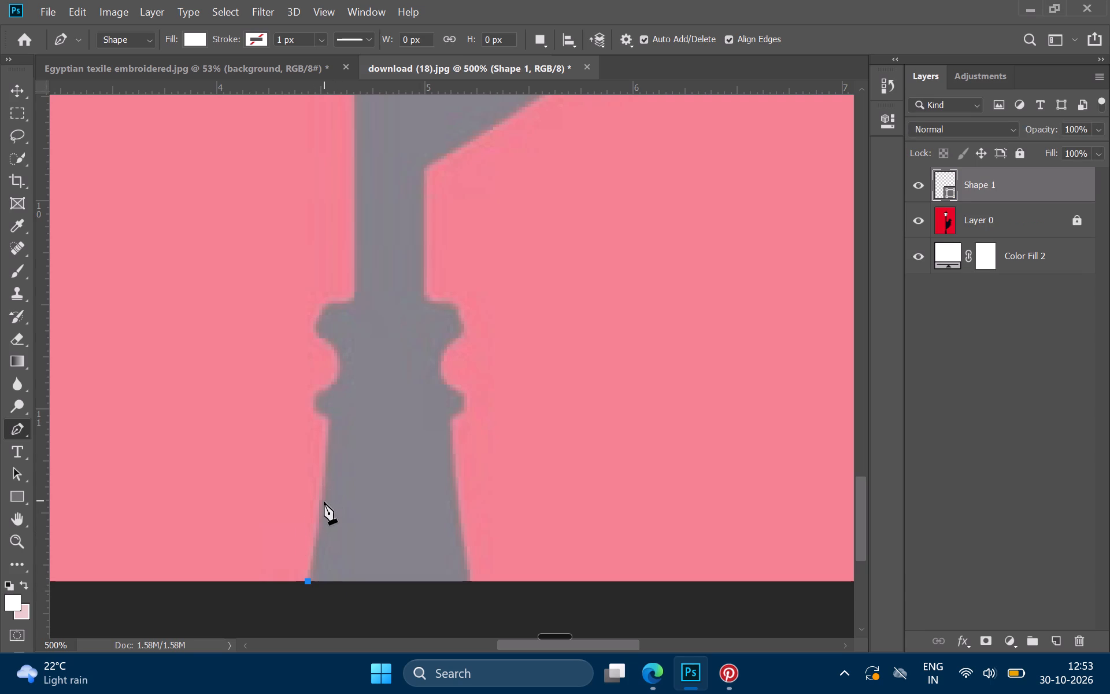
left_click_drag(321, 504, 330, 478)
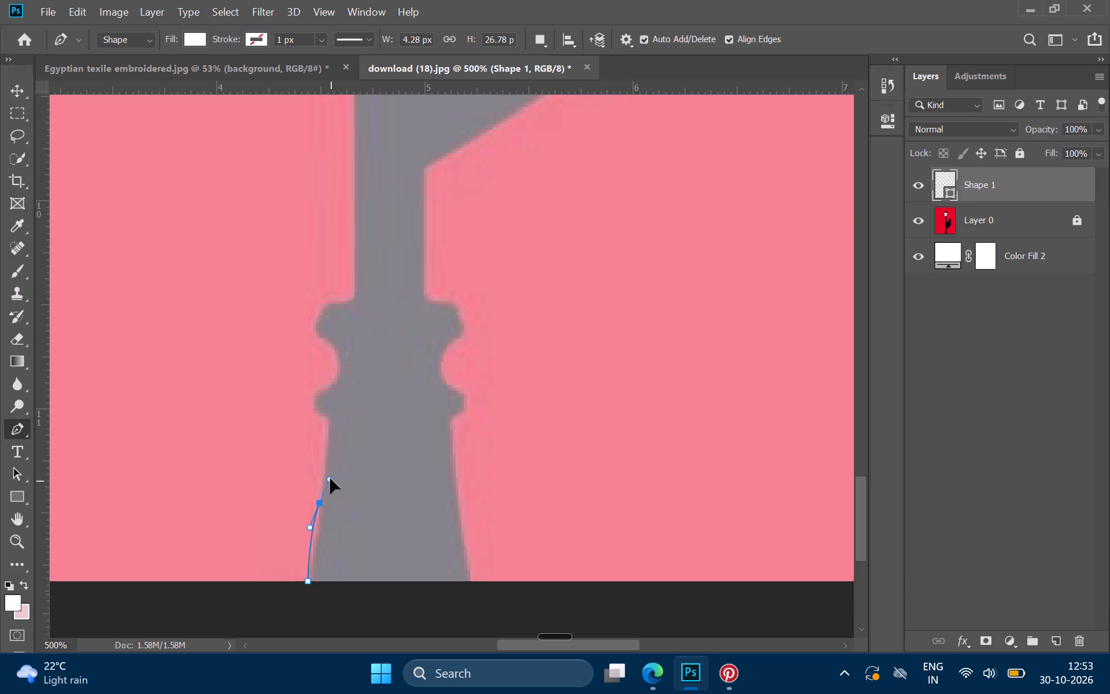
left_click_drag(330, 478, 327, 456)
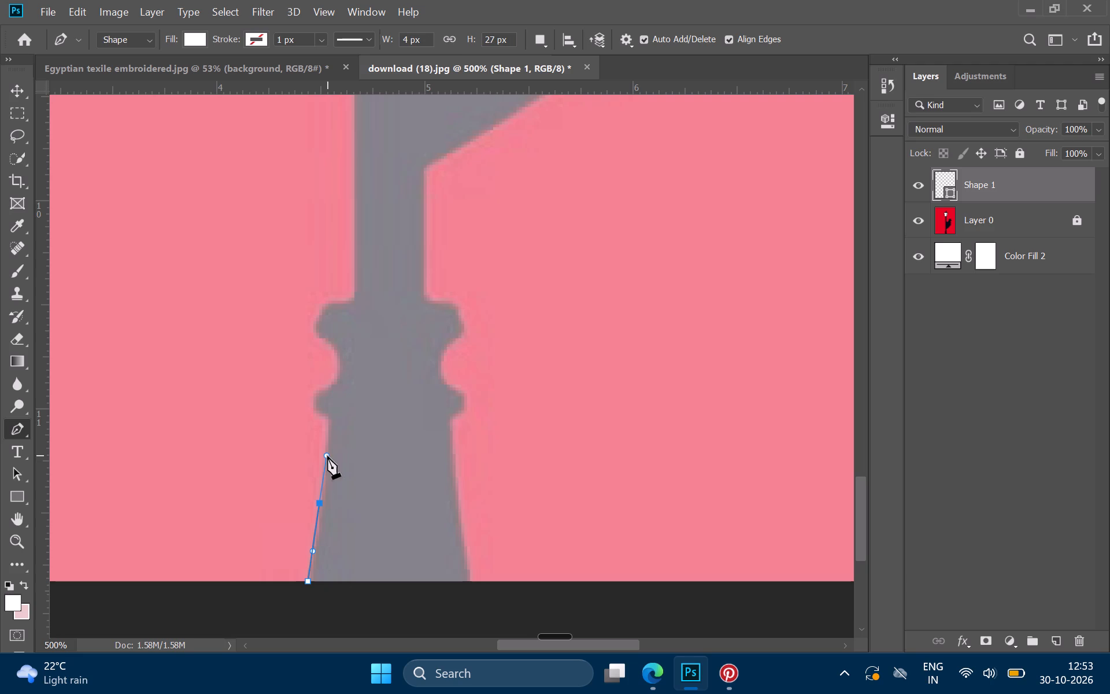
left_click(330, 422)
Trace the base's left lobes with curved segments, following the lower lobe, notch and upper lobe up to the post's left edge.
left_click_drag(314, 404, 319, 386)
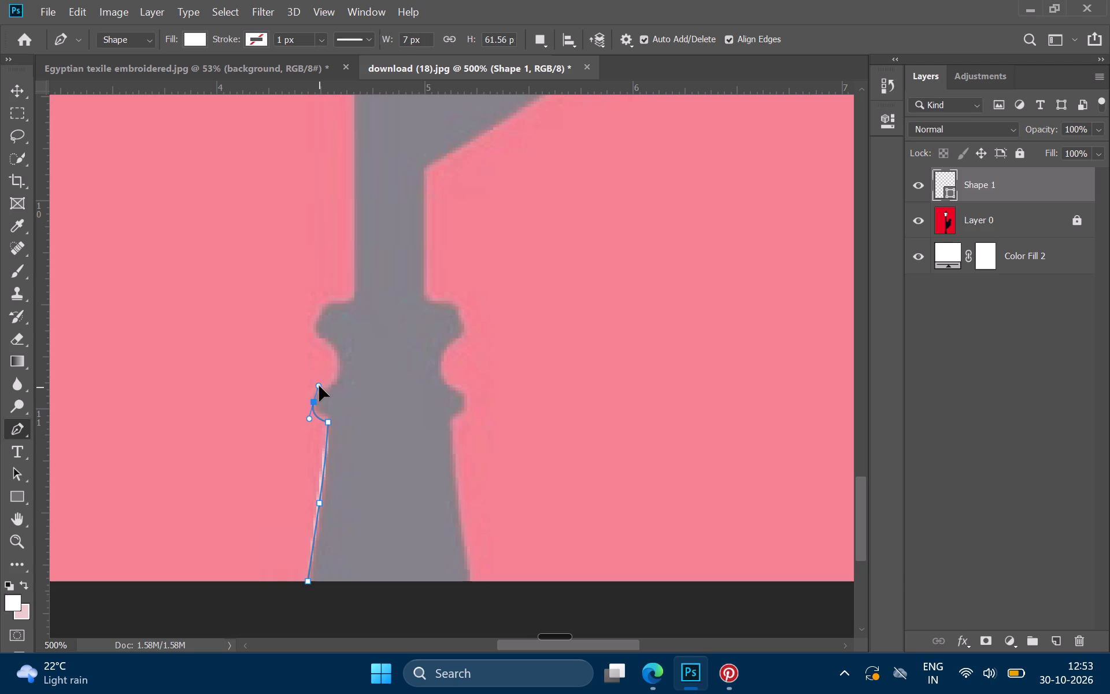
left_click_drag(319, 386, 313, 386)
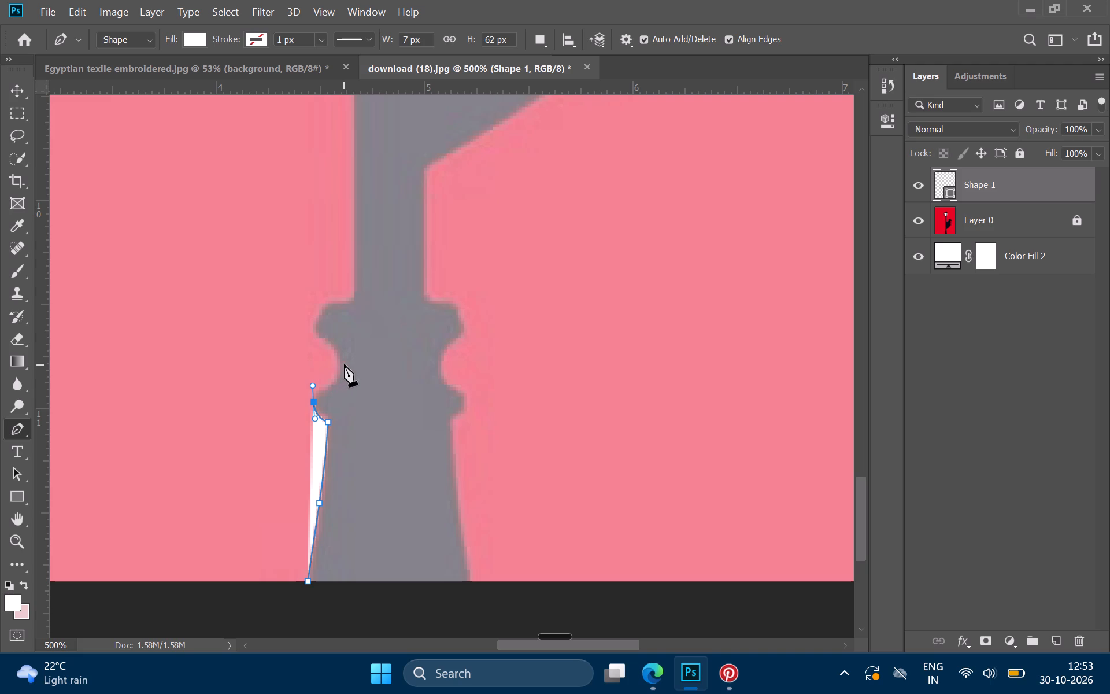
left_click_drag(340, 364, 343, 338)
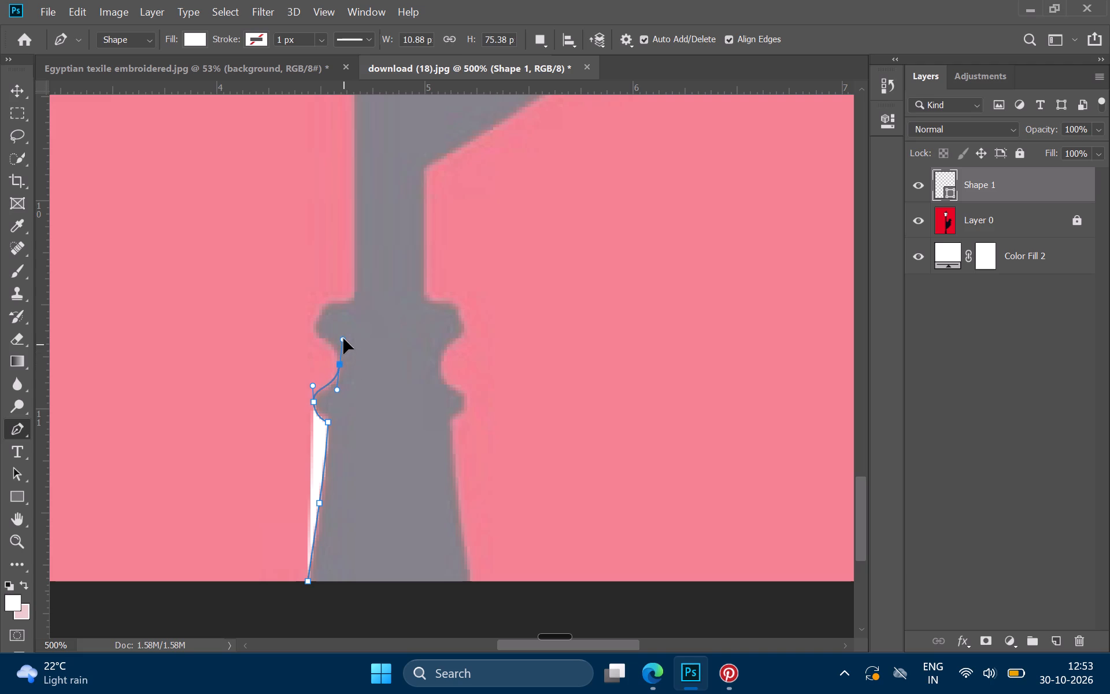
left_click_drag(343, 338, 341, 333)
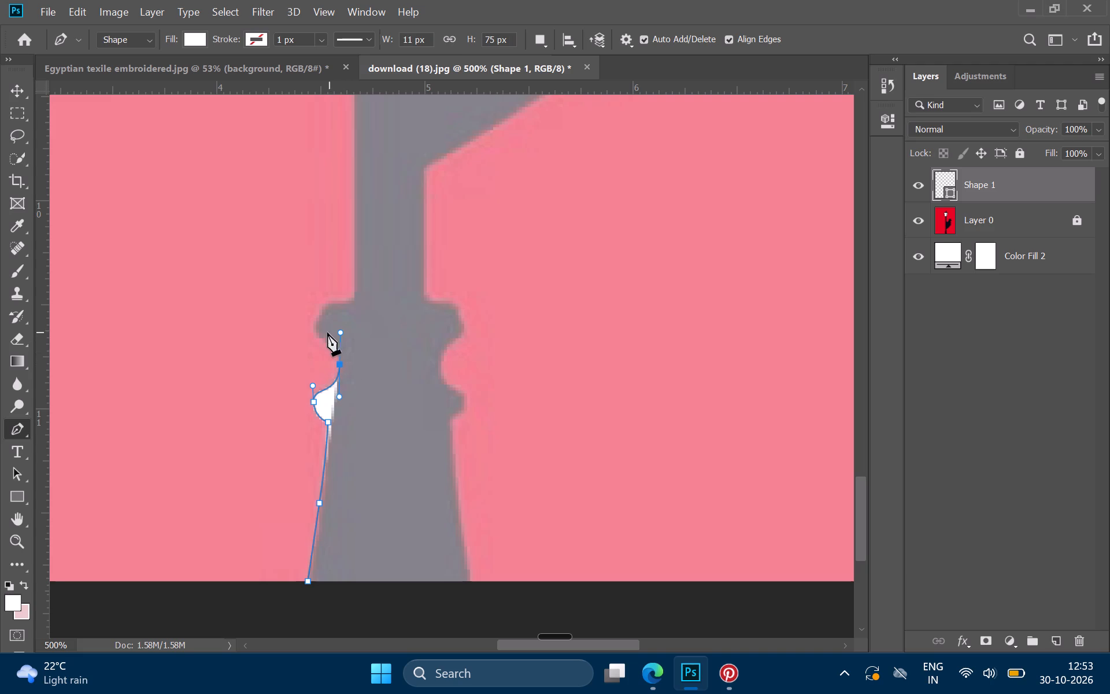
left_click_drag(316, 324, 323, 297)
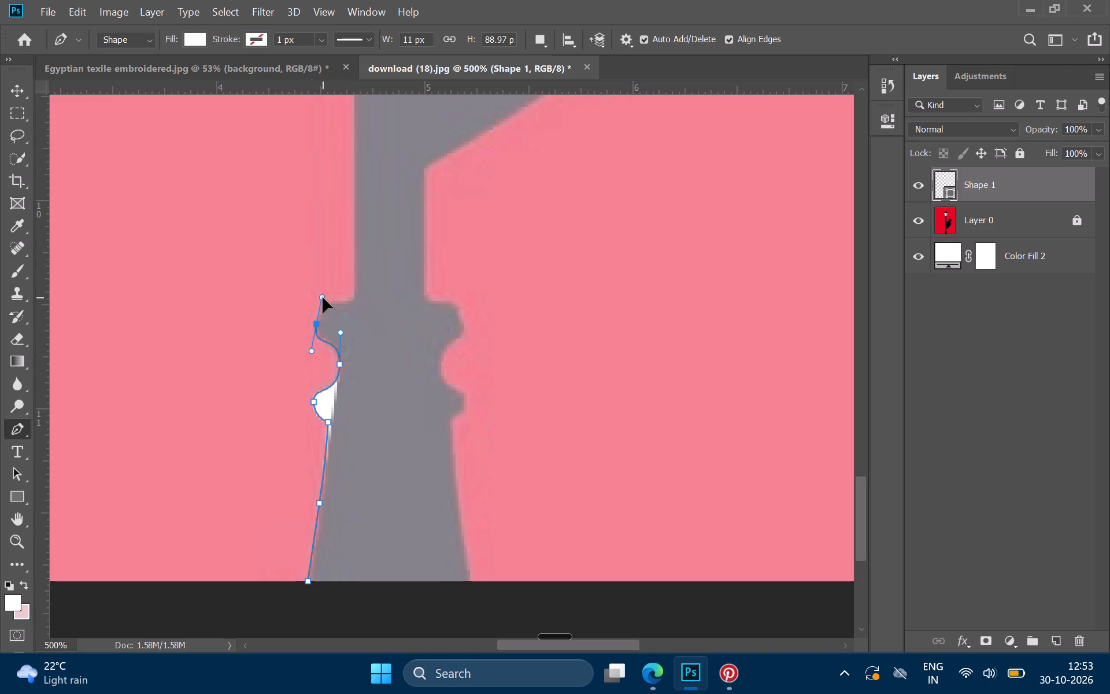
left_click_drag(323, 297, 317, 305)
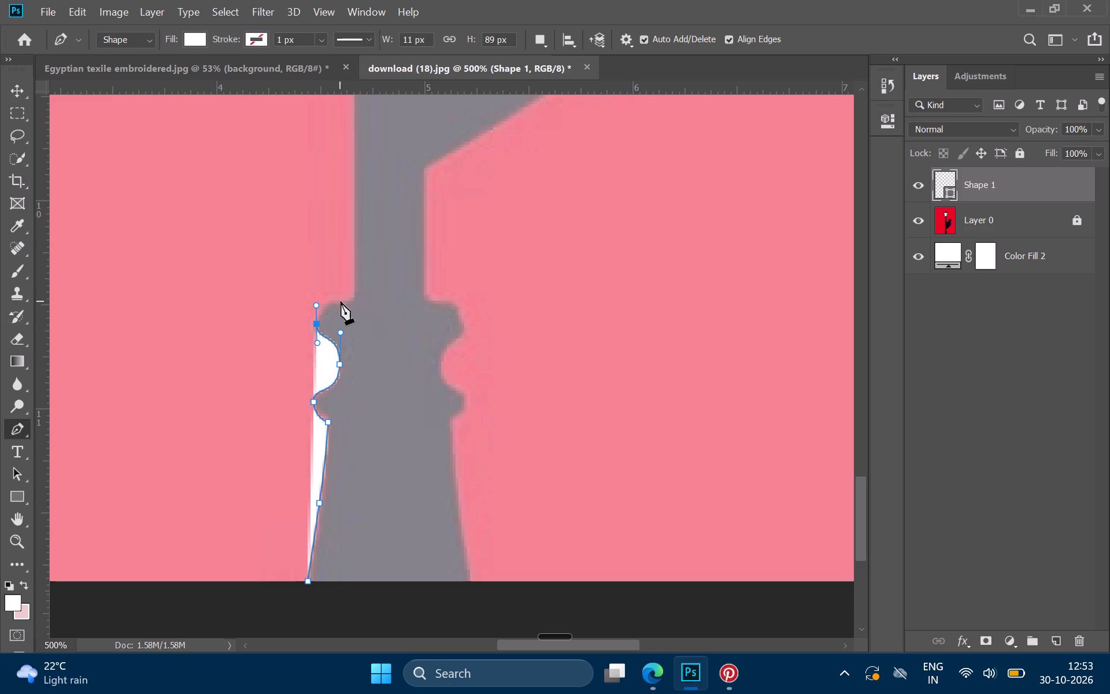
left_click(355, 300)
Set the Shape 1 fill to no color.
scroll(314, 467, "up", 5)
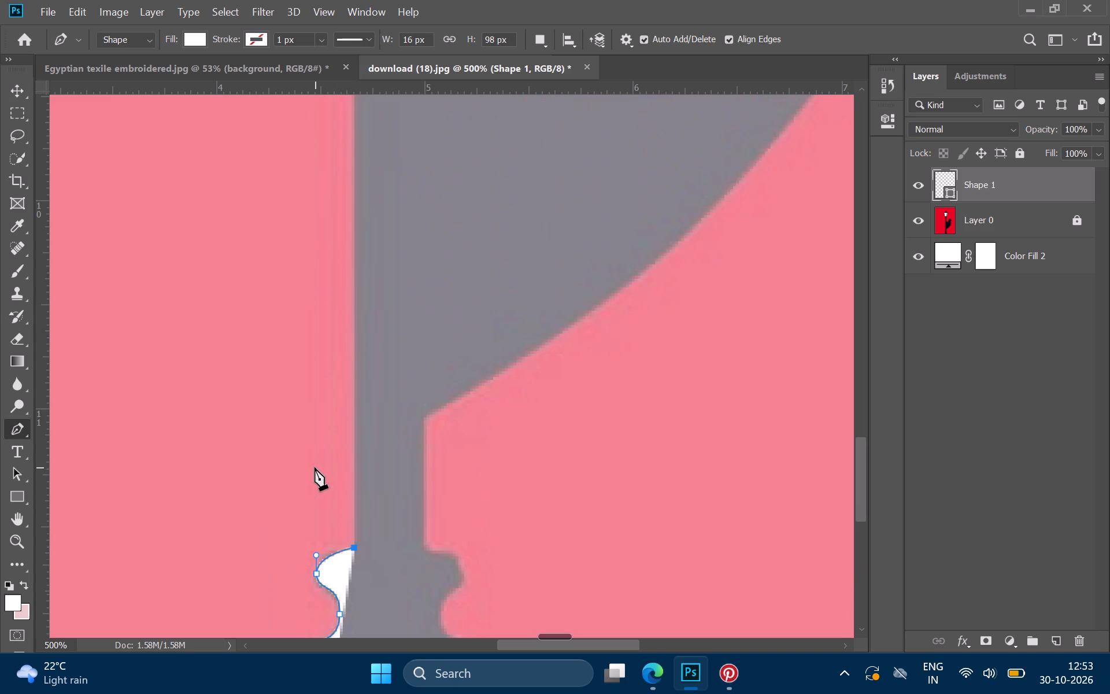
scroll(314, 467, "down", 3)
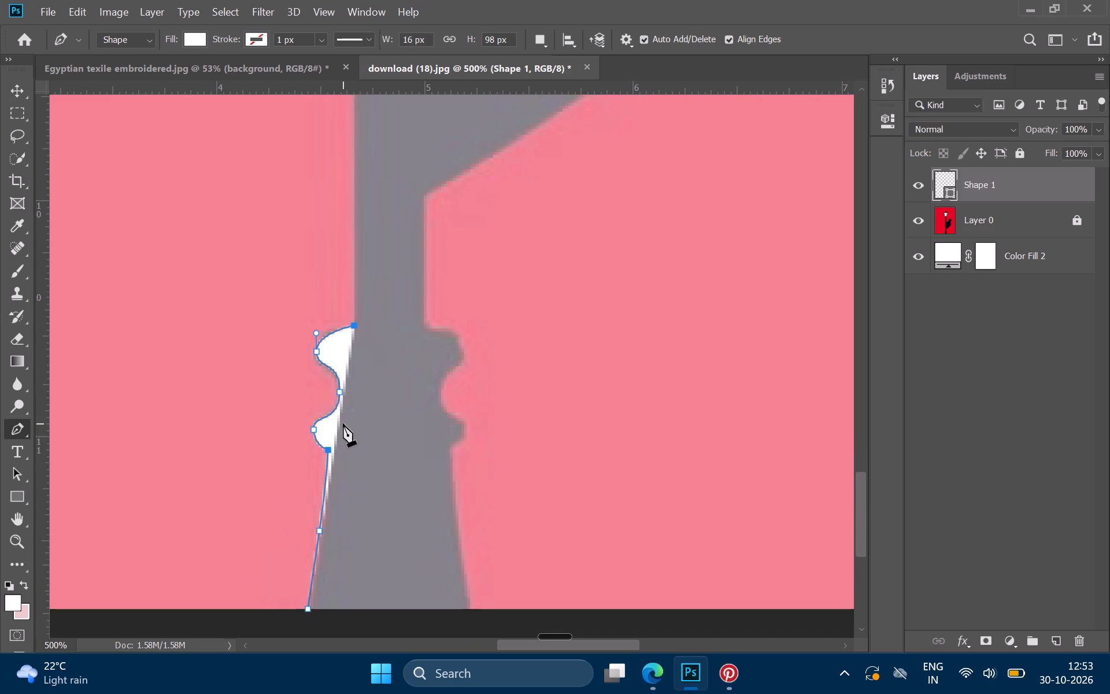
left_click(195, 44)
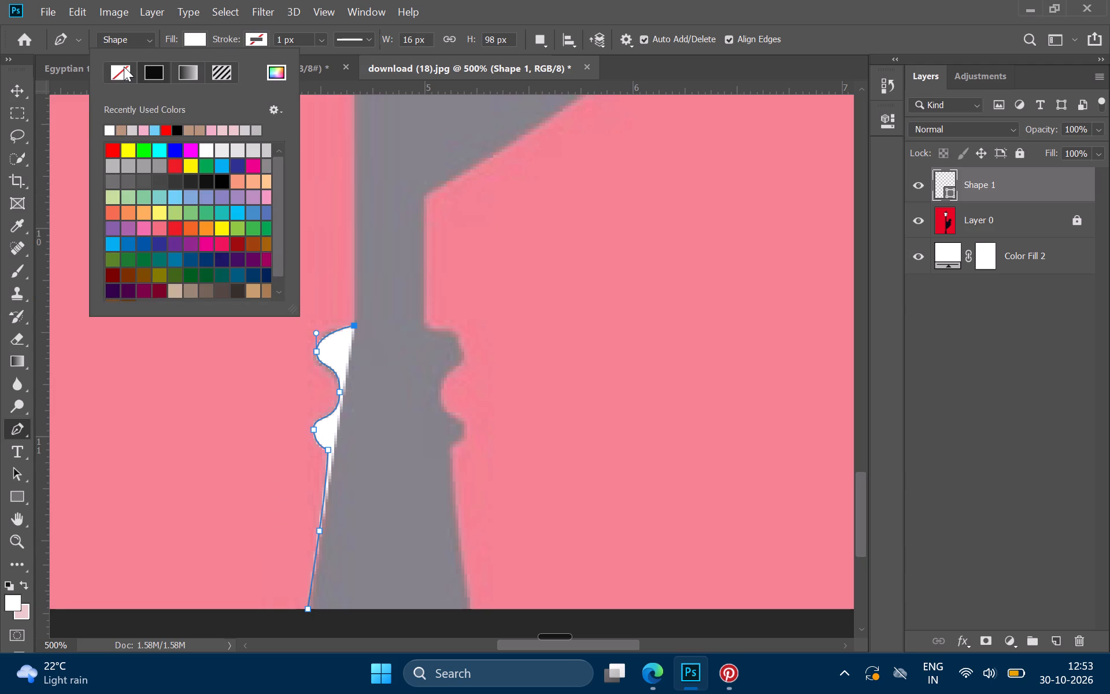
left_click(124, 67)
left_click(473, 0)
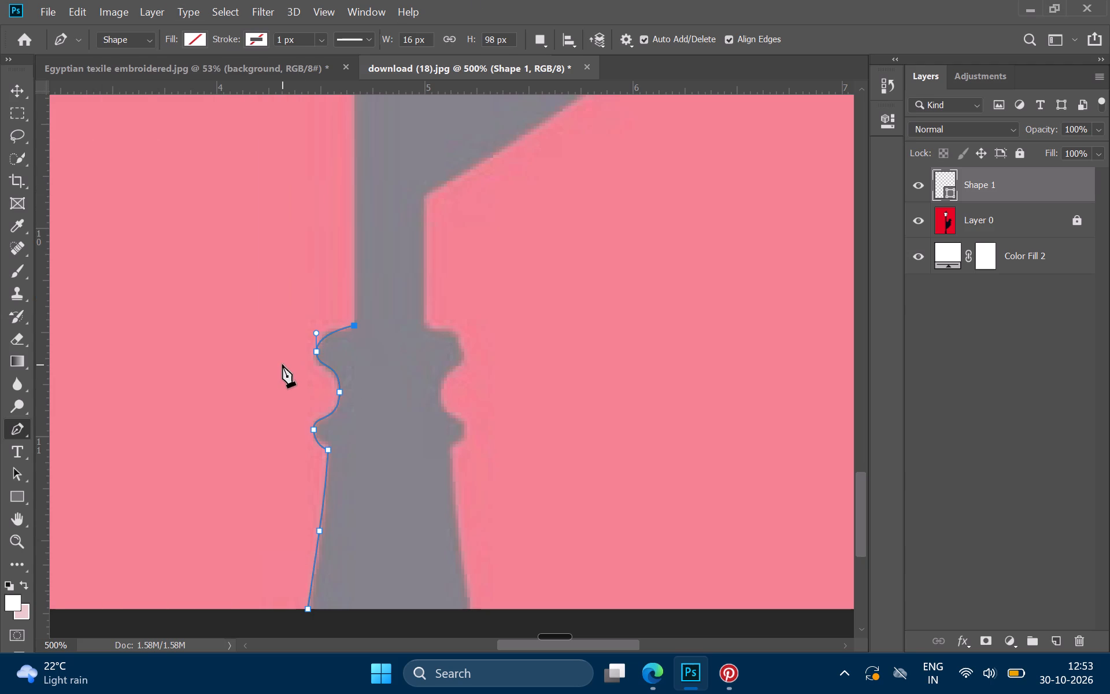
Trace up the post's left edge and around the collar's left profile to the lantern's bottom left corner.
scroll(282, 364, "up", 17)
scroll(282, 364, "down", 1)
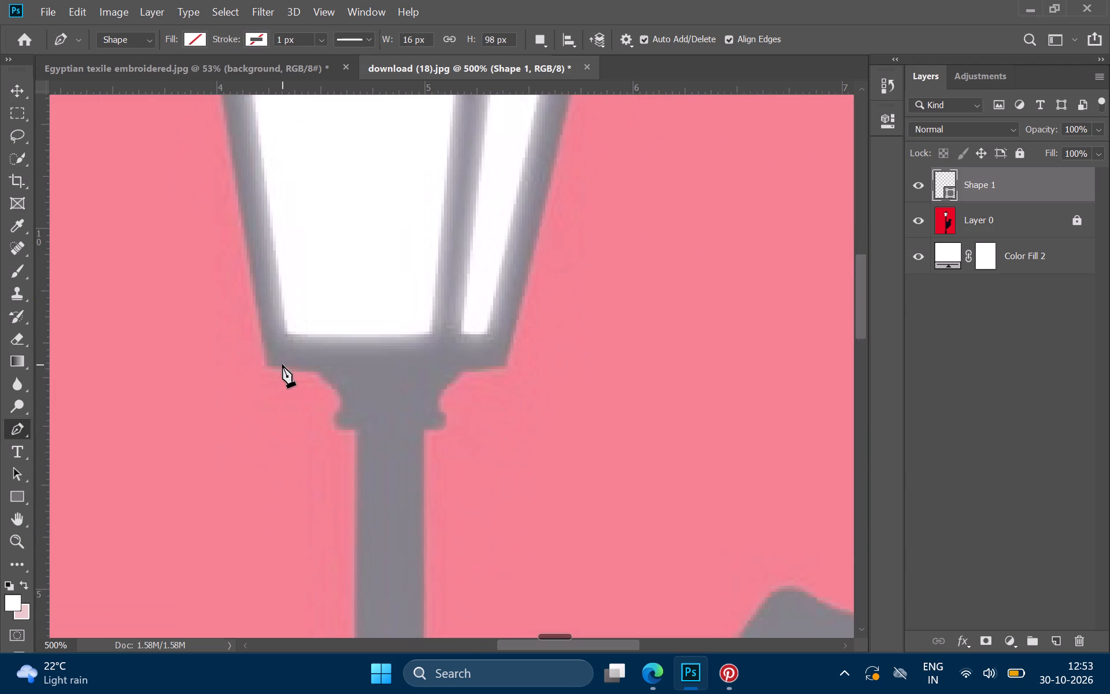
scroll(282, 364, "down", 1)
left_click(357, 376)
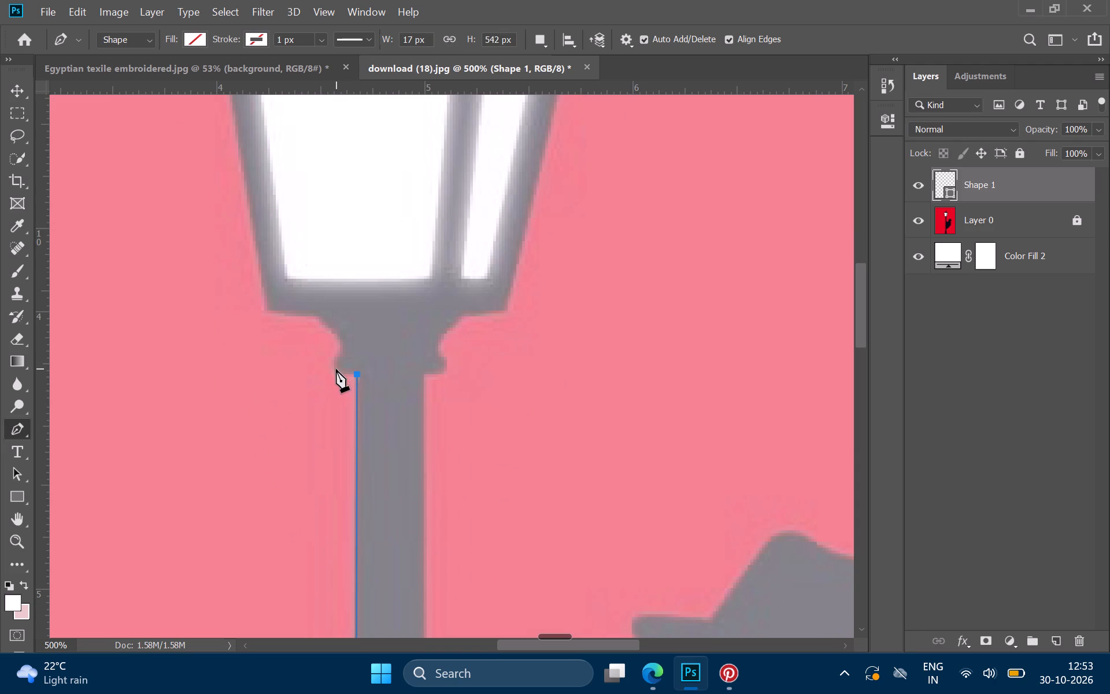
left_click_drag(336, 370, 312, 360)
left_click_drag(312, 360, 325, 362)
left_click_drag(336, 338, 321, 323)
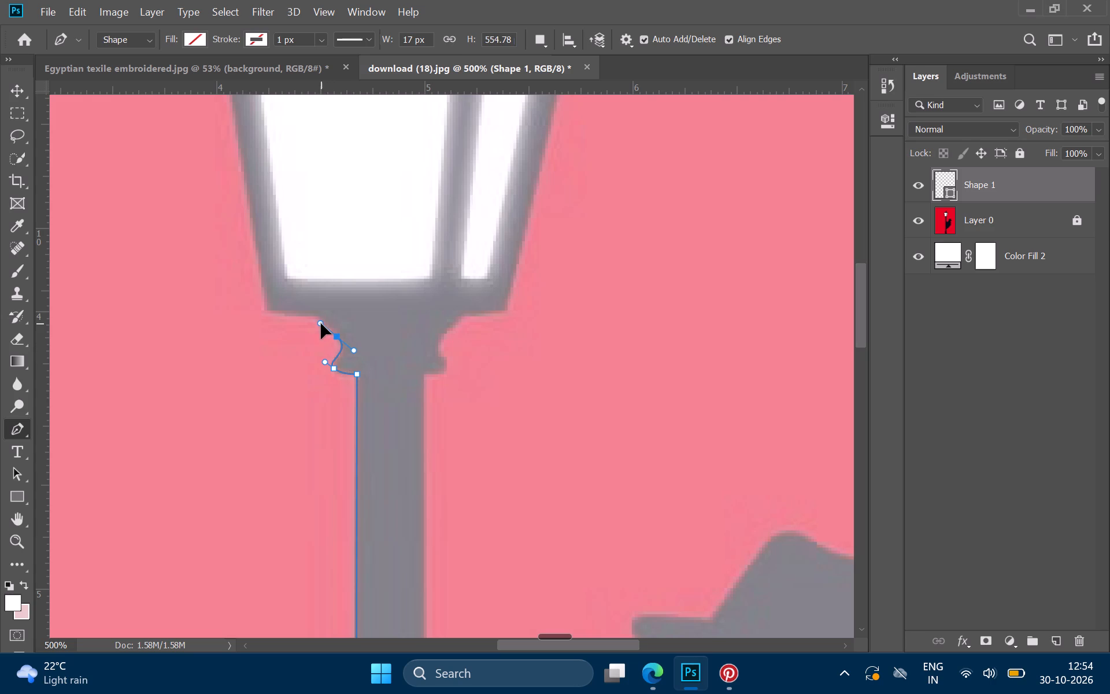
left_click_drag(321, 323, 320, 323)
left_click(320, 318)
left_click(265, 313)
Trace the lantern's left side to the roof's outer corner and up the left roof slope to the finial's base.
scroll(265, 313, "up", 3)
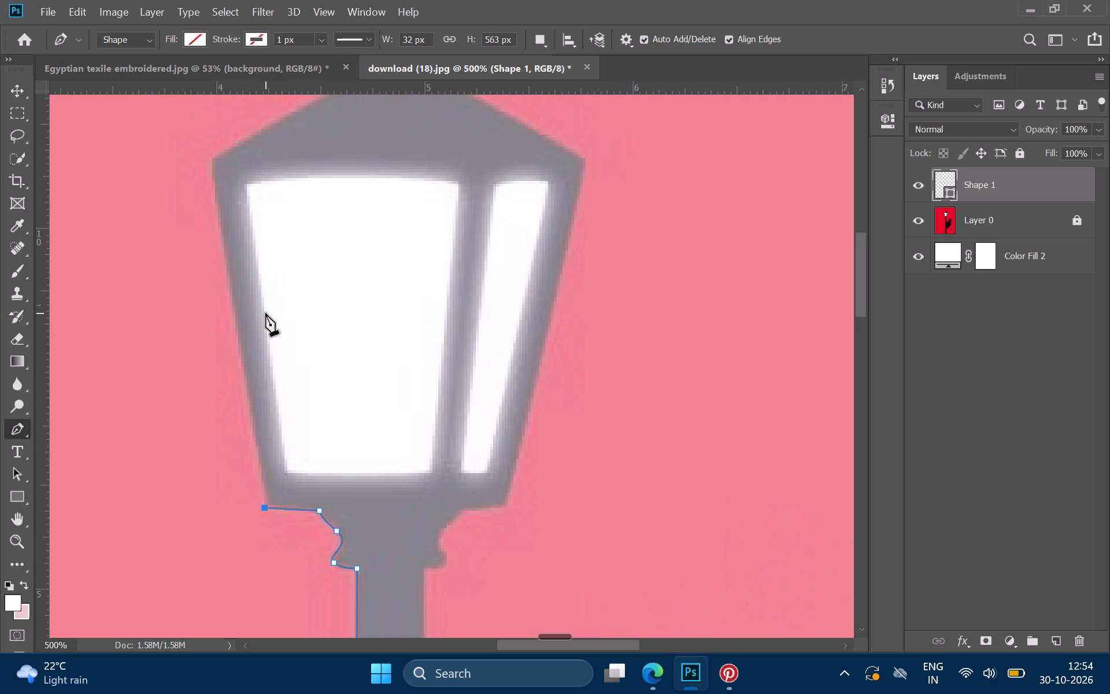
scroll(265, 313, "up", 1)
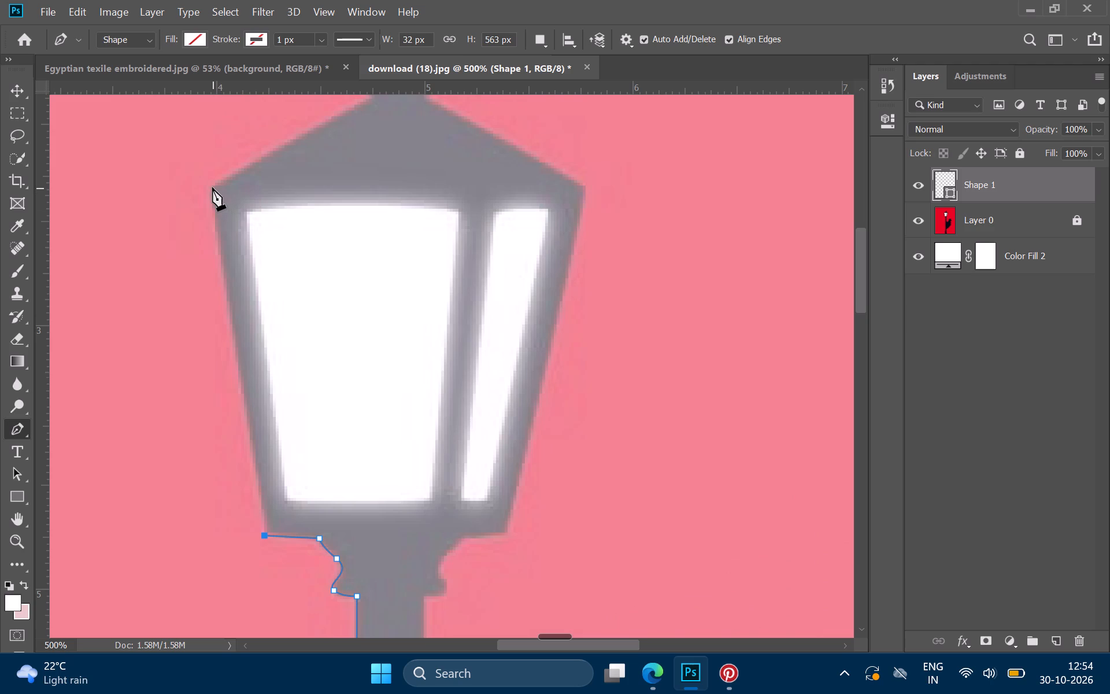
left_click(212, 187)
scroll(212, 187, "up", 2)
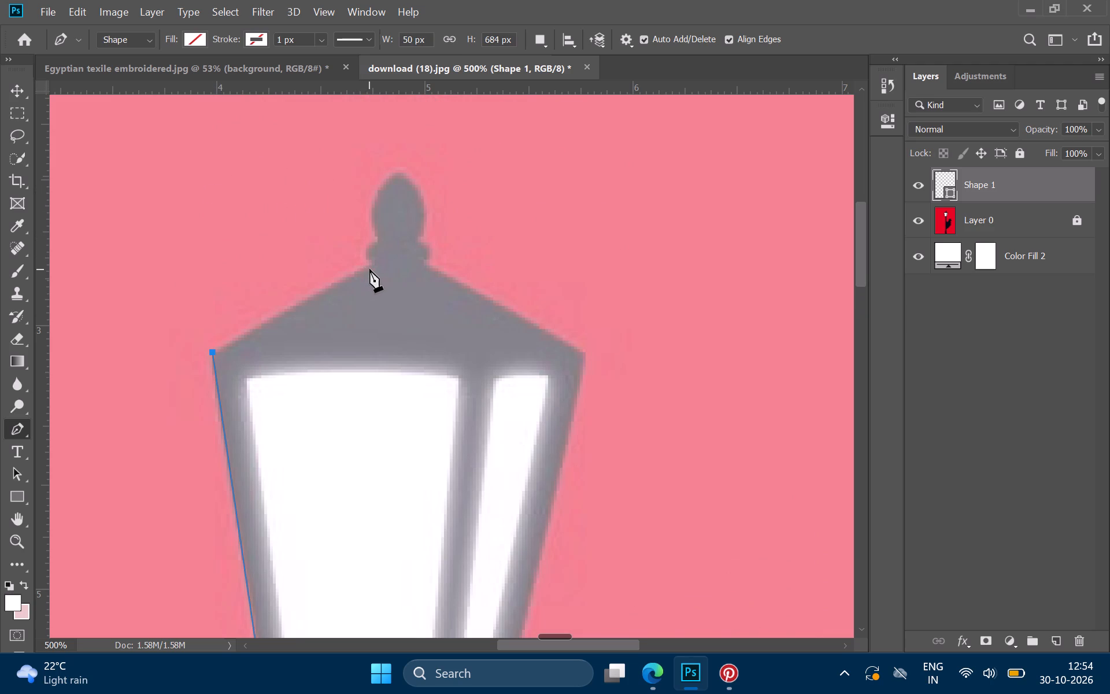
left_click(373, 264)
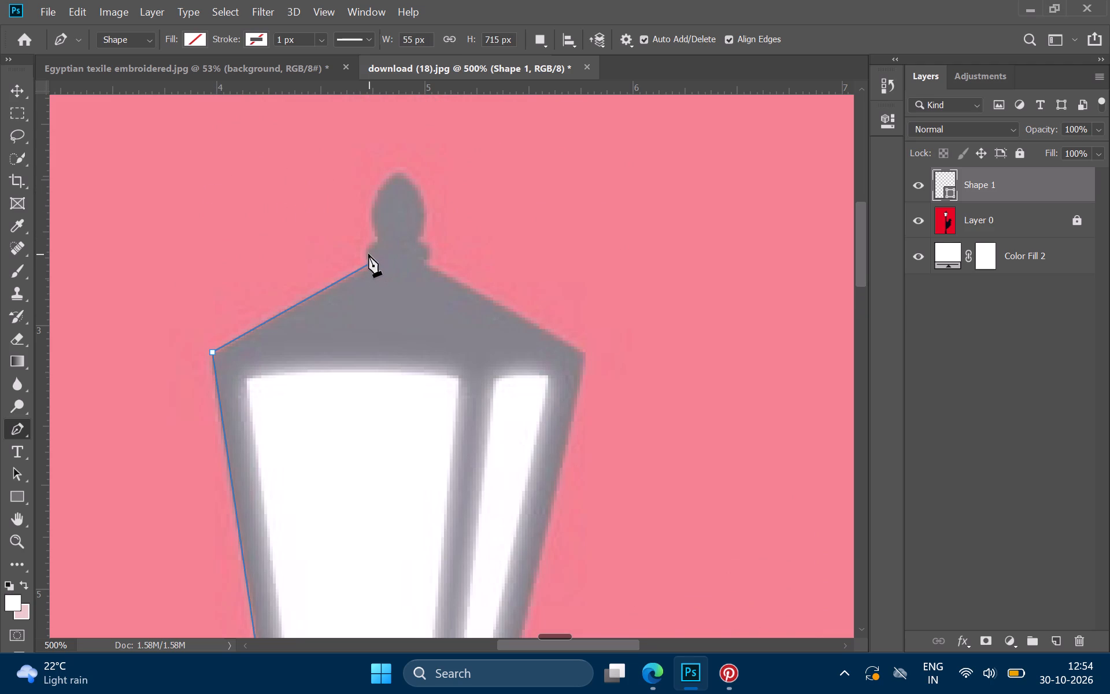
Trace the finial's left side up to its tip and curve the path onto the finial's right side.
left_click_drag(368, 254, 369, 247)
left_click(380, 240)
left_click_drag(373, 206, 376, 202)
left_click_drag(376, 202, 376, 193)
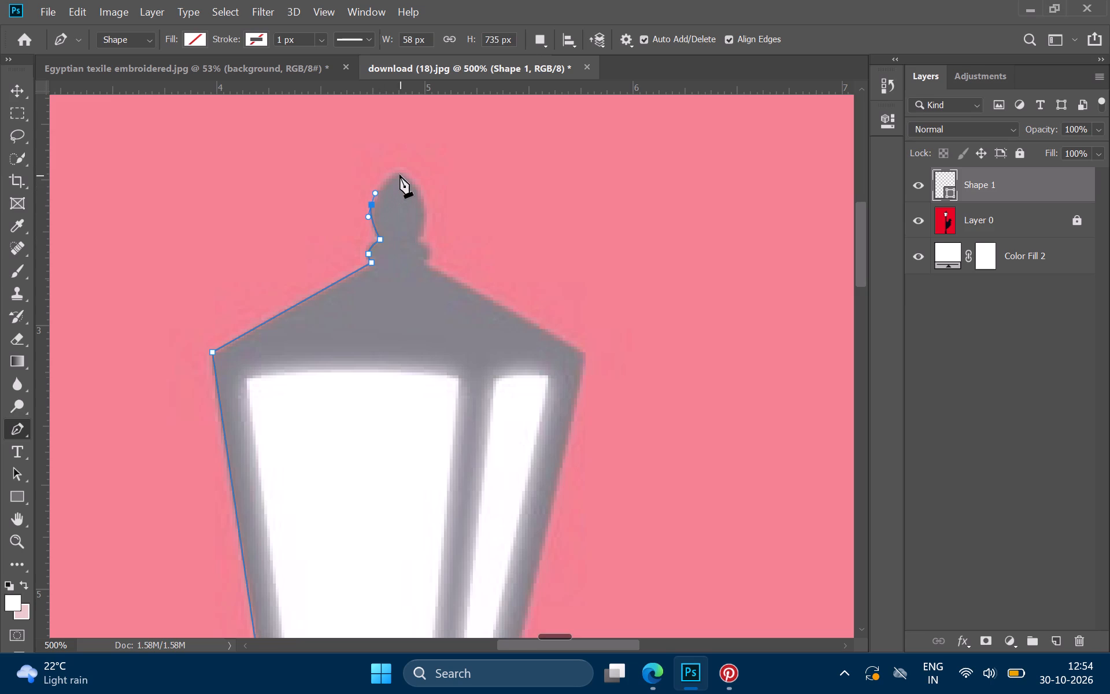
left_click(399, 175)
left_click_drag(423, 206, 414, 208)
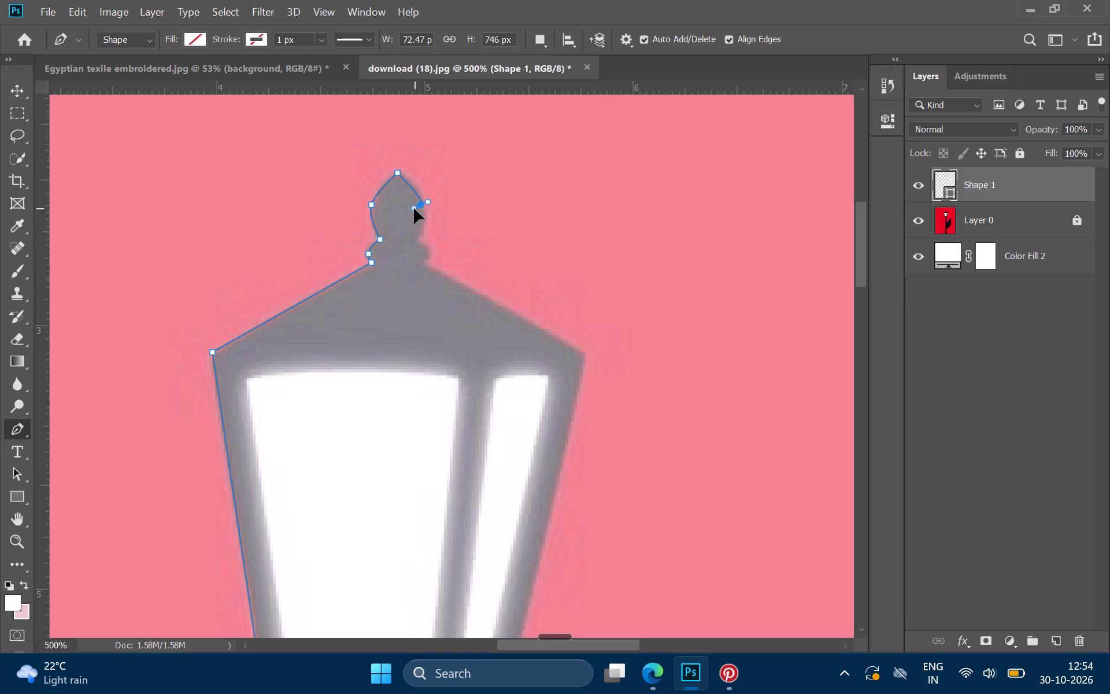
left_click_drag(414, 208, 416, 211)
left_click_drag(416, 211, 415, 212)
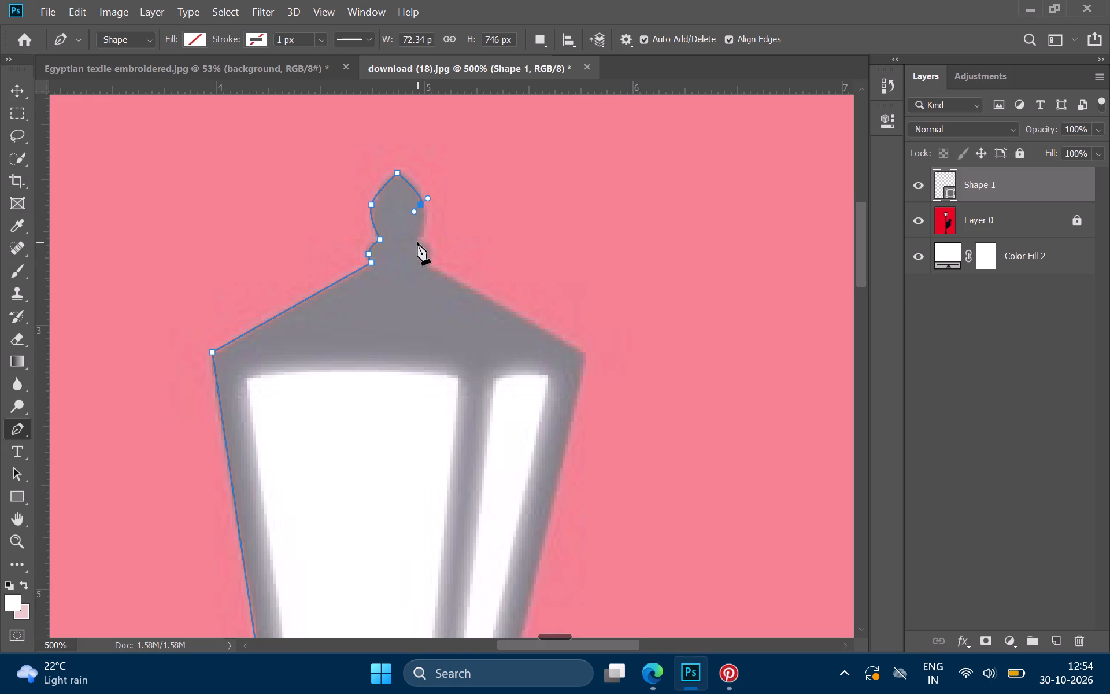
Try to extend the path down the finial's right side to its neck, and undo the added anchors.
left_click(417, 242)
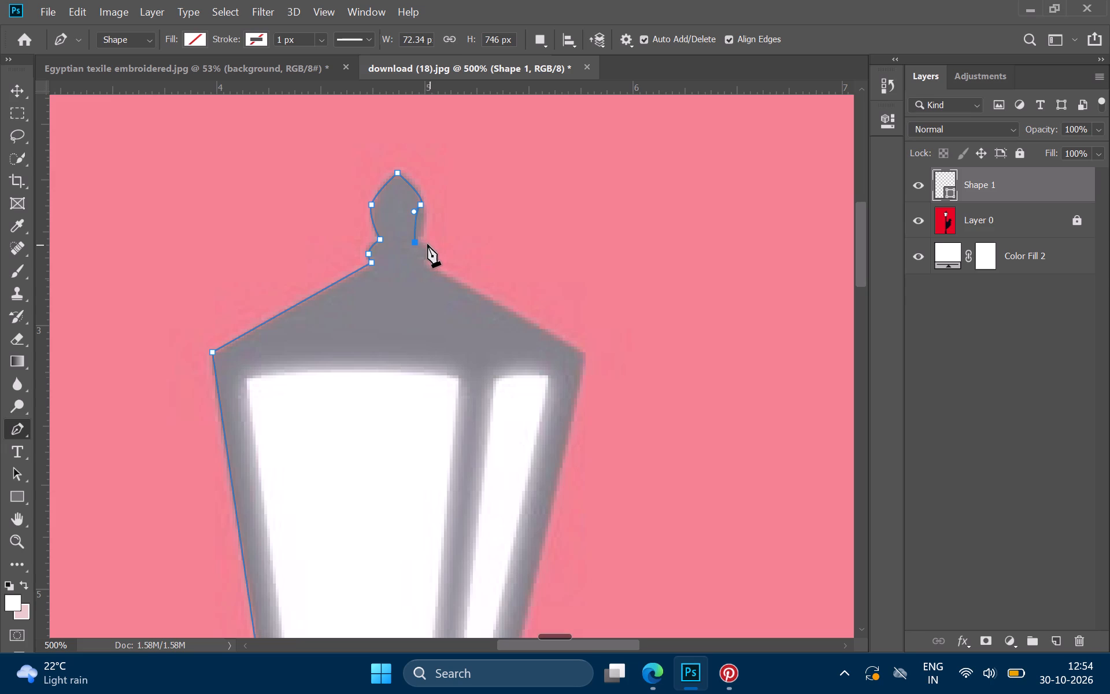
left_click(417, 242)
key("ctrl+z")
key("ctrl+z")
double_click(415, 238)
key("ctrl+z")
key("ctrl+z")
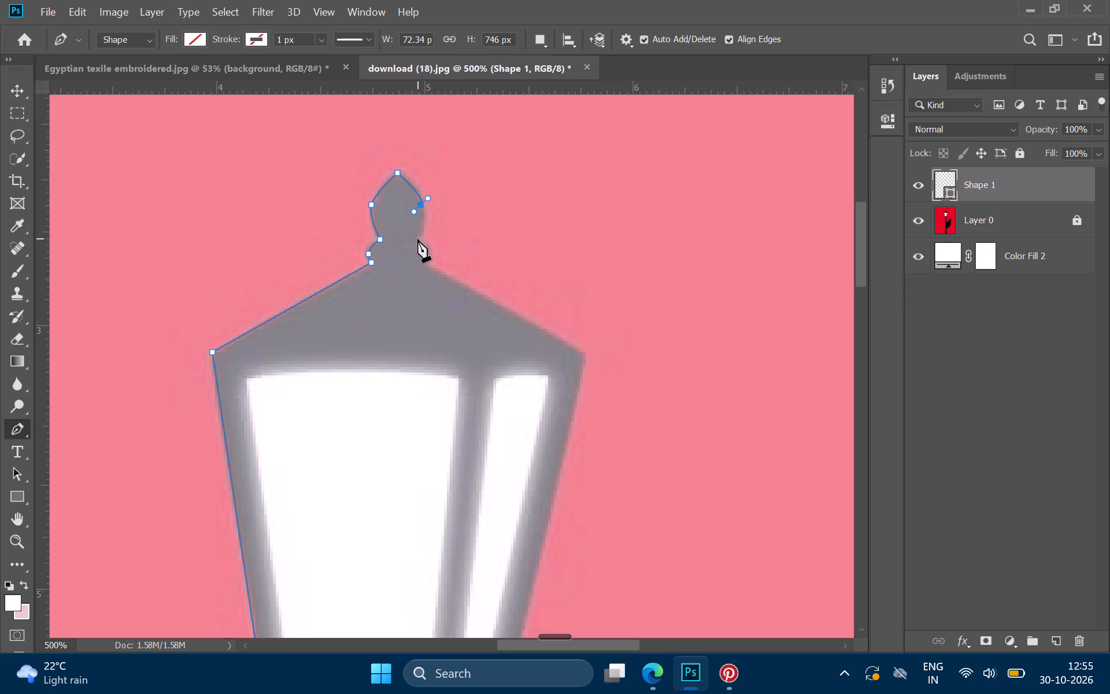
Undo the path's curve on the finial's right side, back to the anchor at its tip.
left_click(418, 202)
key("ctrl+z")
key("ctrl+z")
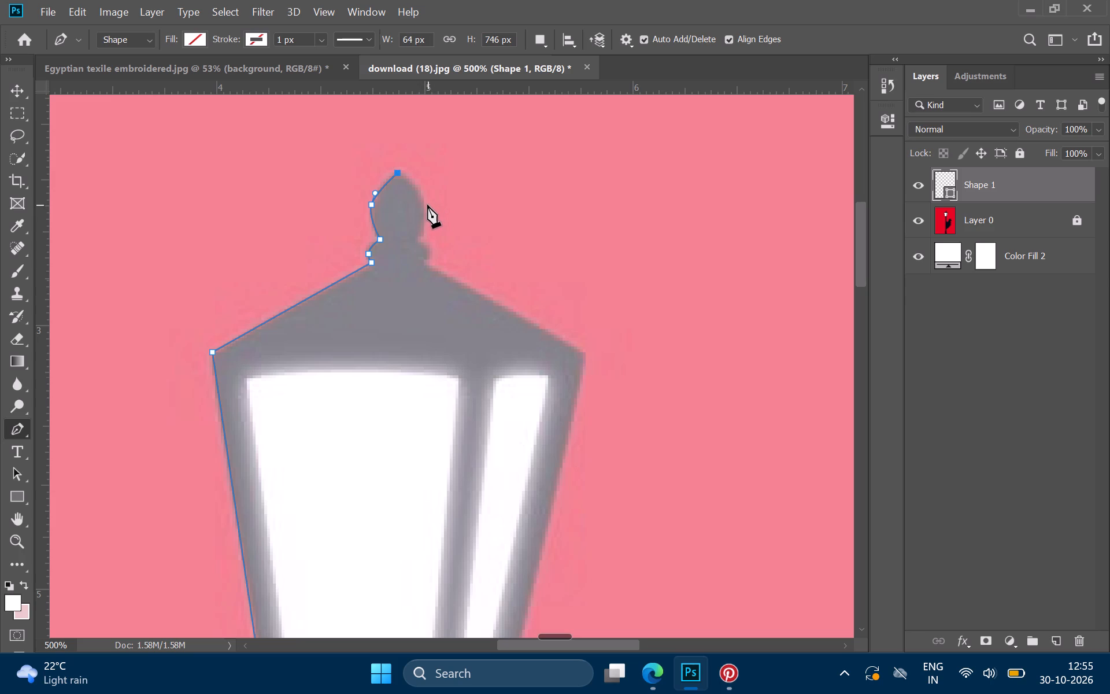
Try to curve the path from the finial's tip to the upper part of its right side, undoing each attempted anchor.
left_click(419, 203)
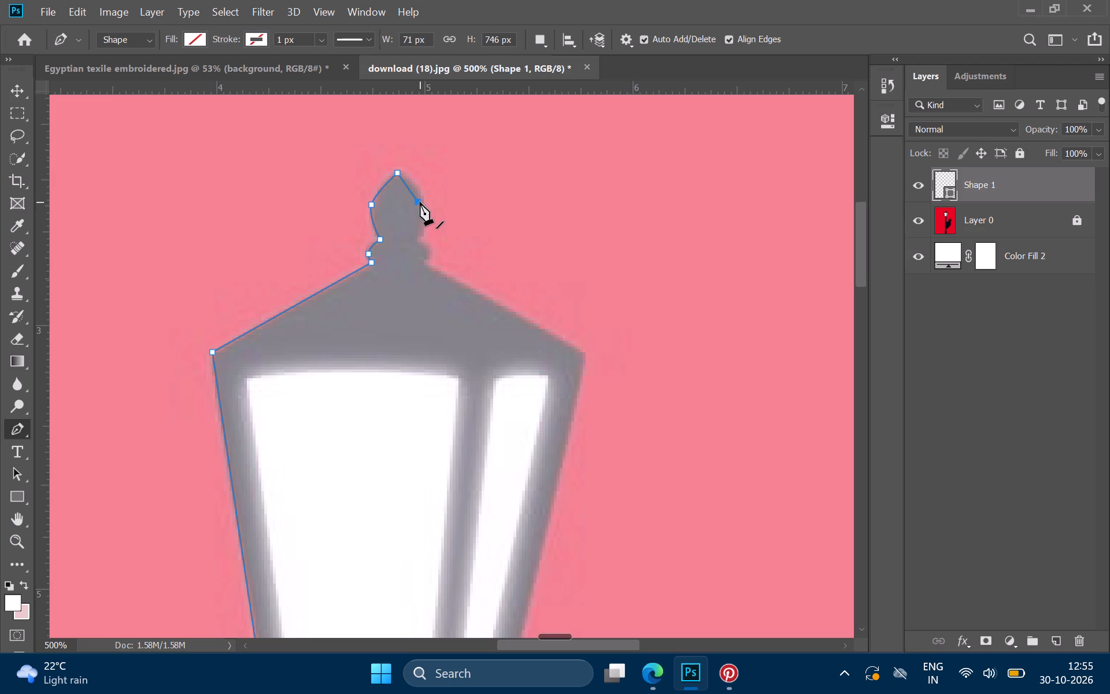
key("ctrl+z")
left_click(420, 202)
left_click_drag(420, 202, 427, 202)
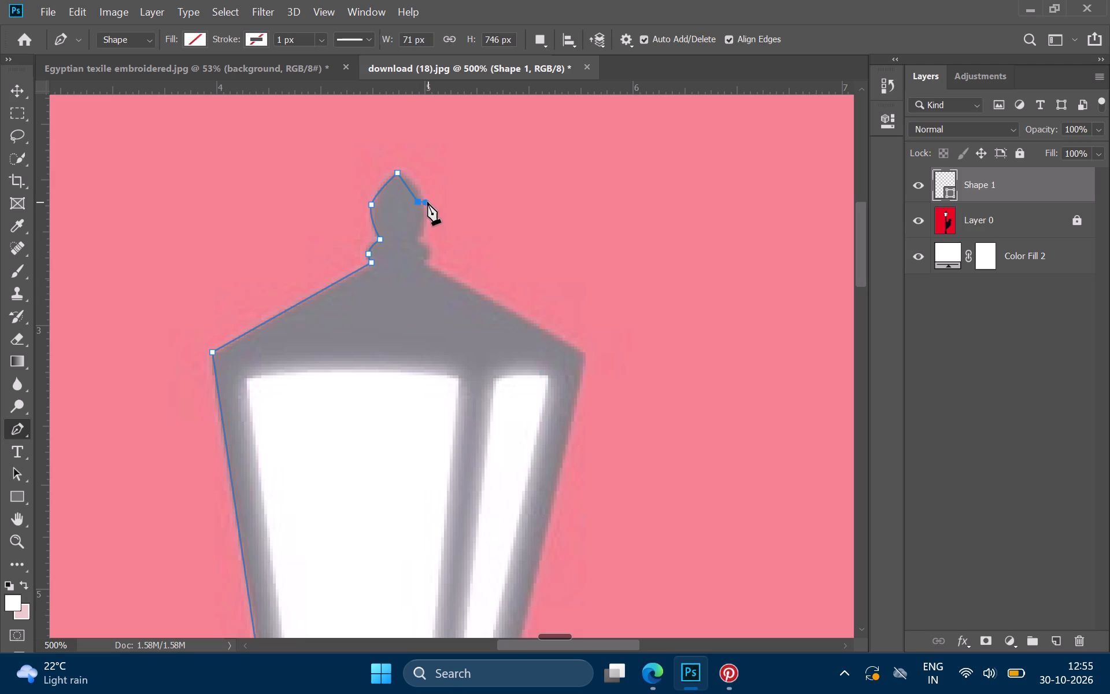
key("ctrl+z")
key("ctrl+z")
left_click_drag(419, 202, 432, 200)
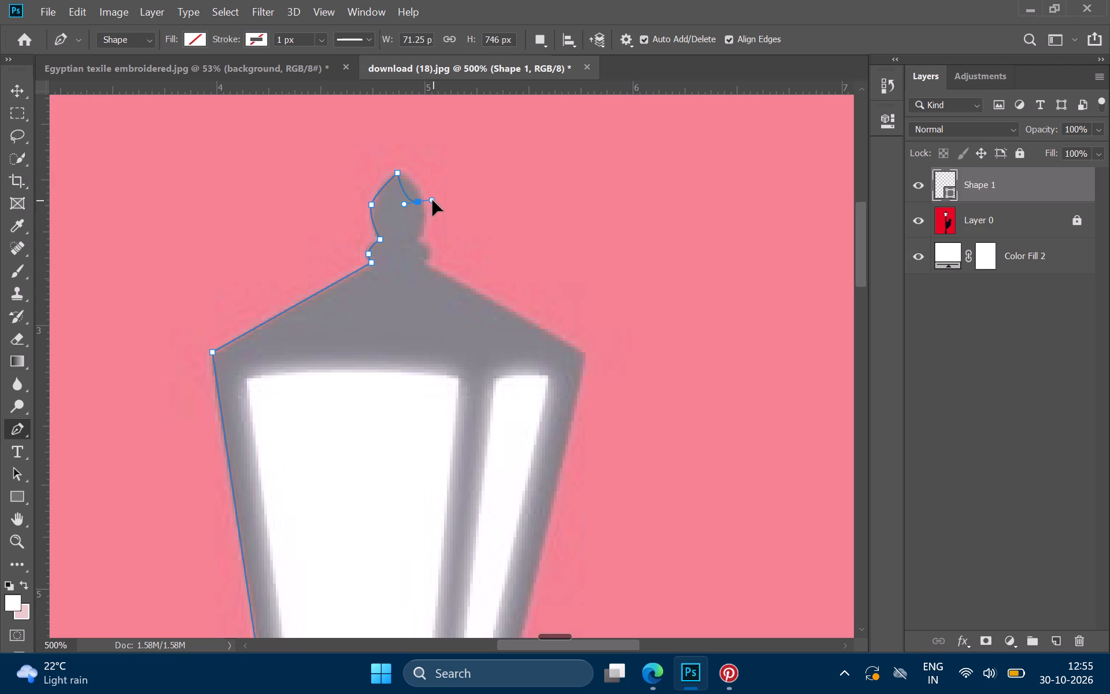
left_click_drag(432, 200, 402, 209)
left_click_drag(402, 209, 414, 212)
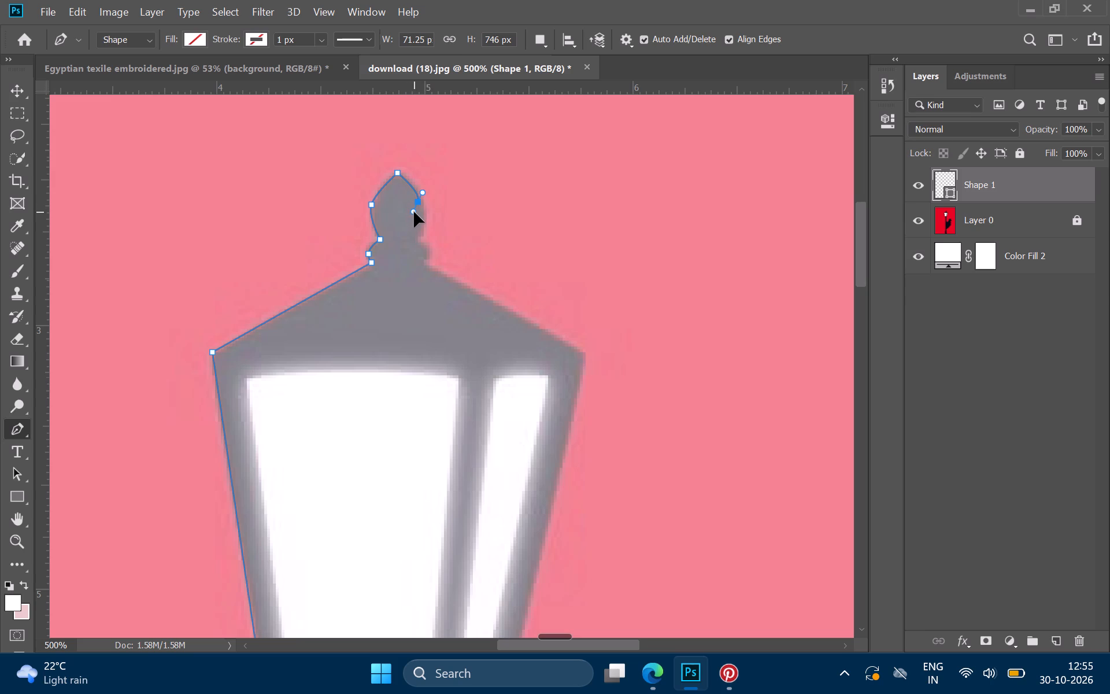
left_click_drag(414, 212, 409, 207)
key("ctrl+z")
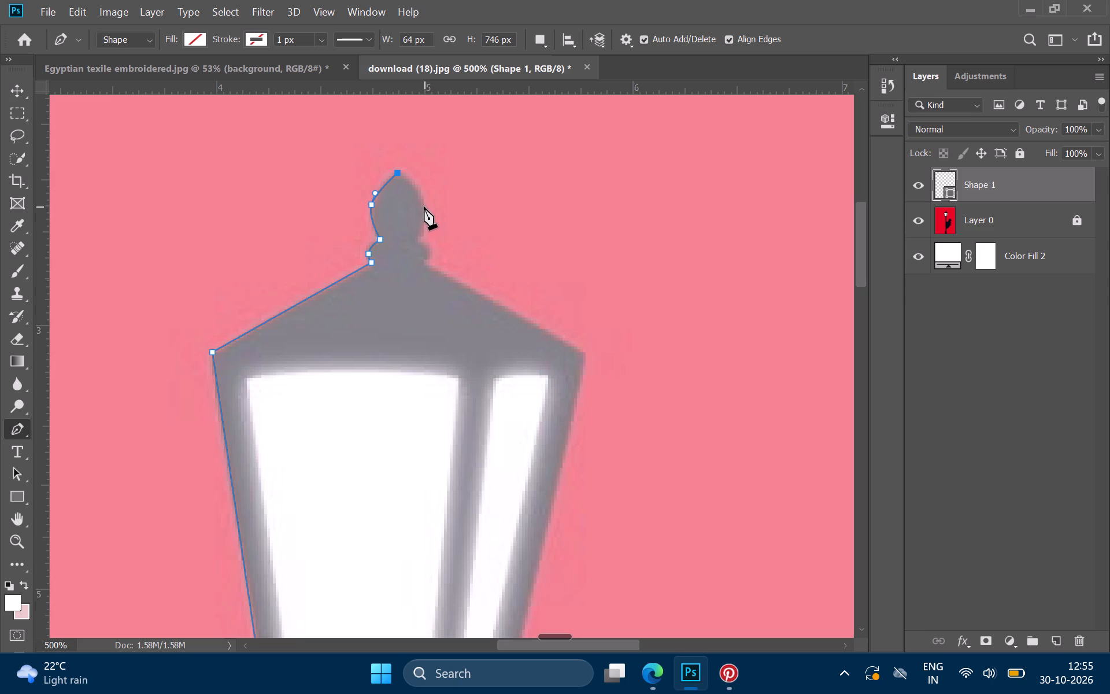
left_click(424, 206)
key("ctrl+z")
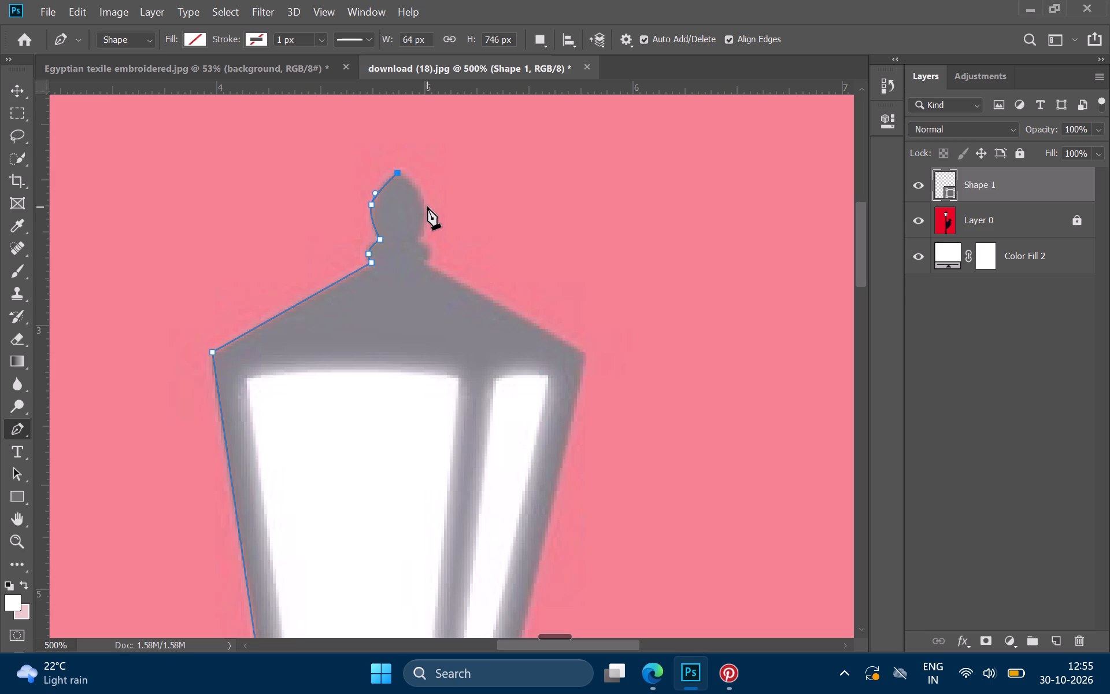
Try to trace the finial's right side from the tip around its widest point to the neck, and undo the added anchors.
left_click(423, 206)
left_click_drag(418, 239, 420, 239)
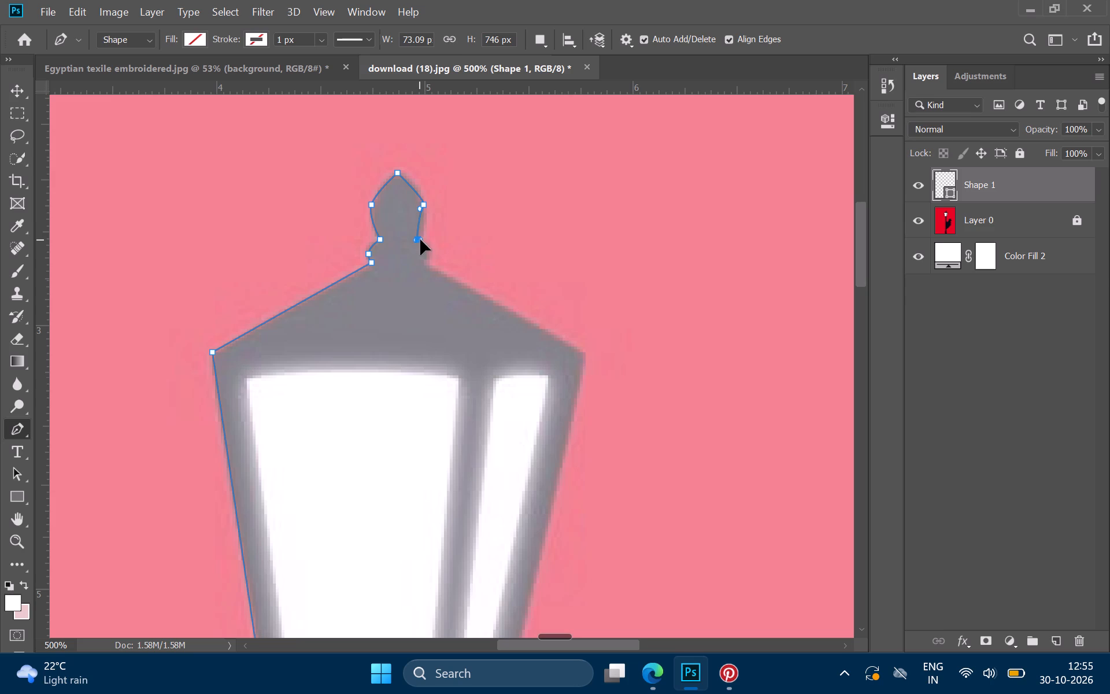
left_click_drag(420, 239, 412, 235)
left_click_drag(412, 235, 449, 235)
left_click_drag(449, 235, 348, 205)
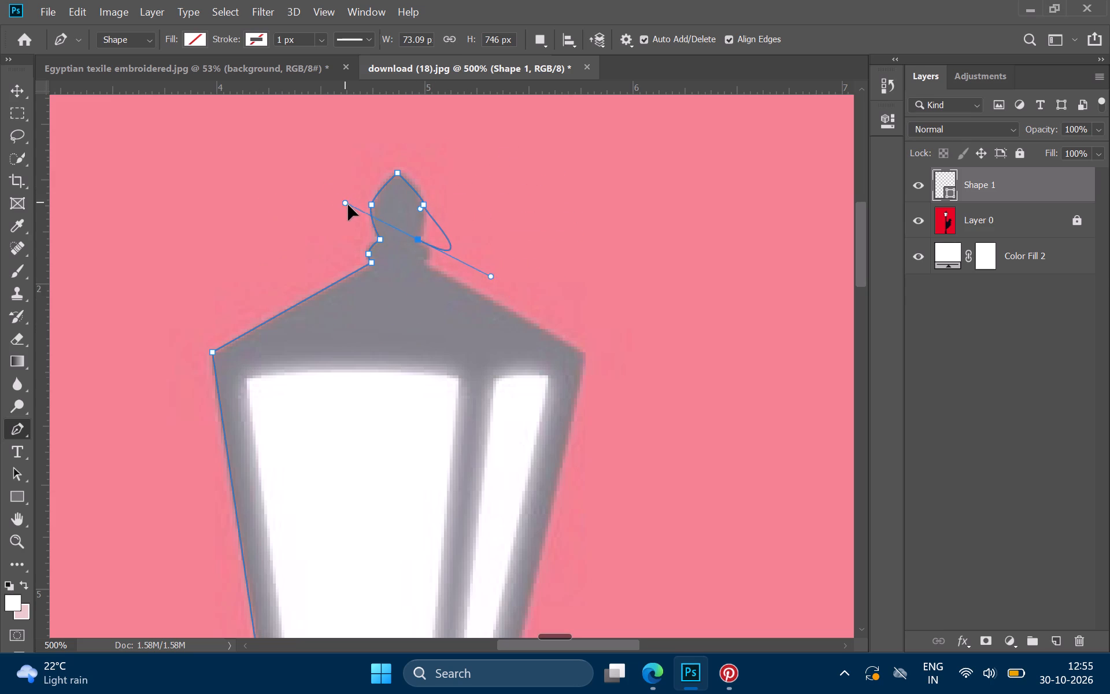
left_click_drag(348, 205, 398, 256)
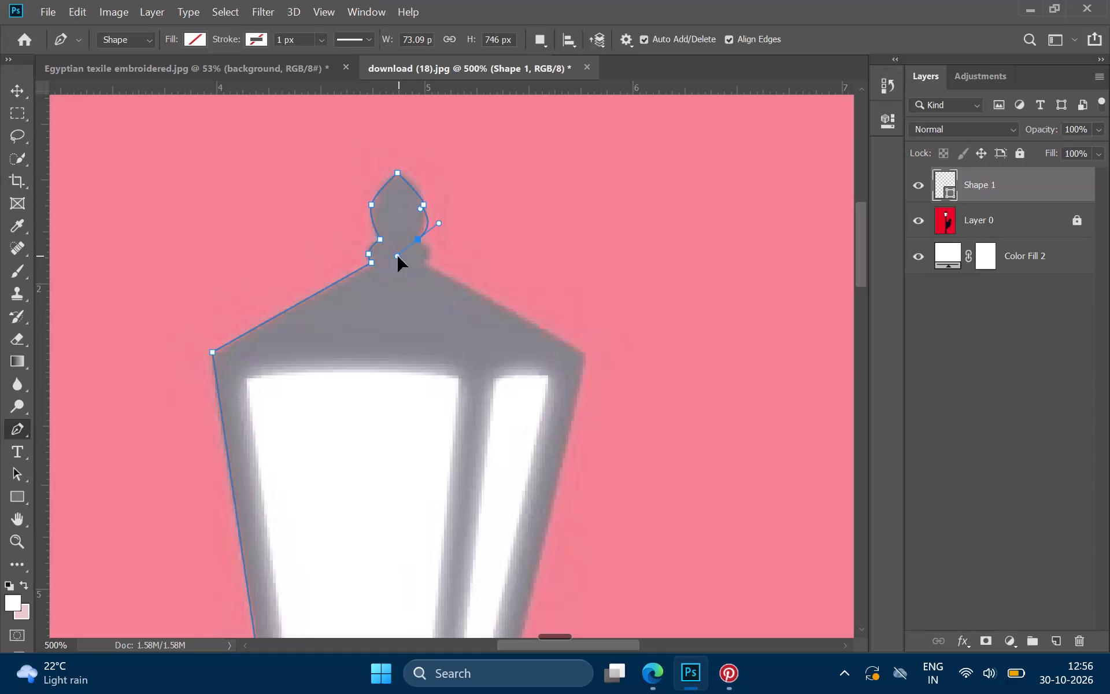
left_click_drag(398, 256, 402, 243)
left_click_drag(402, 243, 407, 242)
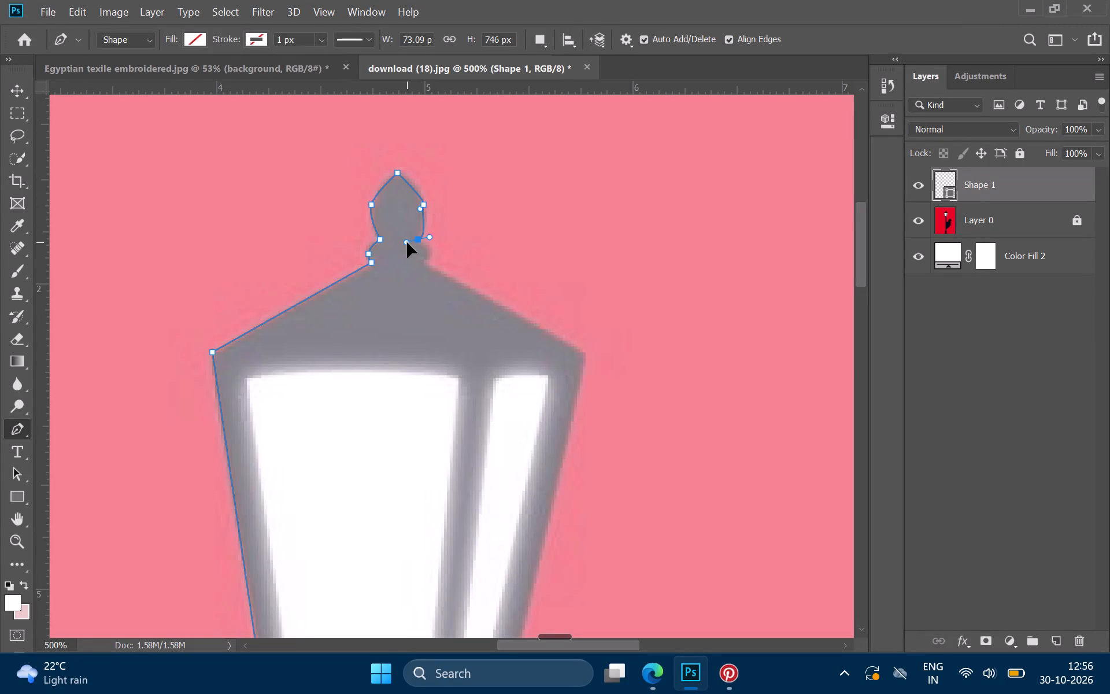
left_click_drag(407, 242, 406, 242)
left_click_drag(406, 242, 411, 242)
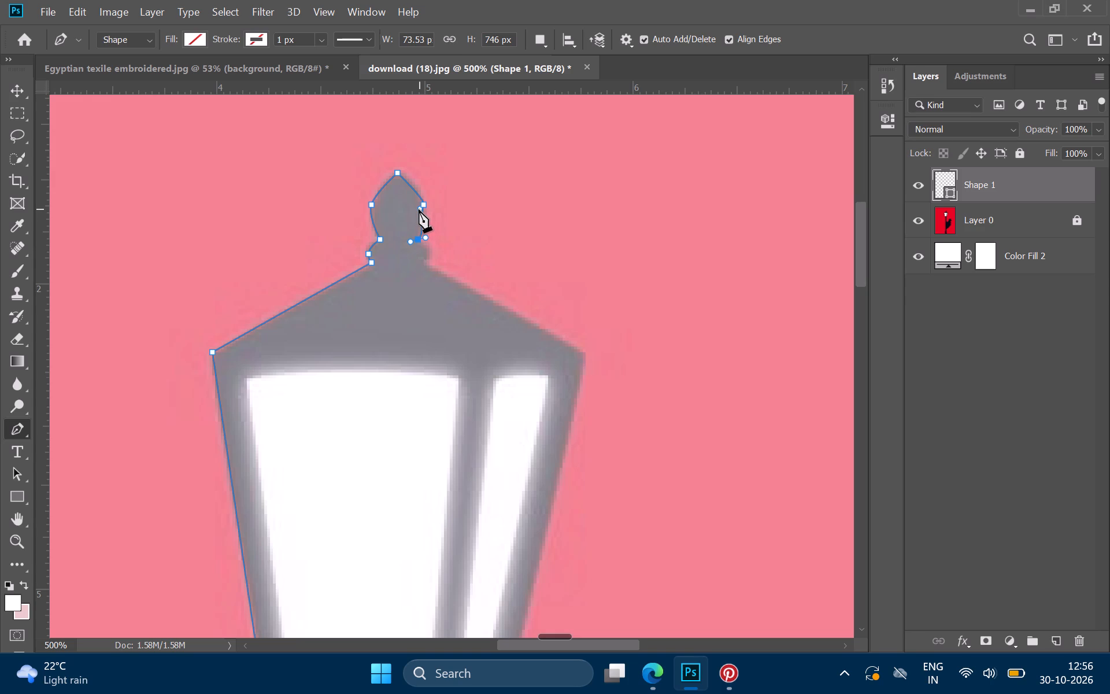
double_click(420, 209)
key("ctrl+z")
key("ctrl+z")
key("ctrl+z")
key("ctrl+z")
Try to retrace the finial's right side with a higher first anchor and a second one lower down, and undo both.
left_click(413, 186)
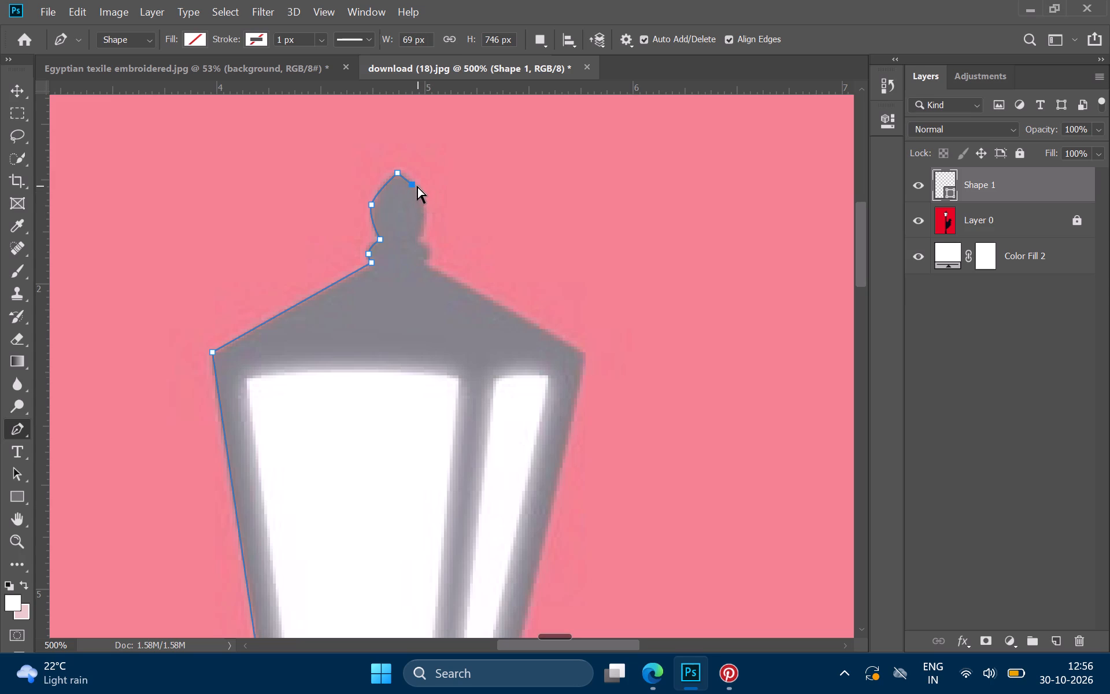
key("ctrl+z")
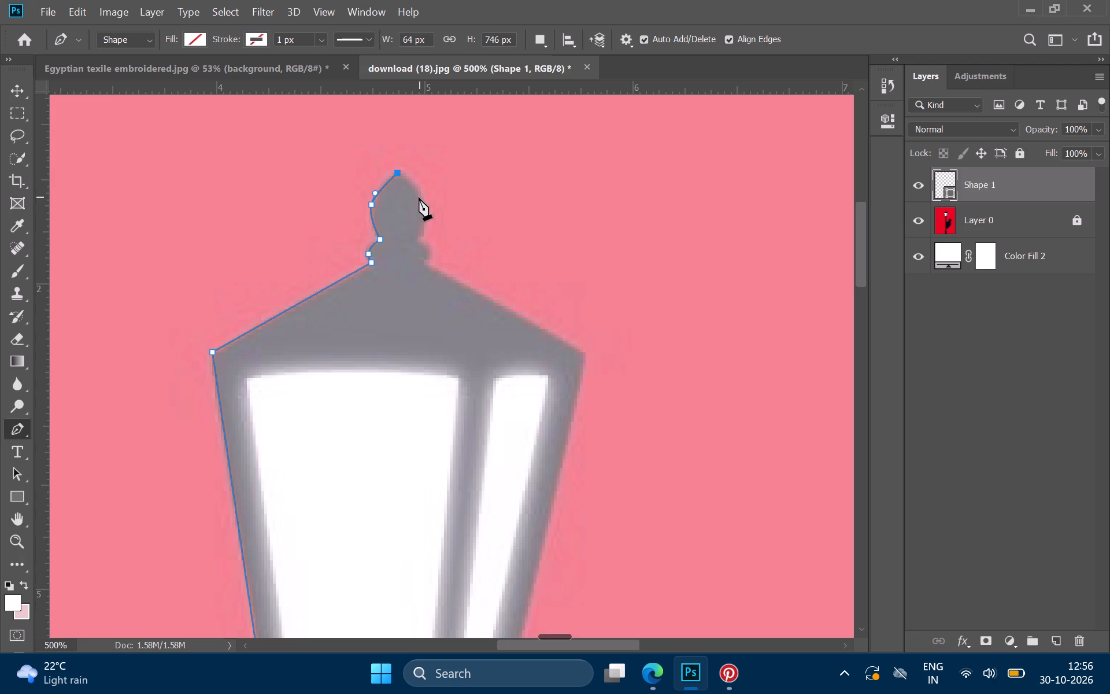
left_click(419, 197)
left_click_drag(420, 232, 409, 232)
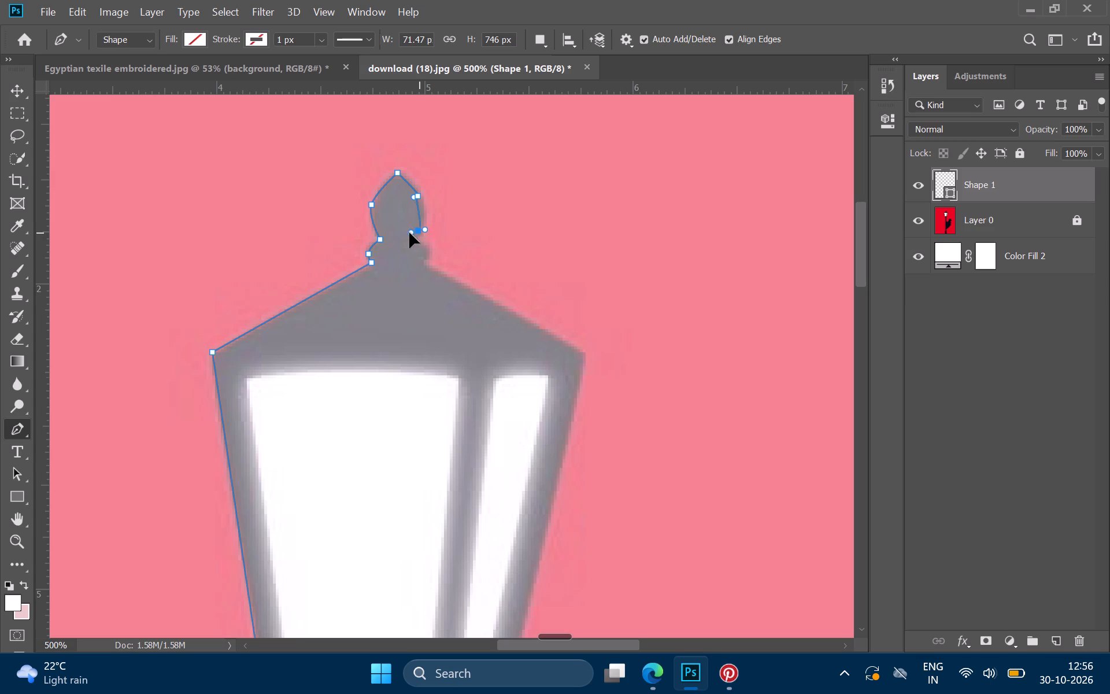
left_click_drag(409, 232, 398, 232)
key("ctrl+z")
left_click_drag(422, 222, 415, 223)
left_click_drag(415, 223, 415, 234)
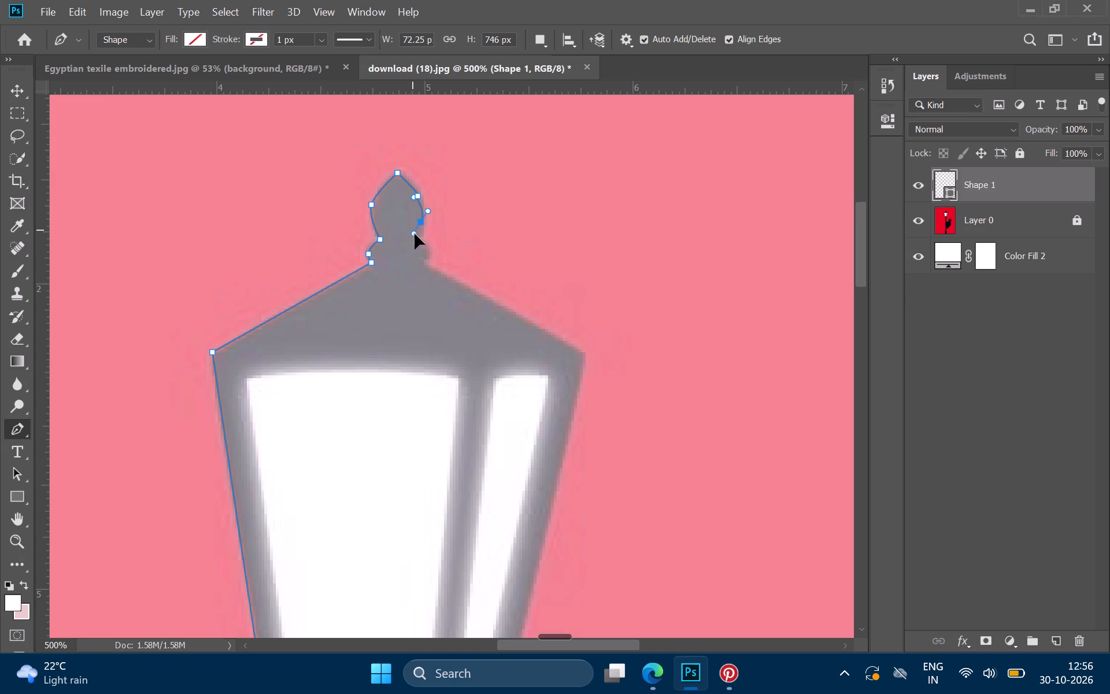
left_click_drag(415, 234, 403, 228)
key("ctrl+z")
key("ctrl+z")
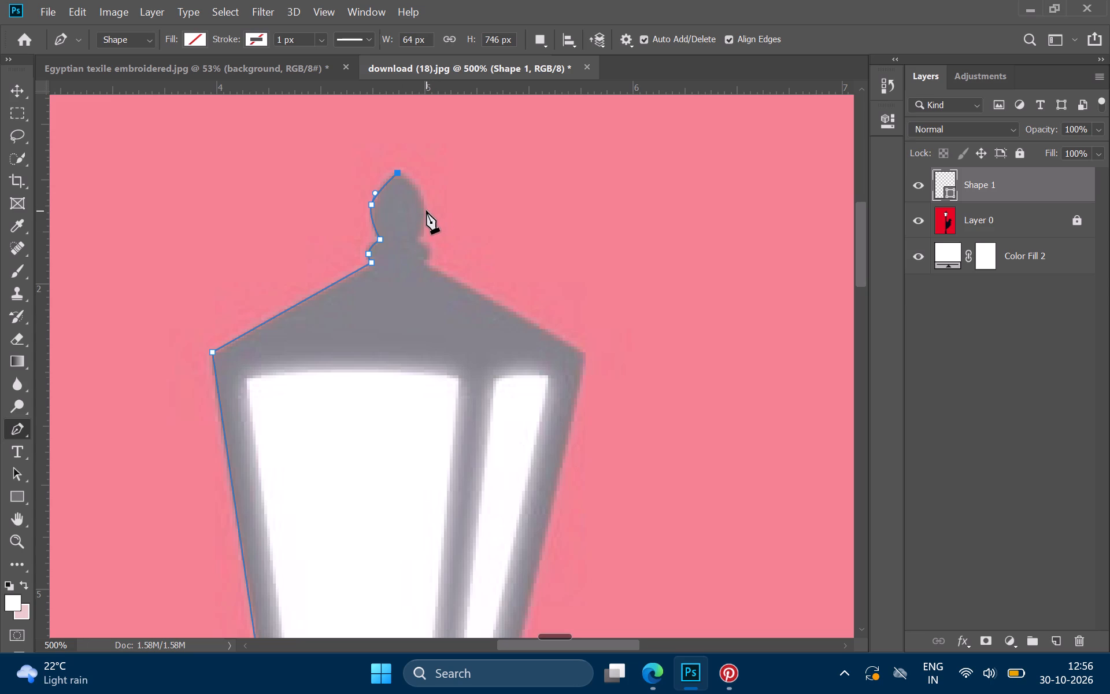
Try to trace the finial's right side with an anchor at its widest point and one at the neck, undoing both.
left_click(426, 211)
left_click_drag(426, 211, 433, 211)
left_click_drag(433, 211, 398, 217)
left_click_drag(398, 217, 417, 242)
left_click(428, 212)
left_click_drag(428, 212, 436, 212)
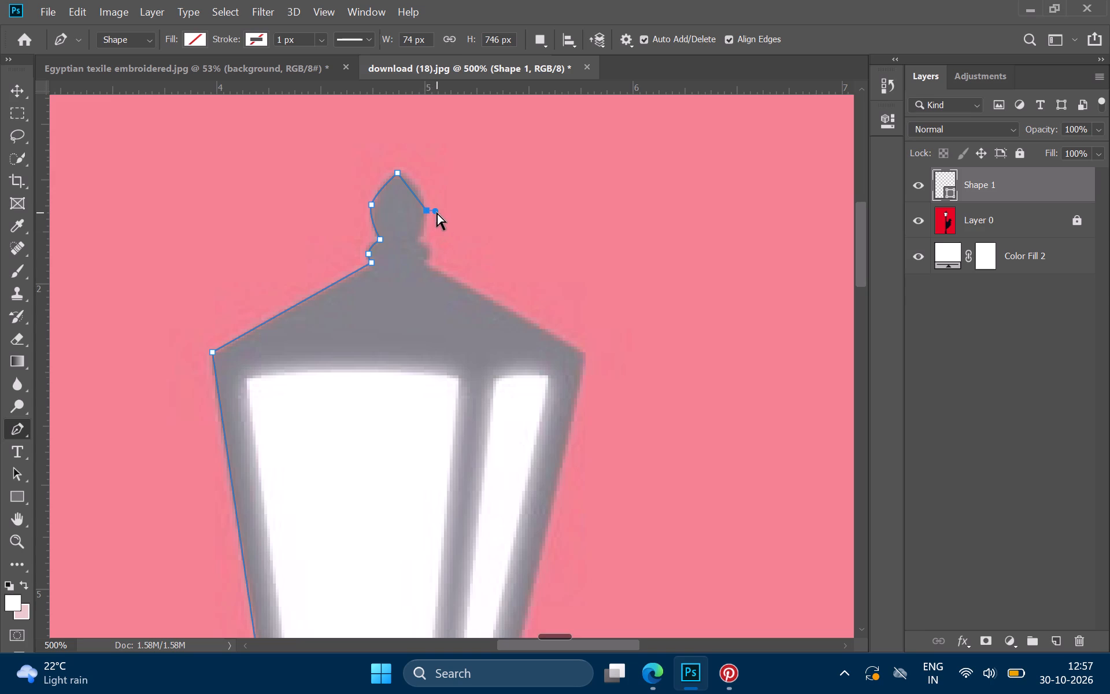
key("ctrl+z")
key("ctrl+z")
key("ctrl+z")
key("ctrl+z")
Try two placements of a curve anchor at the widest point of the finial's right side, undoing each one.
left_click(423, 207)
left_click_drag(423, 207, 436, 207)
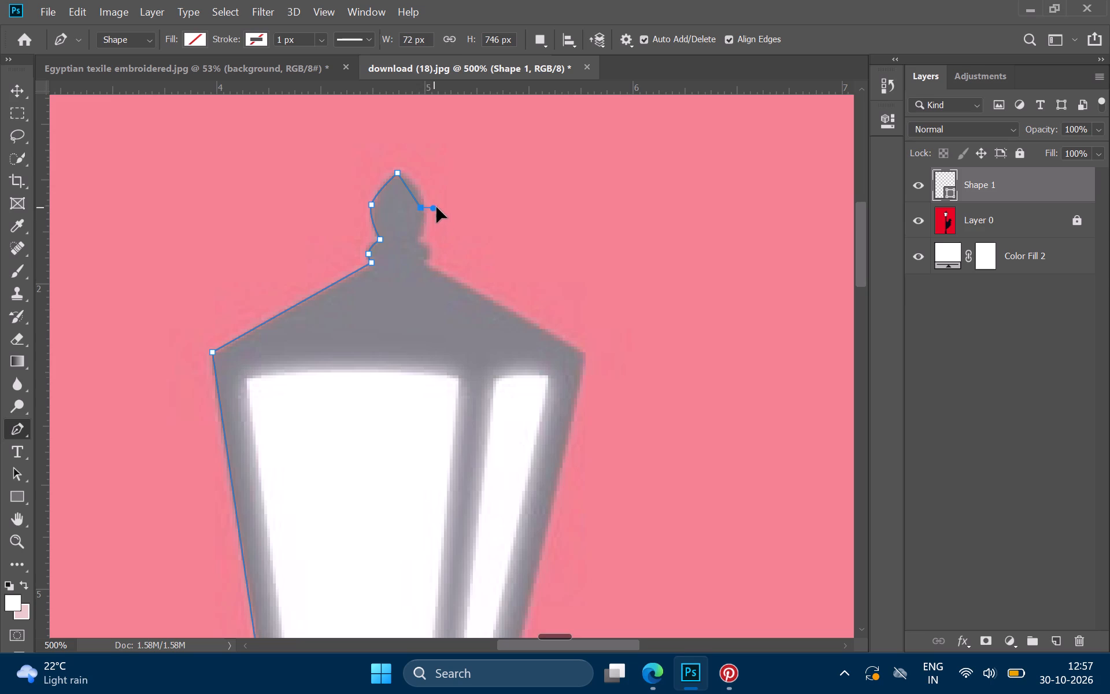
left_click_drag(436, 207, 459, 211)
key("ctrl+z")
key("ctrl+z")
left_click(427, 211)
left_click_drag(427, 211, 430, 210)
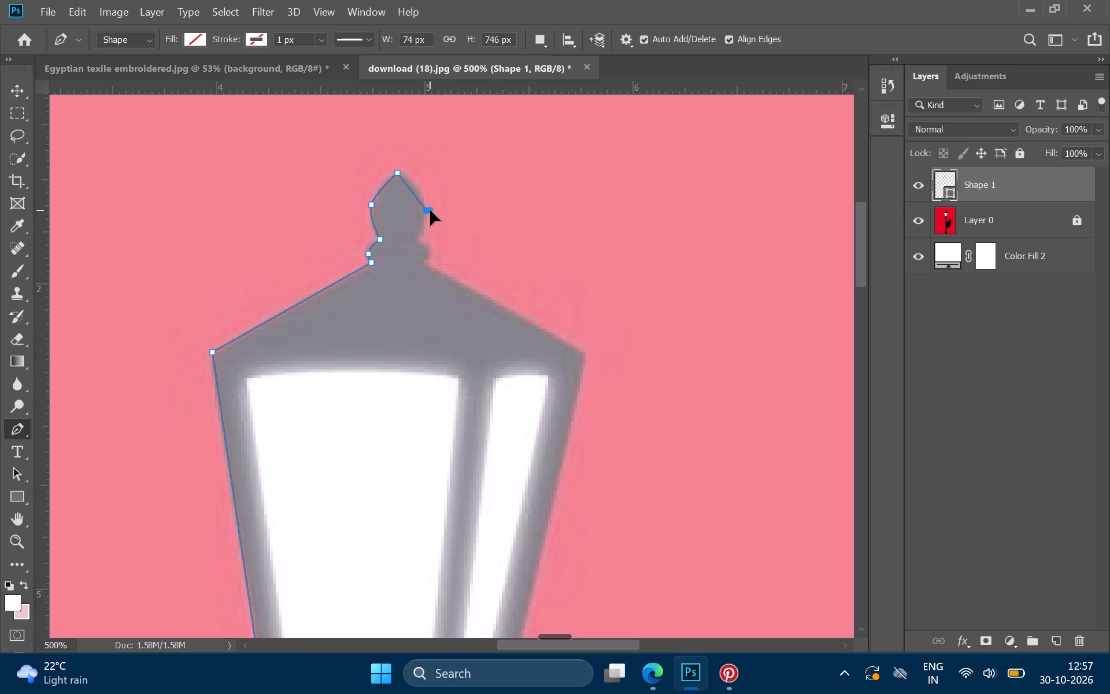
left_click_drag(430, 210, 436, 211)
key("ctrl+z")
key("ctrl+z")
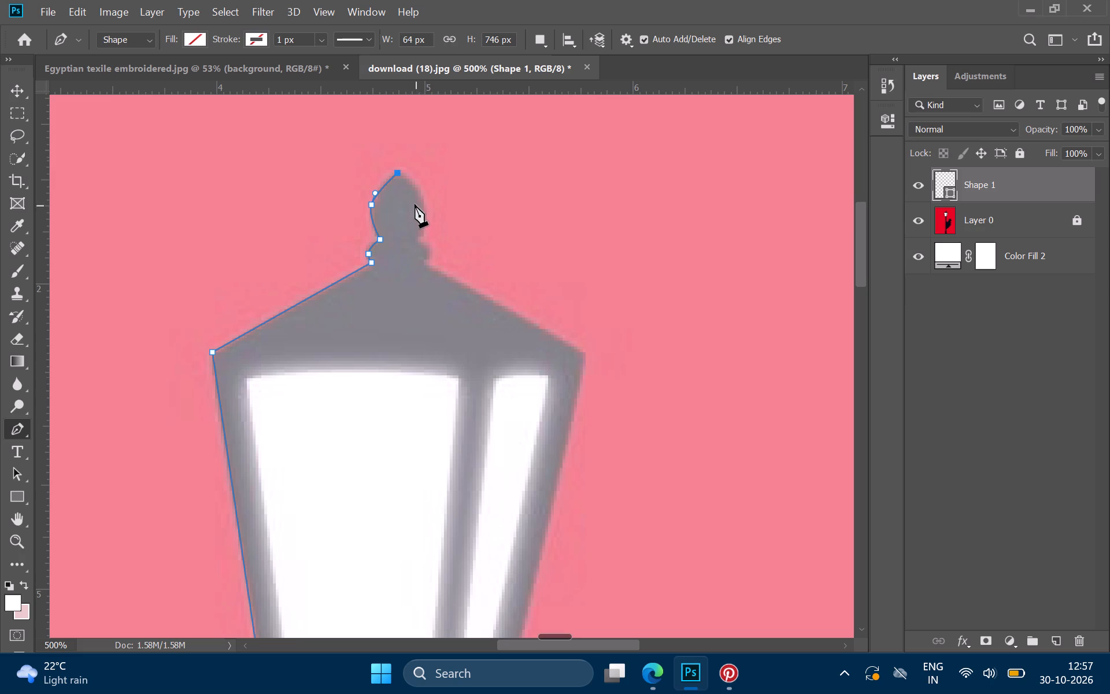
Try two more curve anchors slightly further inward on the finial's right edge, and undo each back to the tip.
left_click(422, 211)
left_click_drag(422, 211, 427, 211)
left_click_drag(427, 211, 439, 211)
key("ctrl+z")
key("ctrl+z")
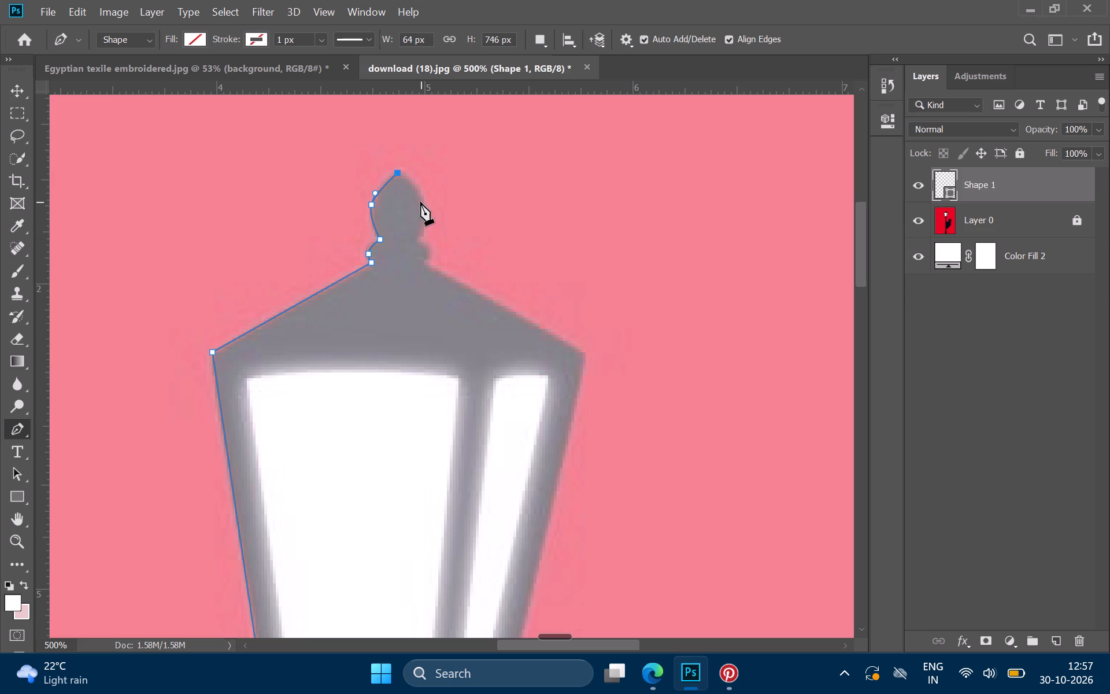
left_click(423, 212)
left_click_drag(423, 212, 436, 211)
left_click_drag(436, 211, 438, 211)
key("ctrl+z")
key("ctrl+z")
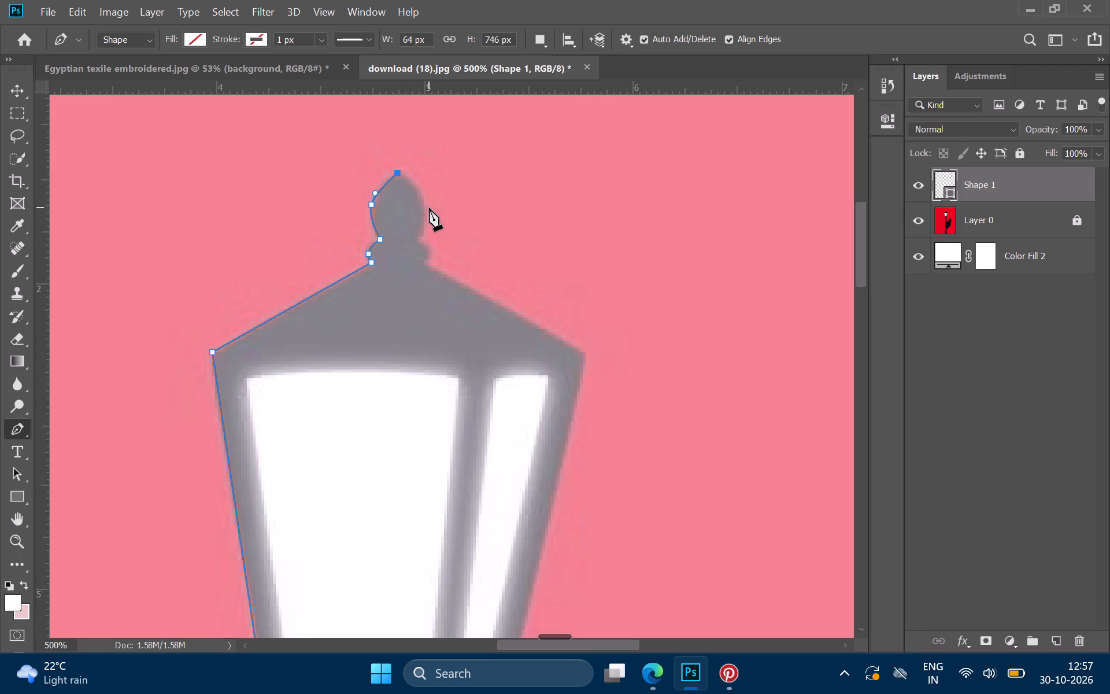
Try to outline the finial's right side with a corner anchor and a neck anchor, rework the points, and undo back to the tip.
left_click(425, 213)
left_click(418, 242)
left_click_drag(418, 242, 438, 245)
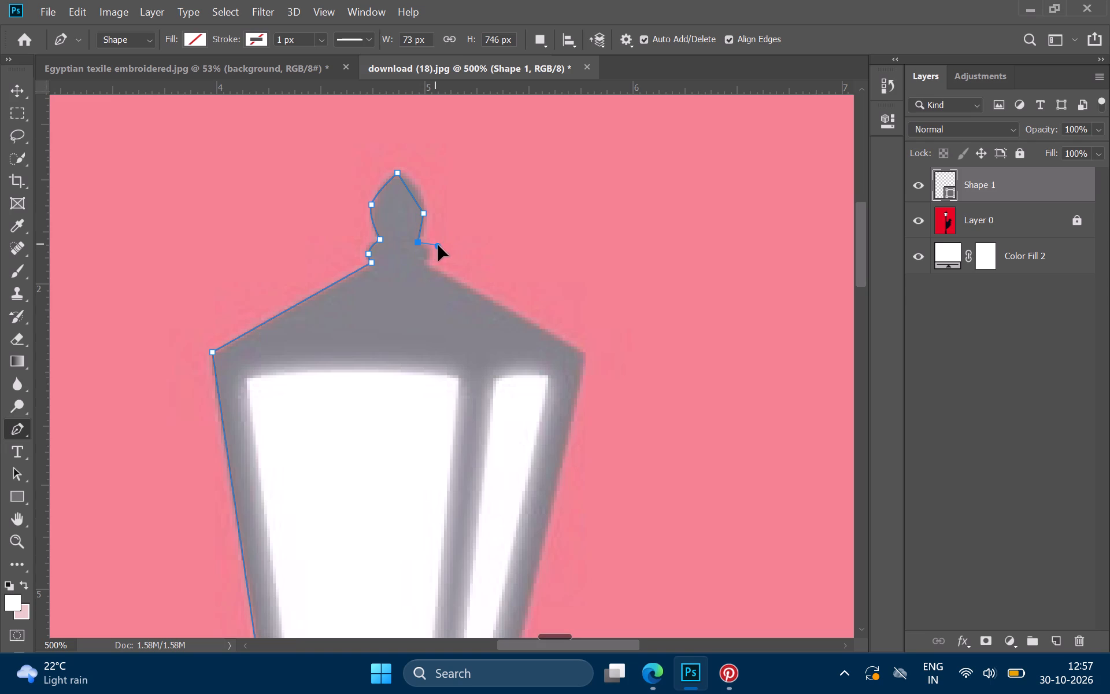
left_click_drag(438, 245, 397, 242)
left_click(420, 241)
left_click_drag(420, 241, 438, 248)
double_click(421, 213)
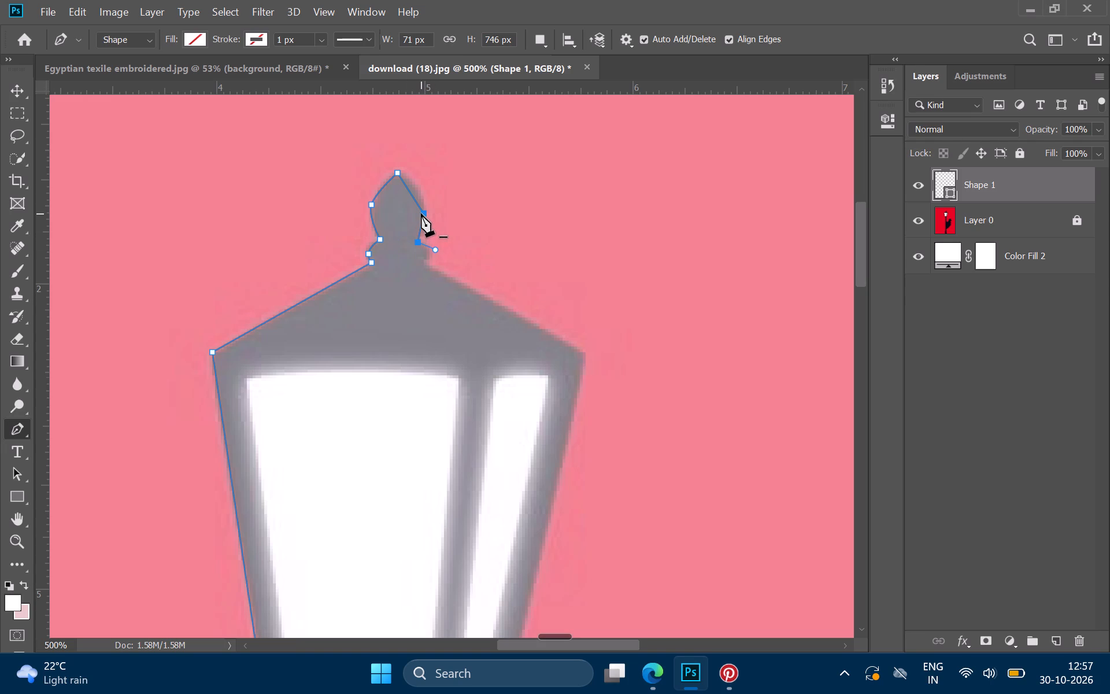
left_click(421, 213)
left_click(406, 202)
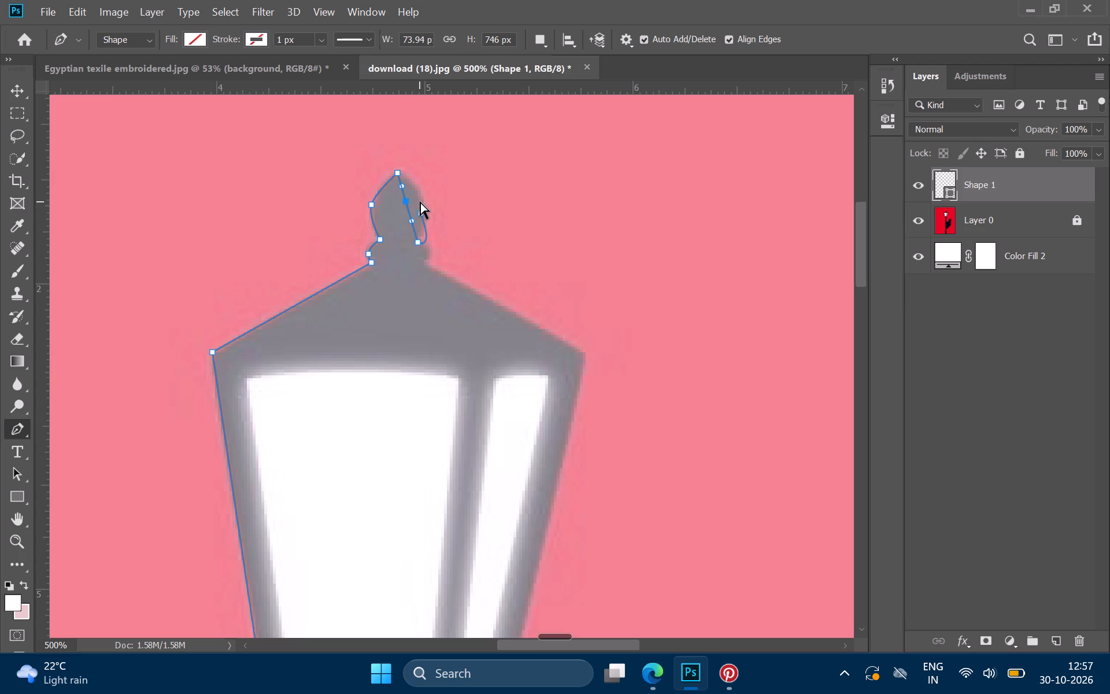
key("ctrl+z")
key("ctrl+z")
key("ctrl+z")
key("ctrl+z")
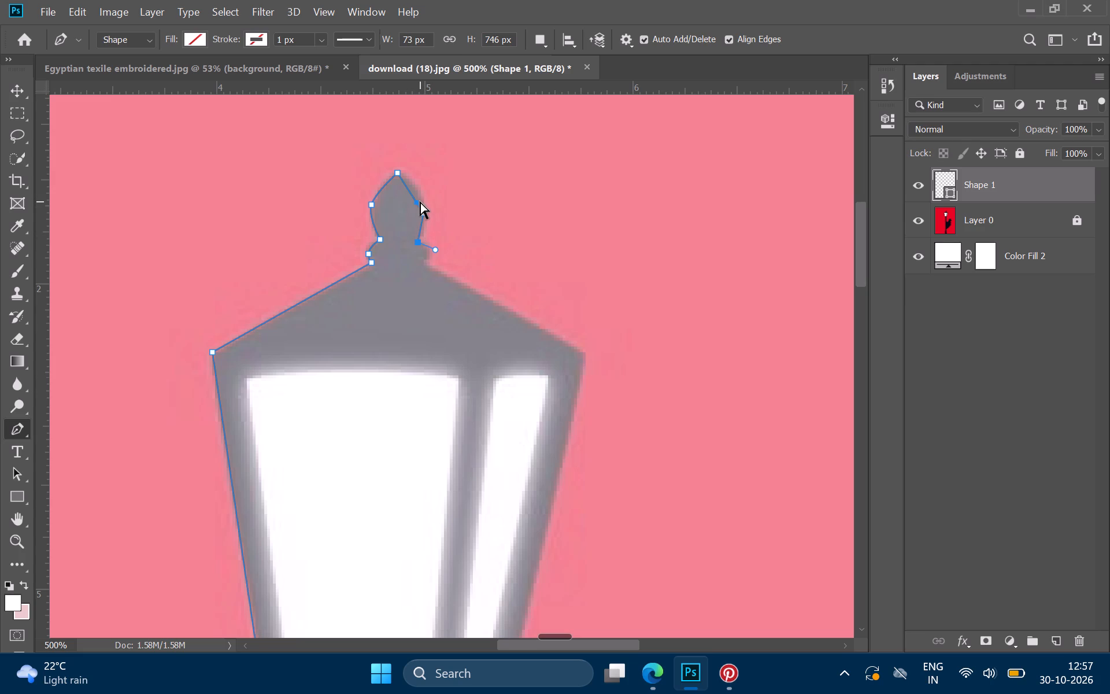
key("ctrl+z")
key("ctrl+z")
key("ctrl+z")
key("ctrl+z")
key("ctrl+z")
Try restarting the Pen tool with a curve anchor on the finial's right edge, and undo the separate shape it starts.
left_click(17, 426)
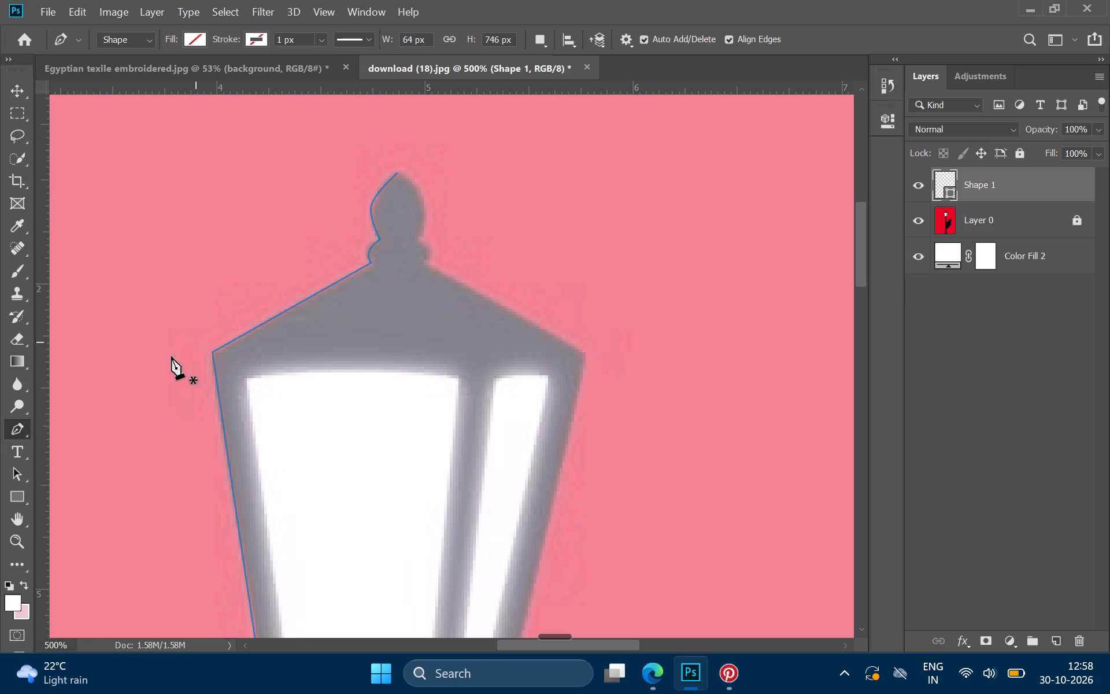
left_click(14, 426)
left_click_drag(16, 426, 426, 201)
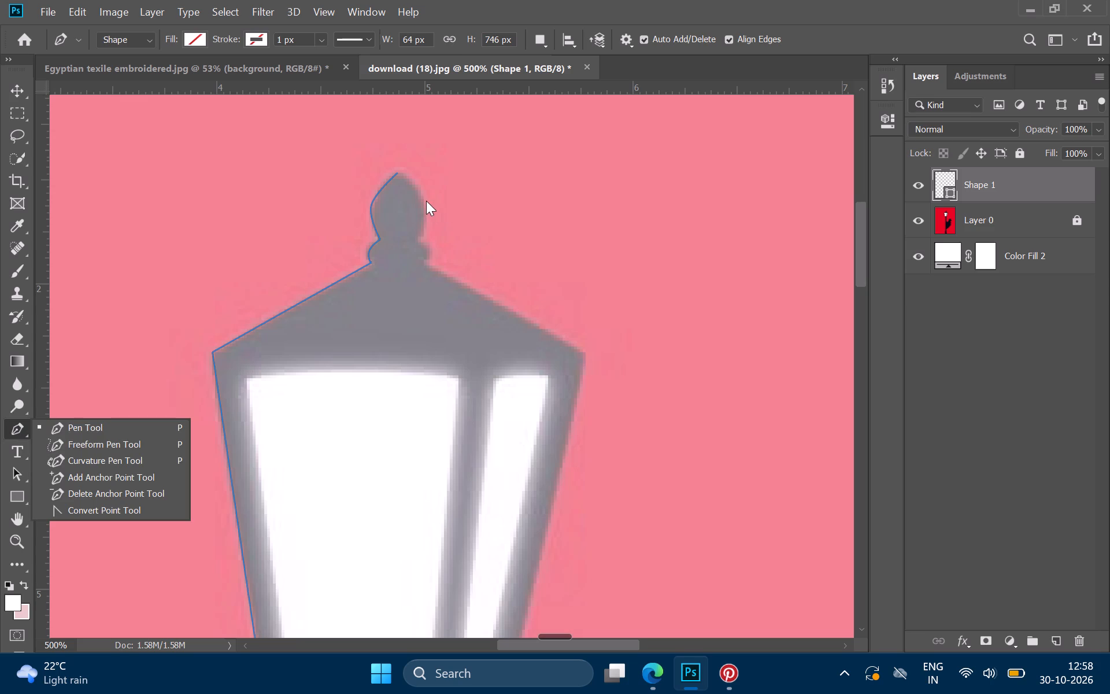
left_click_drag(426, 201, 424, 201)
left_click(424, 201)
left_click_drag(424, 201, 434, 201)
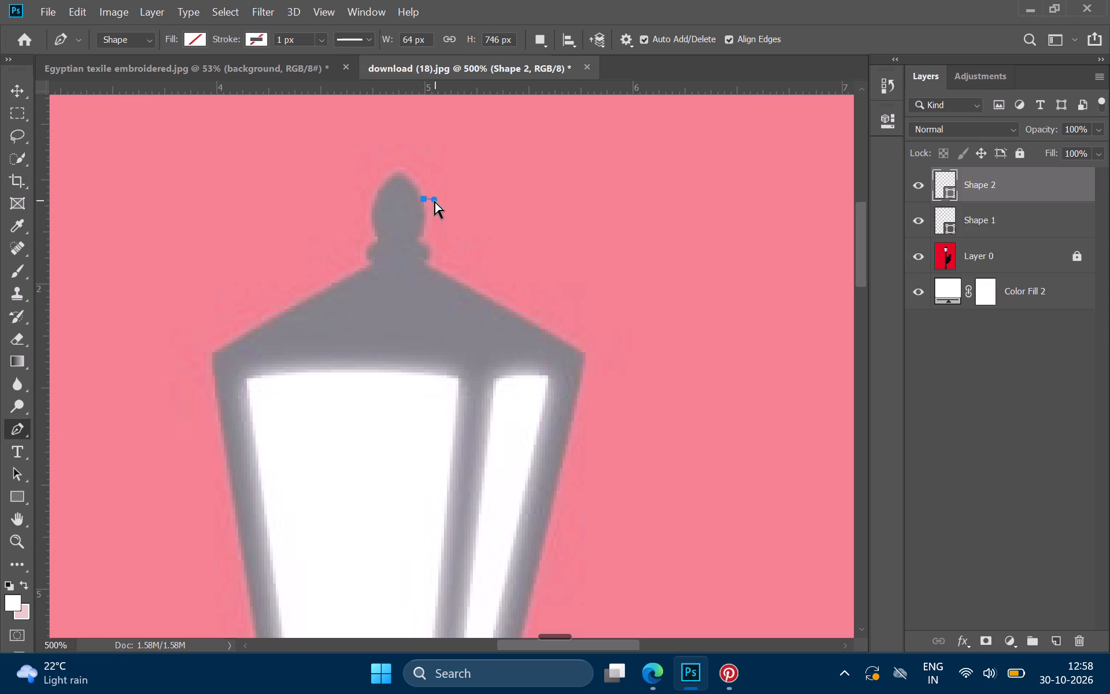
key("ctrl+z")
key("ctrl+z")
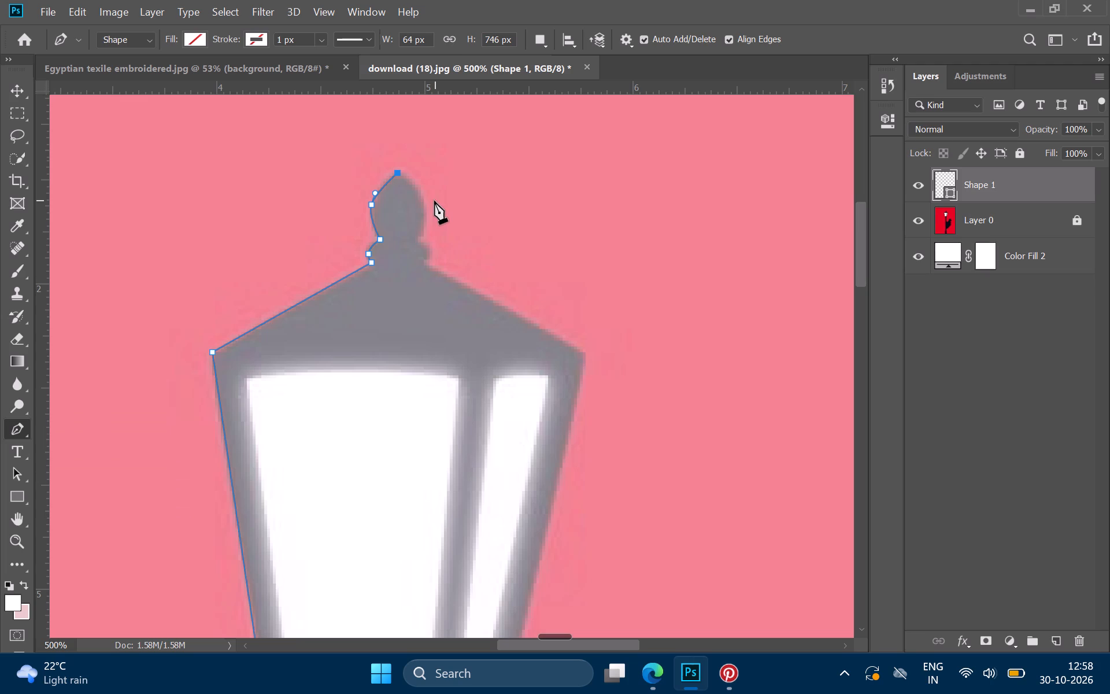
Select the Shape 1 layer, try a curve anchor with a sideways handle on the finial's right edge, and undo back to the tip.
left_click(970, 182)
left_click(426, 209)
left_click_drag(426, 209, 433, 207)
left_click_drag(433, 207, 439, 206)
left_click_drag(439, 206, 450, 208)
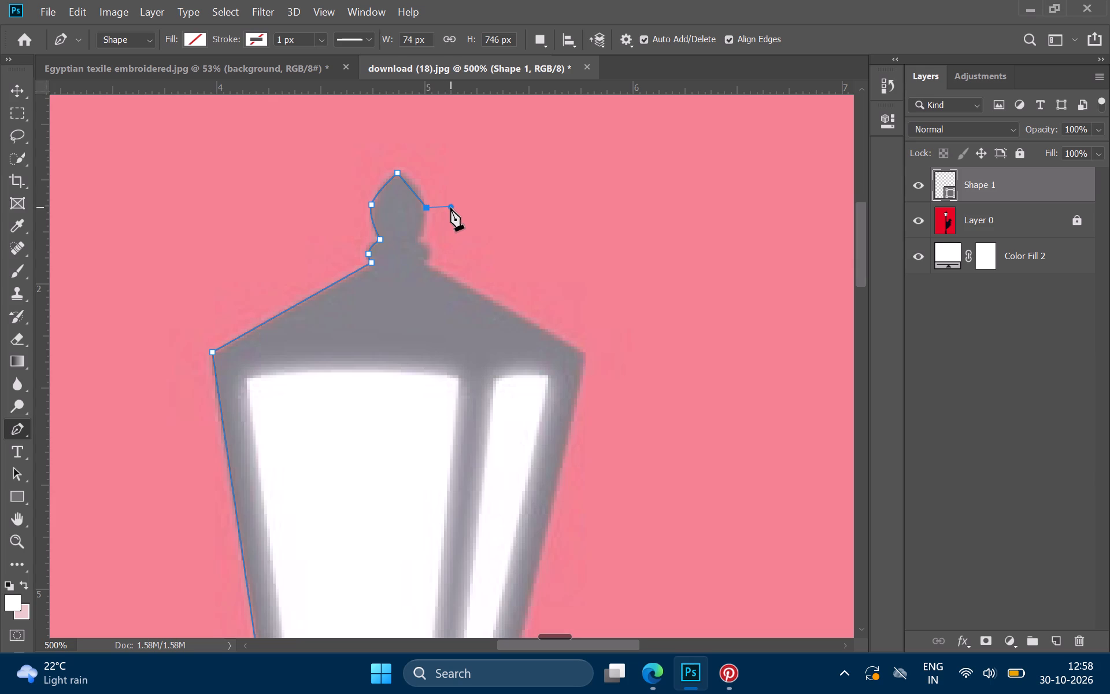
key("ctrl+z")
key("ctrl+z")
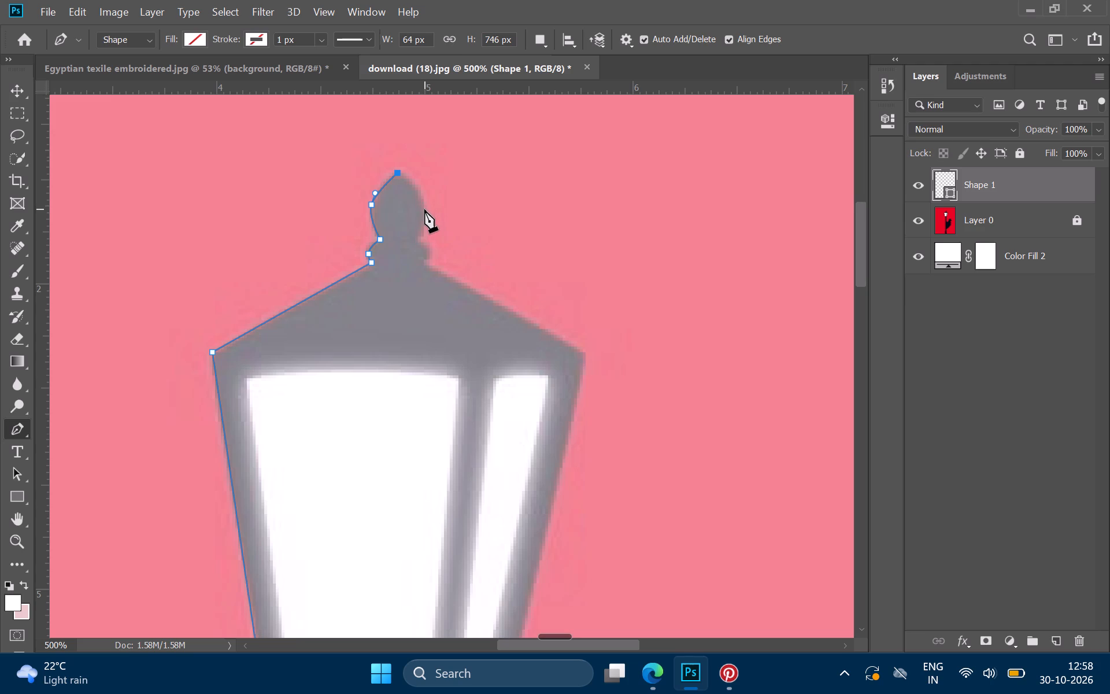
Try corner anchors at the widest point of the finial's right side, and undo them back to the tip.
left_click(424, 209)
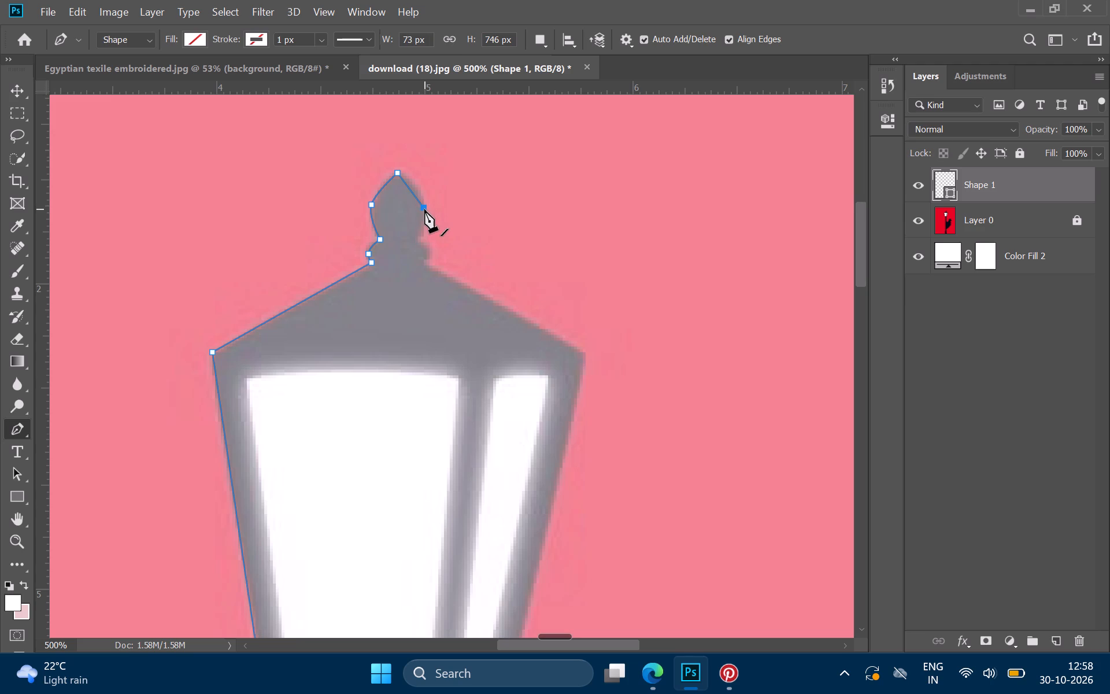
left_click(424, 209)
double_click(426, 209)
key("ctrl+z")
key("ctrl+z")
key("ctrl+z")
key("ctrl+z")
Trace the finial's right side with a curve anchor at its widest point and an anchor at the neck.
left_click_drag(426, 209, 424, 228)
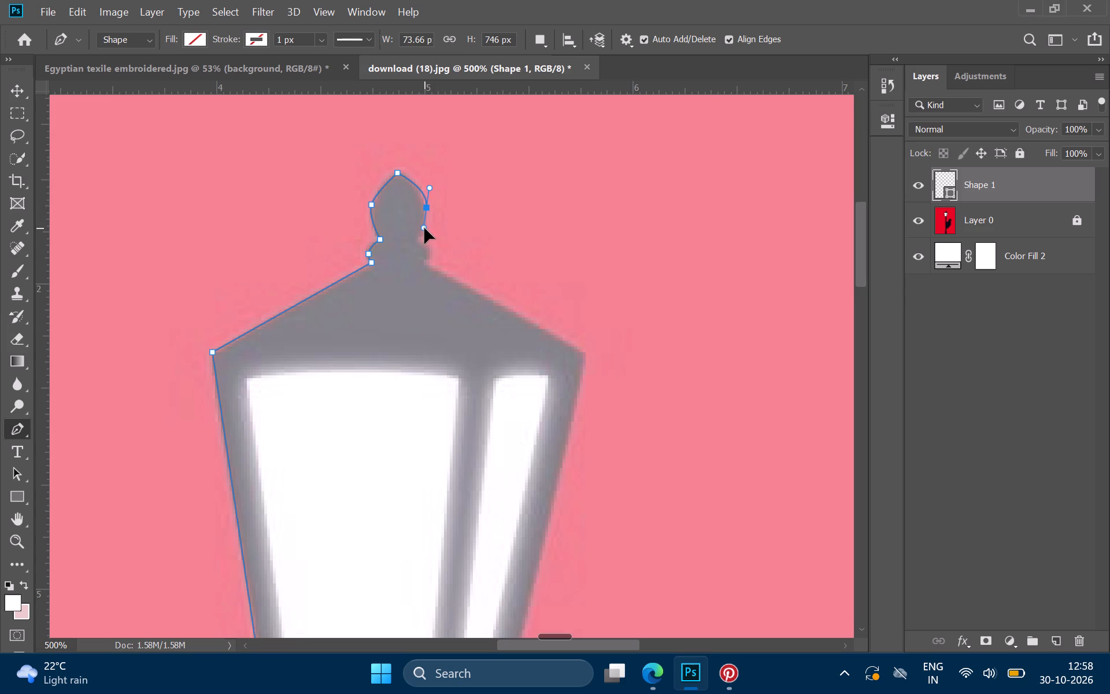
left_click_drag(424, 228, 430, 232)
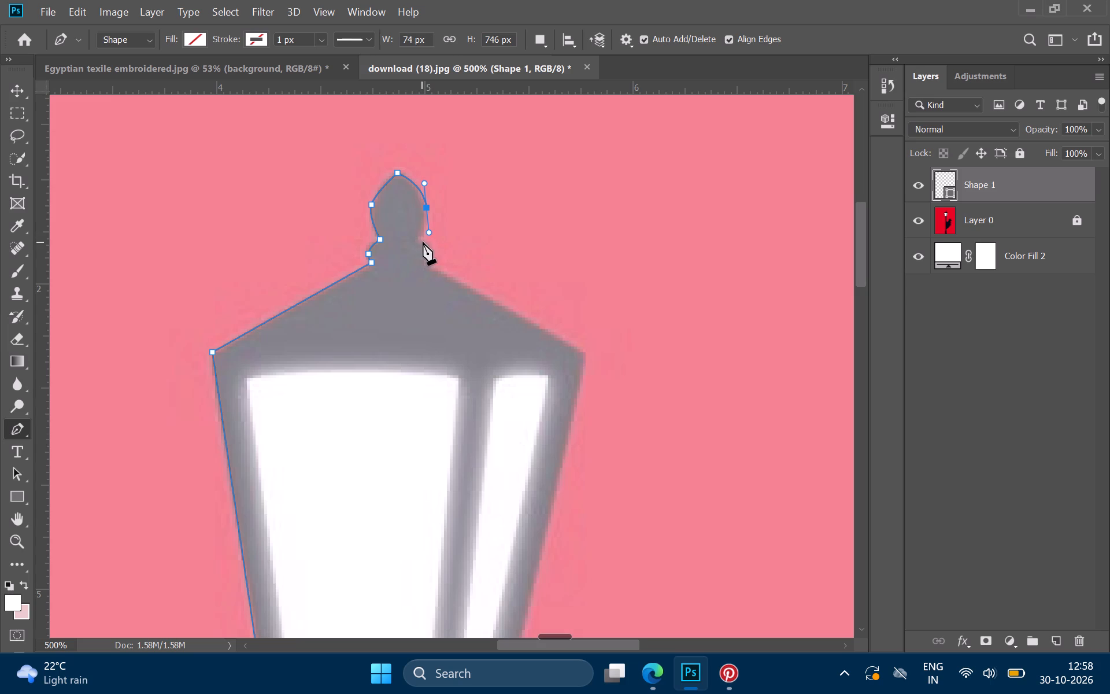
left_click(423, 241)
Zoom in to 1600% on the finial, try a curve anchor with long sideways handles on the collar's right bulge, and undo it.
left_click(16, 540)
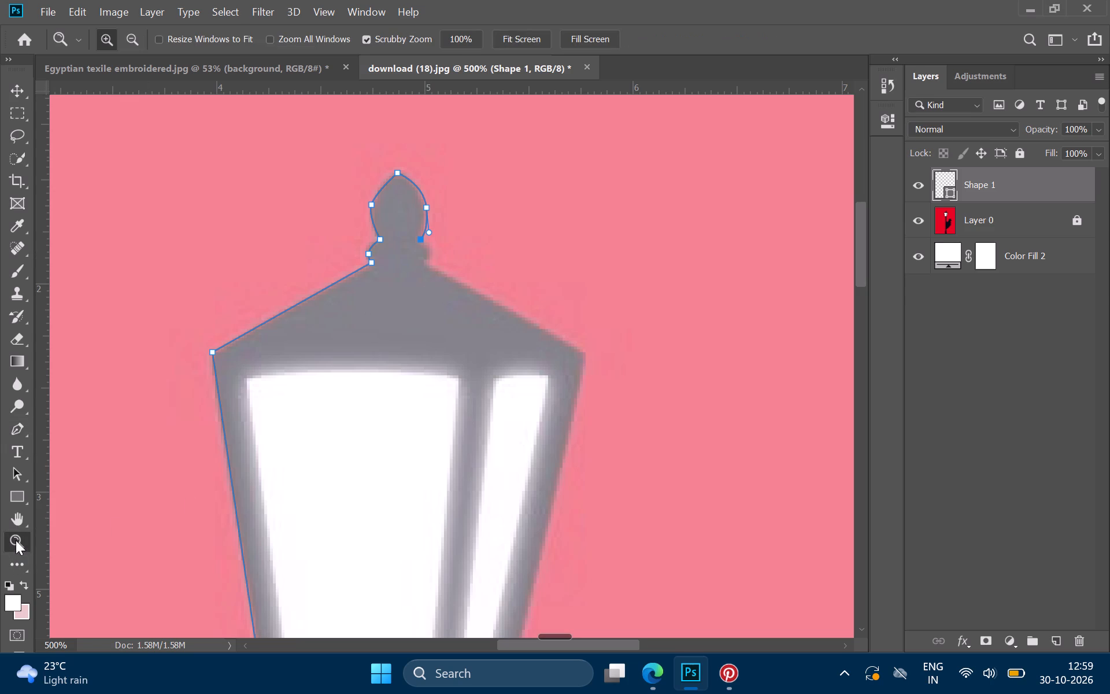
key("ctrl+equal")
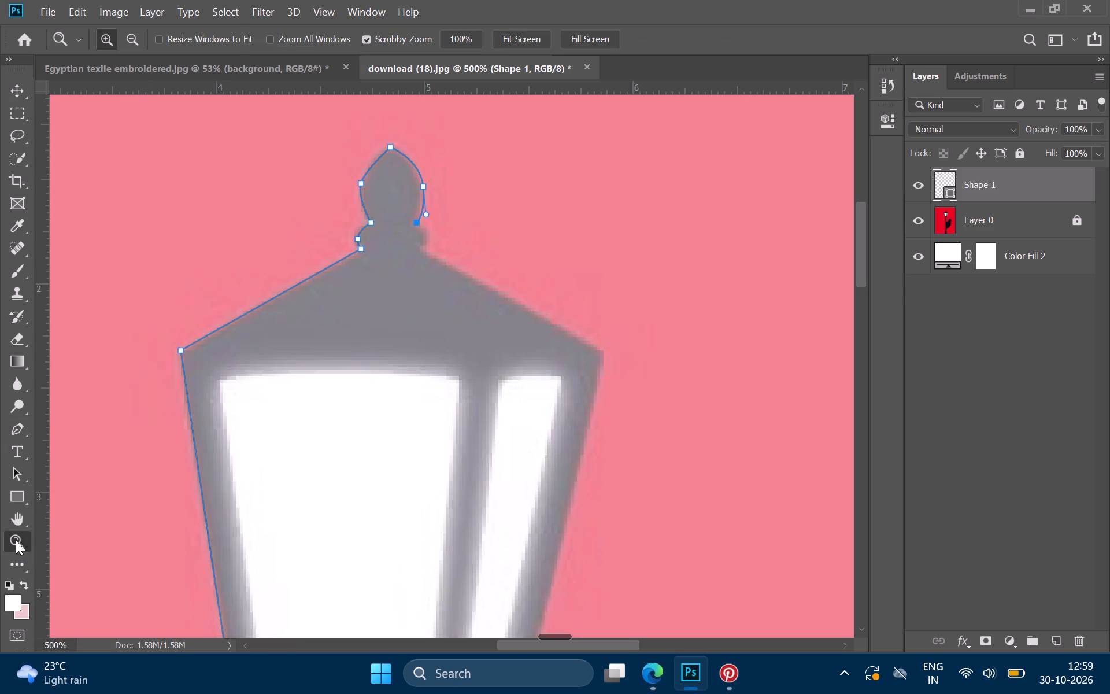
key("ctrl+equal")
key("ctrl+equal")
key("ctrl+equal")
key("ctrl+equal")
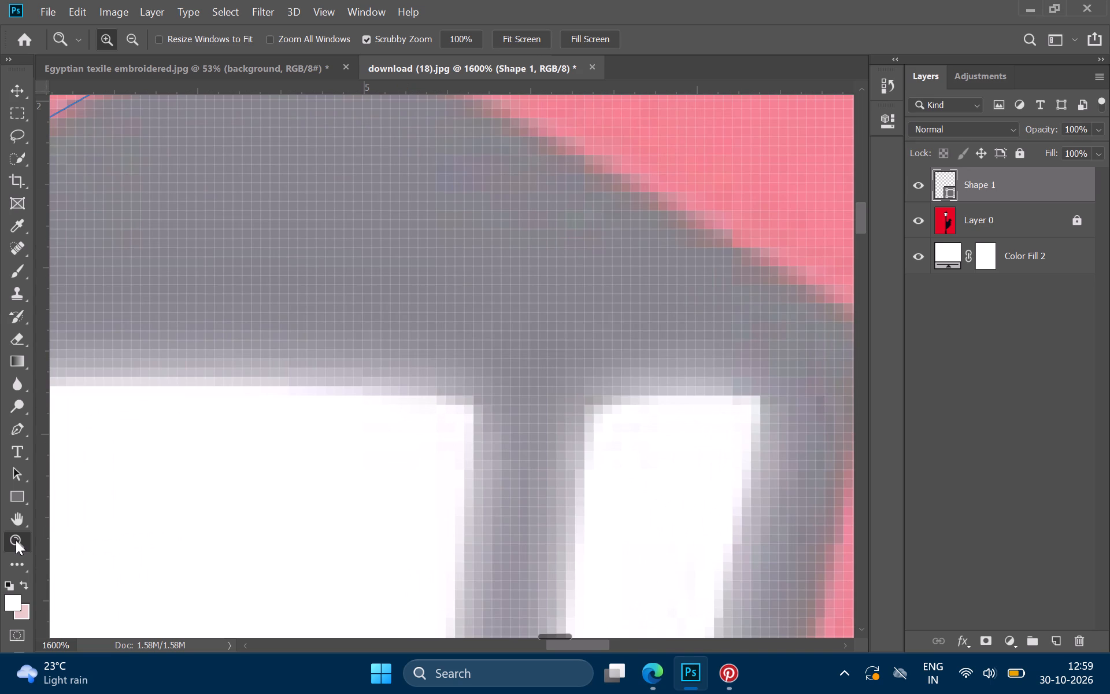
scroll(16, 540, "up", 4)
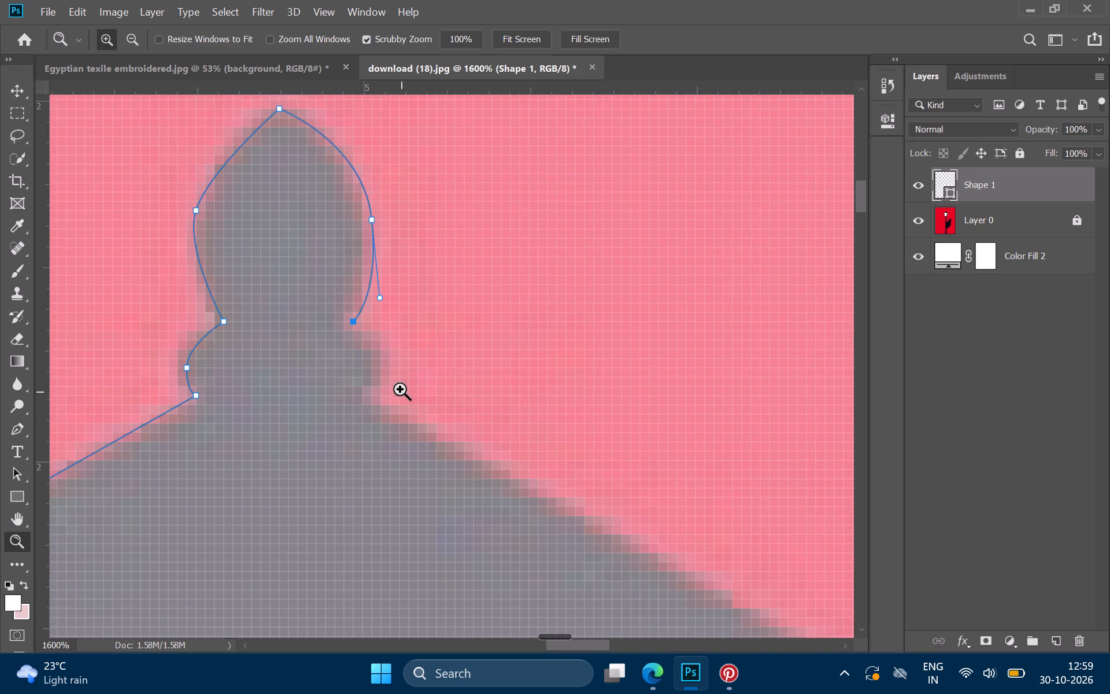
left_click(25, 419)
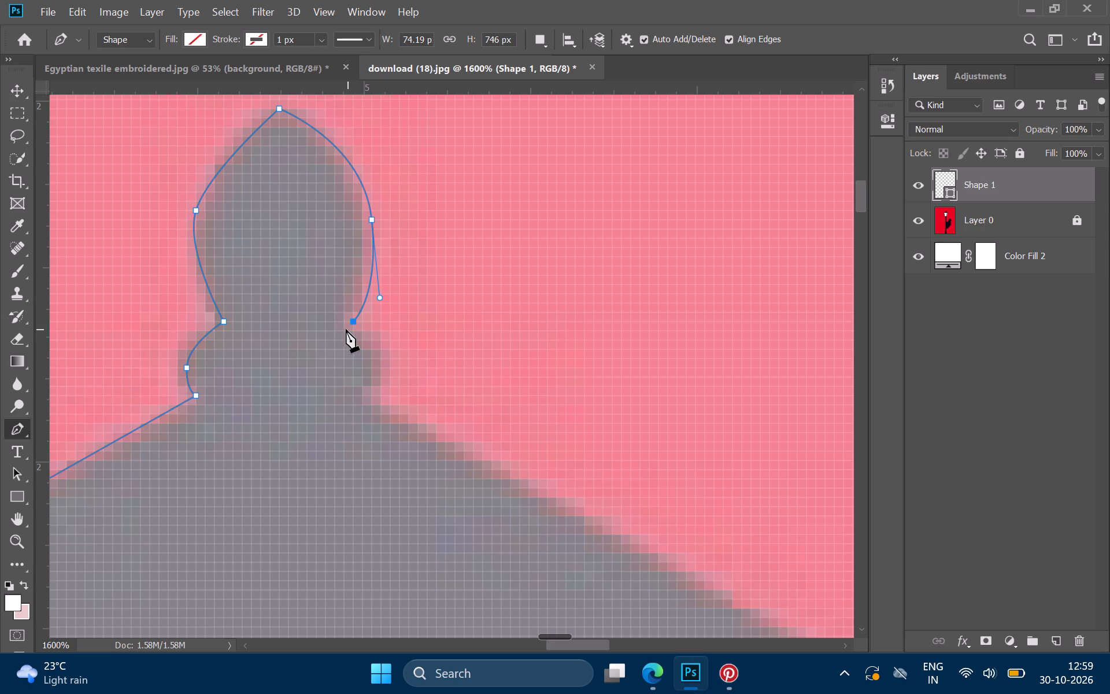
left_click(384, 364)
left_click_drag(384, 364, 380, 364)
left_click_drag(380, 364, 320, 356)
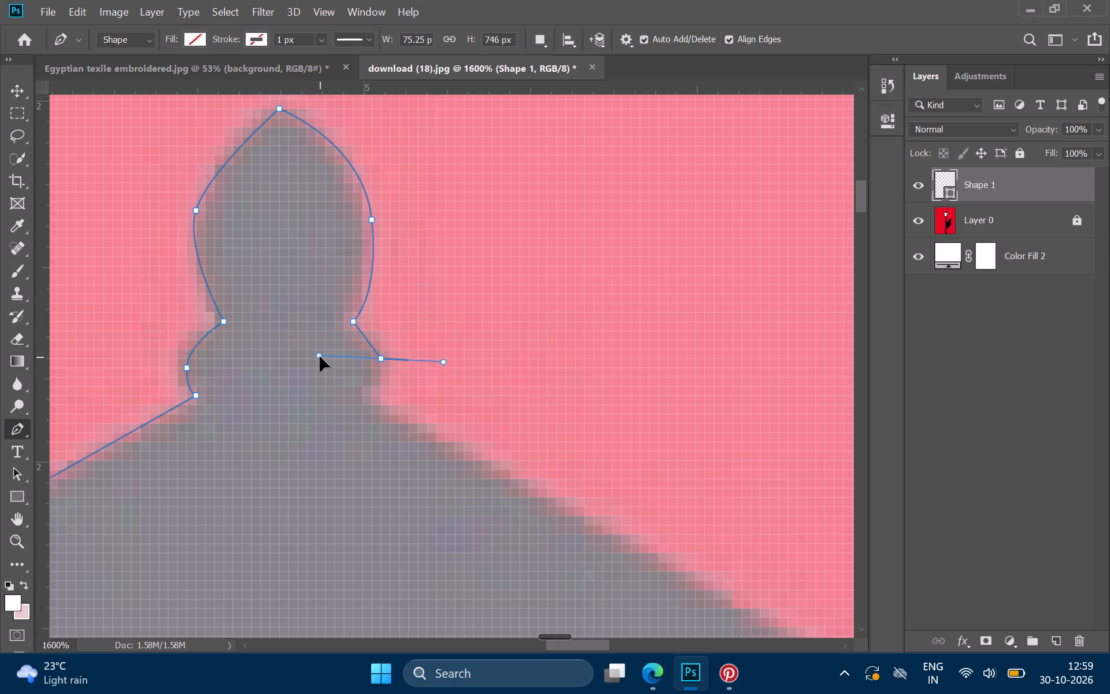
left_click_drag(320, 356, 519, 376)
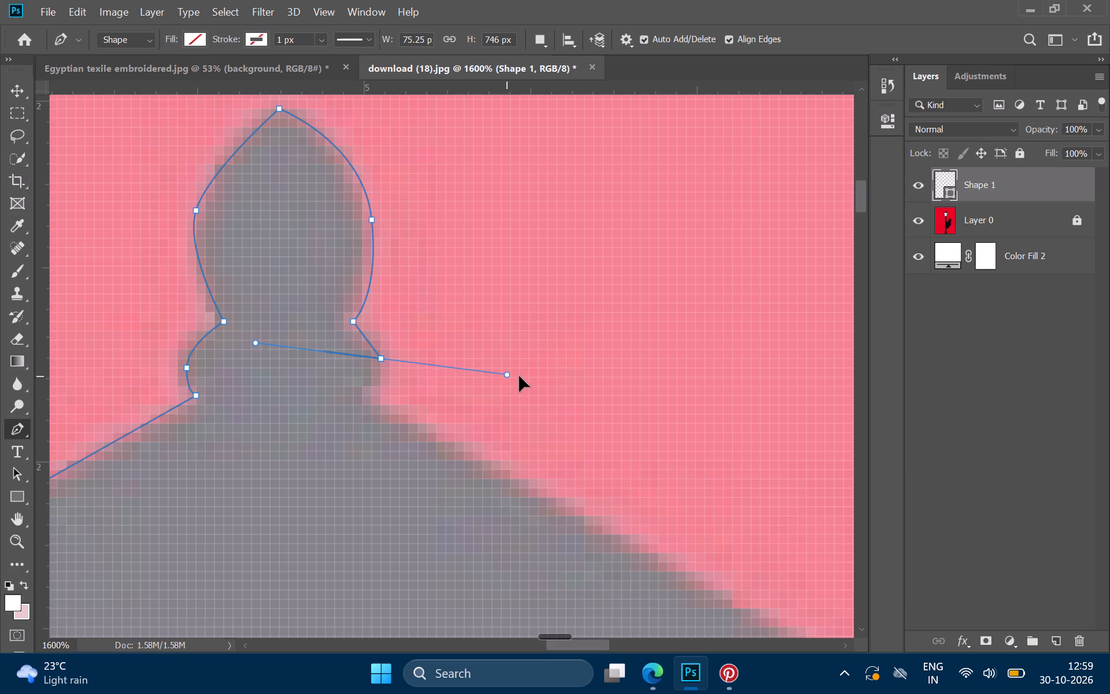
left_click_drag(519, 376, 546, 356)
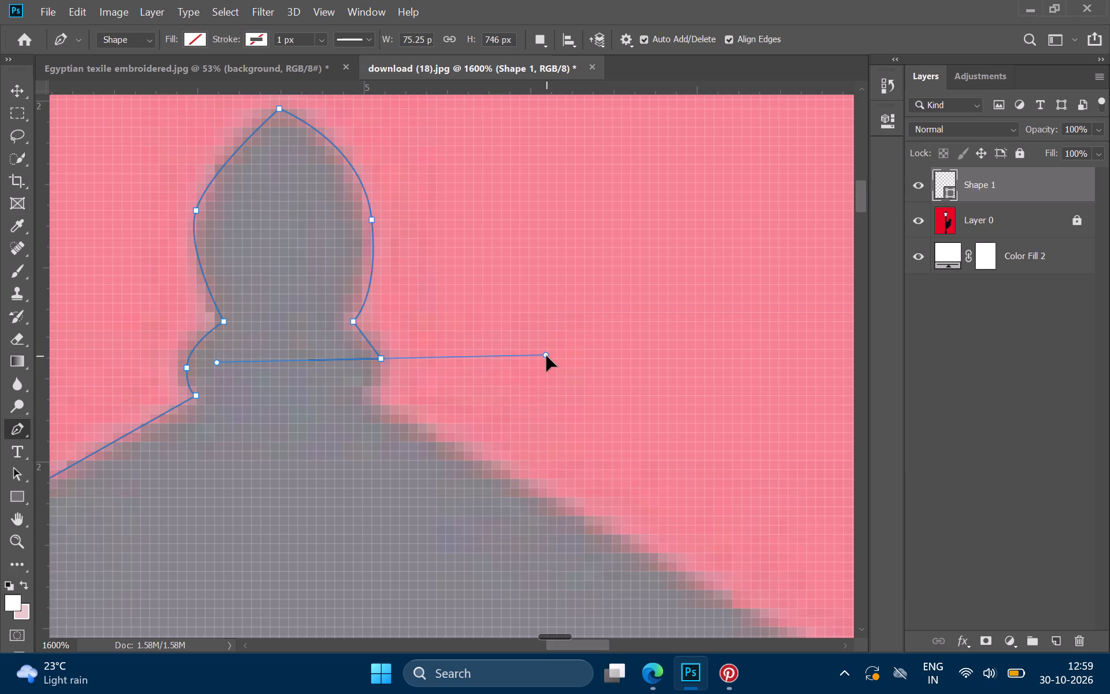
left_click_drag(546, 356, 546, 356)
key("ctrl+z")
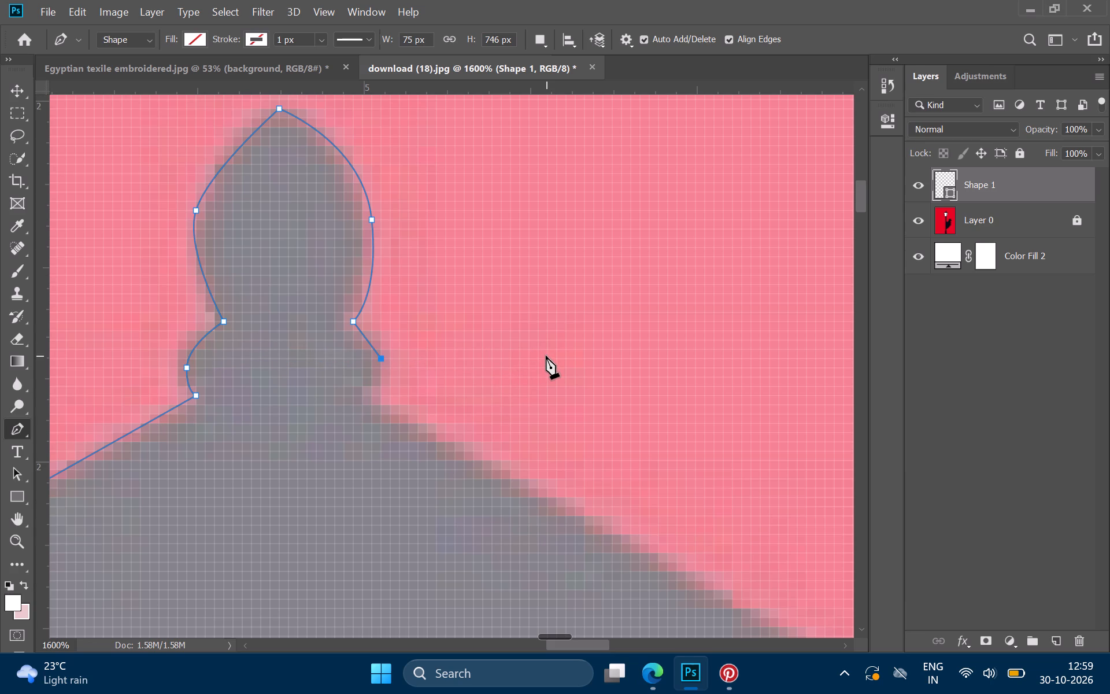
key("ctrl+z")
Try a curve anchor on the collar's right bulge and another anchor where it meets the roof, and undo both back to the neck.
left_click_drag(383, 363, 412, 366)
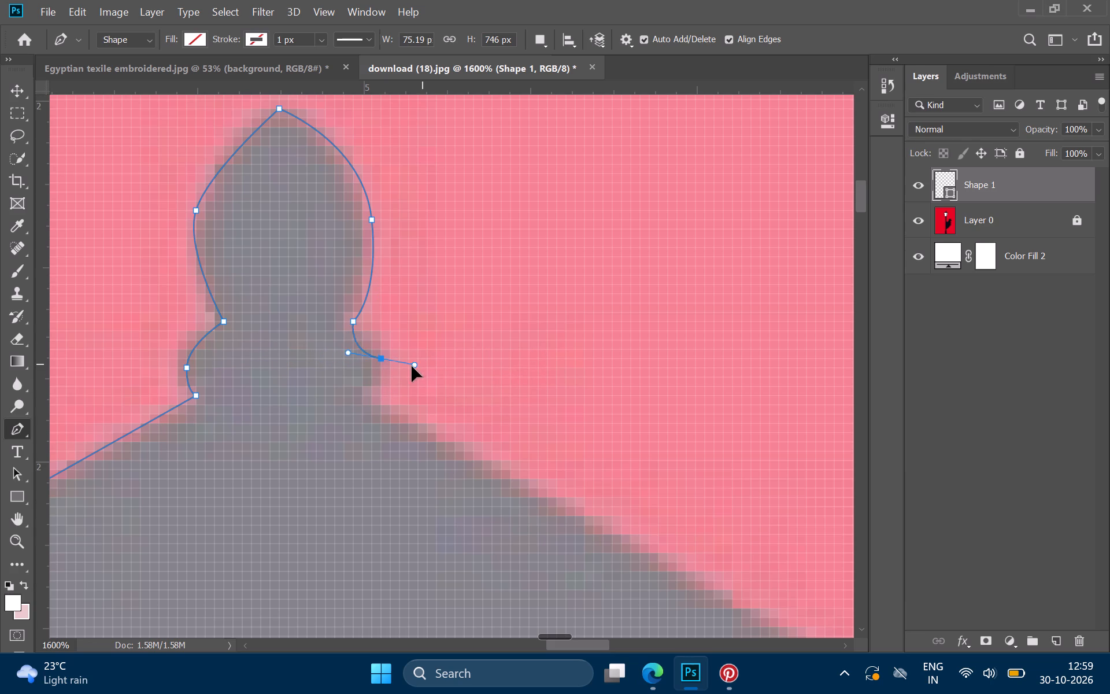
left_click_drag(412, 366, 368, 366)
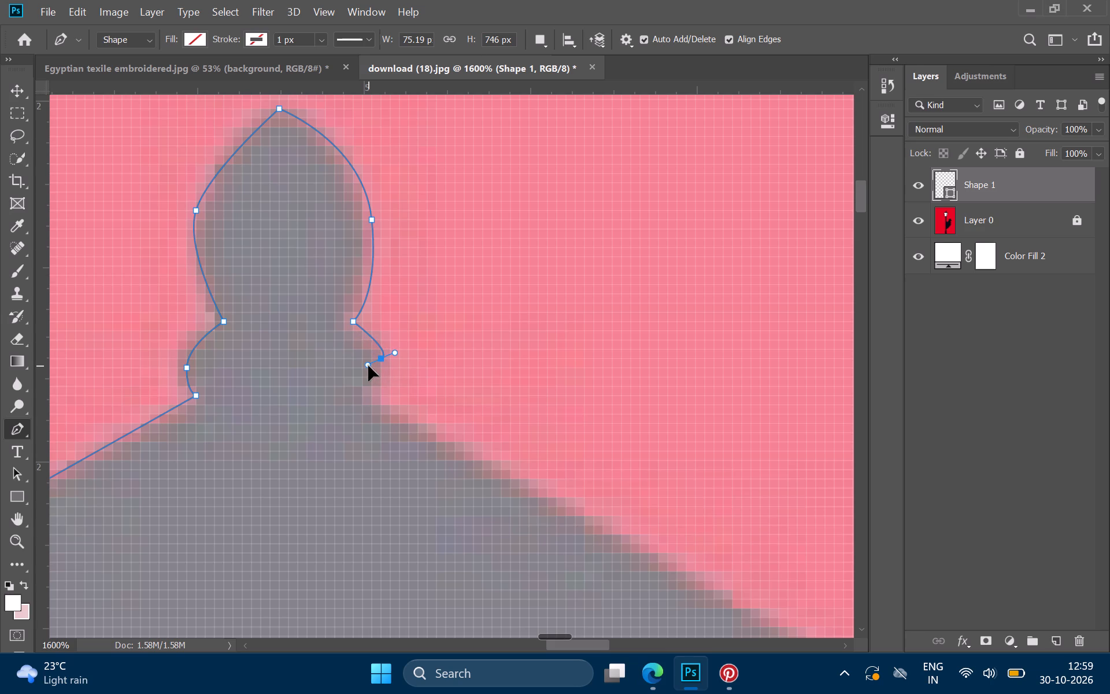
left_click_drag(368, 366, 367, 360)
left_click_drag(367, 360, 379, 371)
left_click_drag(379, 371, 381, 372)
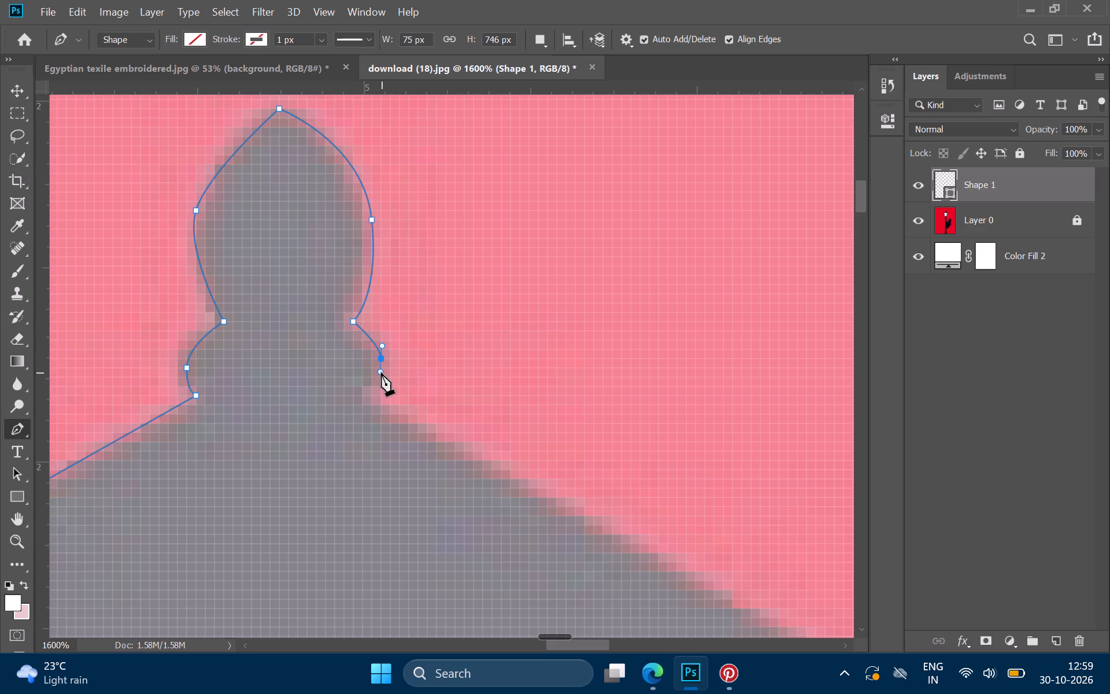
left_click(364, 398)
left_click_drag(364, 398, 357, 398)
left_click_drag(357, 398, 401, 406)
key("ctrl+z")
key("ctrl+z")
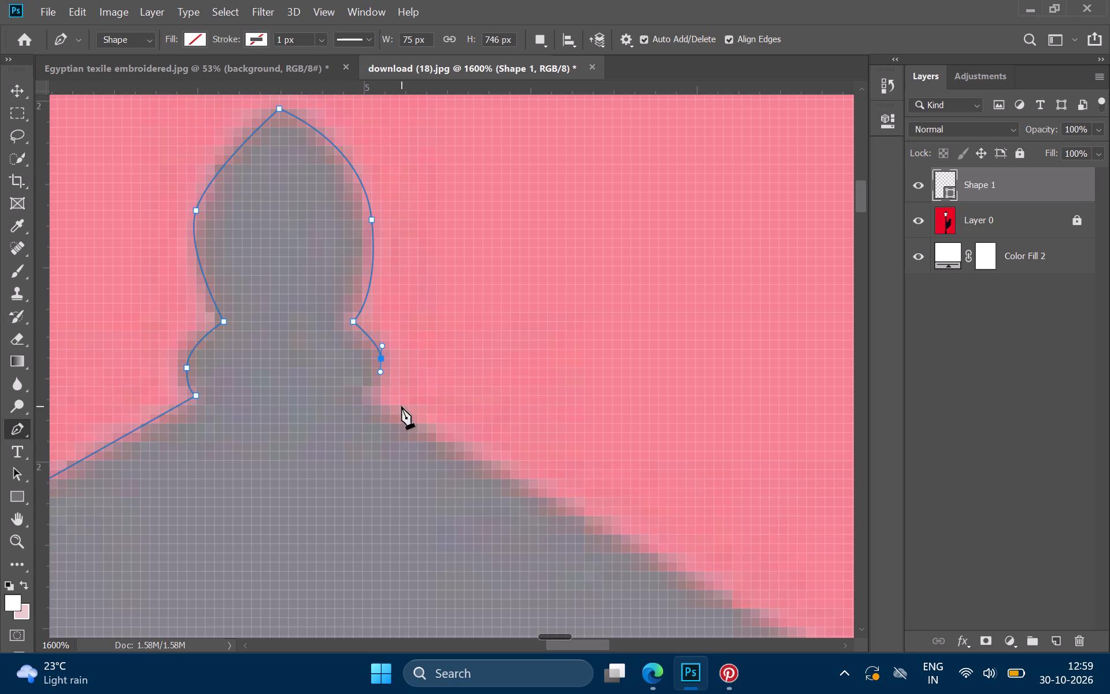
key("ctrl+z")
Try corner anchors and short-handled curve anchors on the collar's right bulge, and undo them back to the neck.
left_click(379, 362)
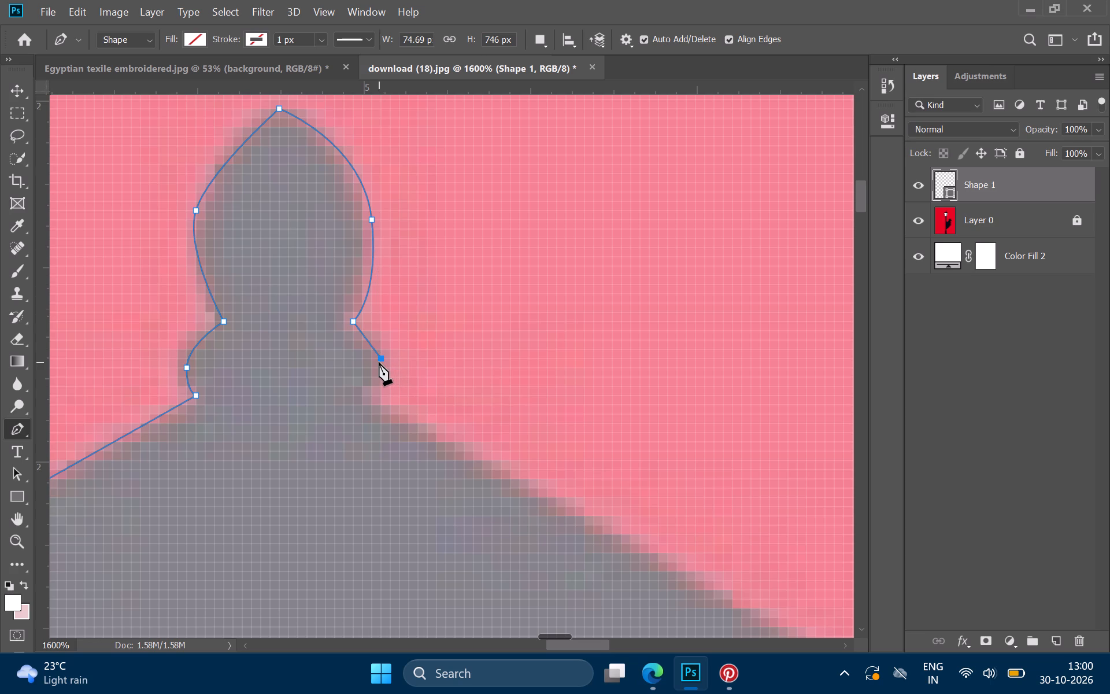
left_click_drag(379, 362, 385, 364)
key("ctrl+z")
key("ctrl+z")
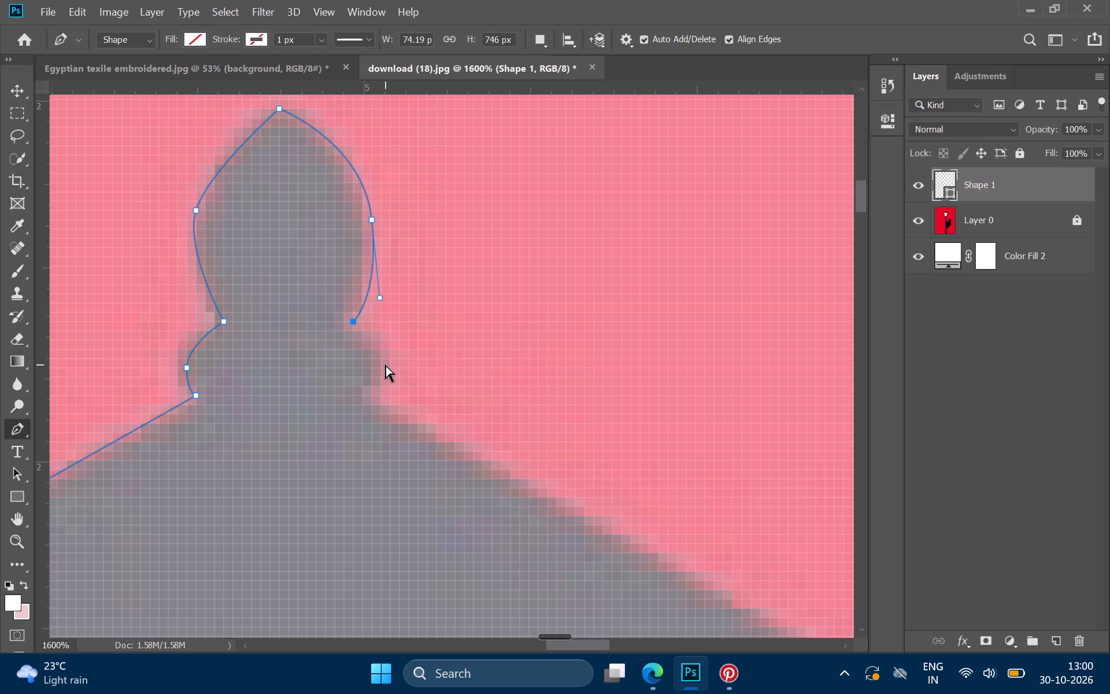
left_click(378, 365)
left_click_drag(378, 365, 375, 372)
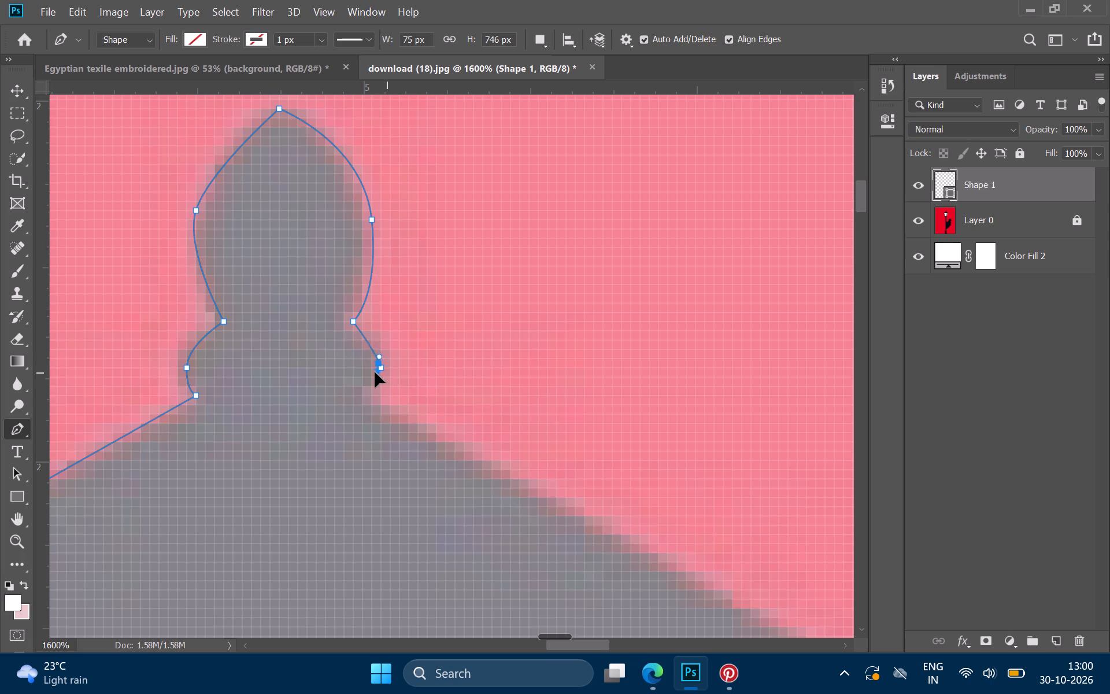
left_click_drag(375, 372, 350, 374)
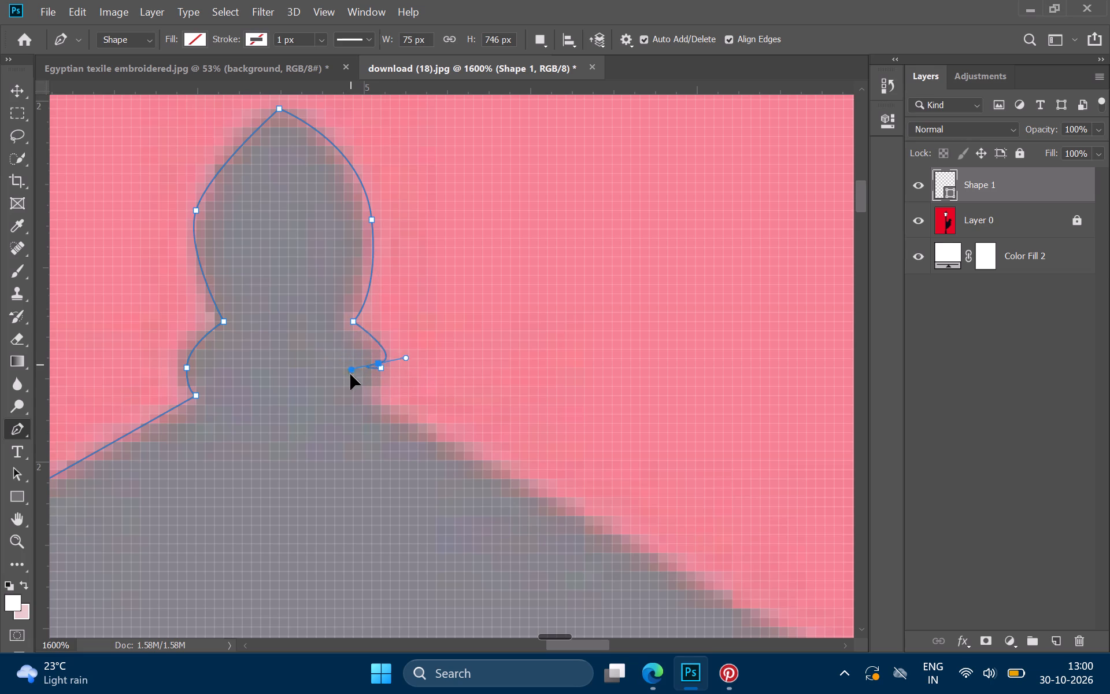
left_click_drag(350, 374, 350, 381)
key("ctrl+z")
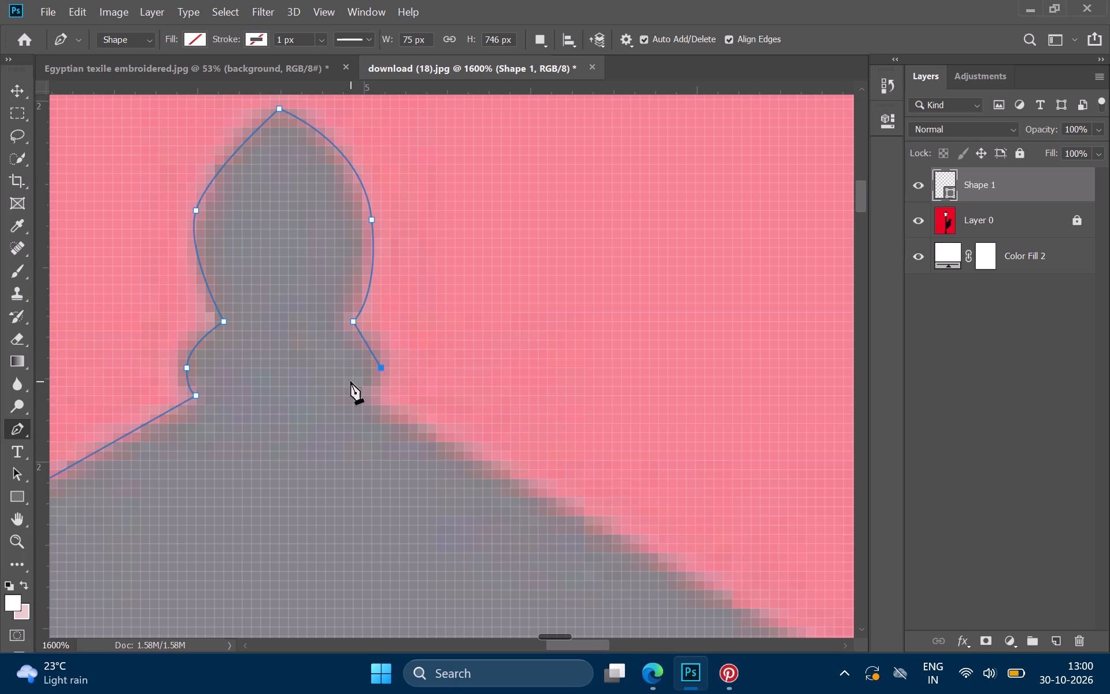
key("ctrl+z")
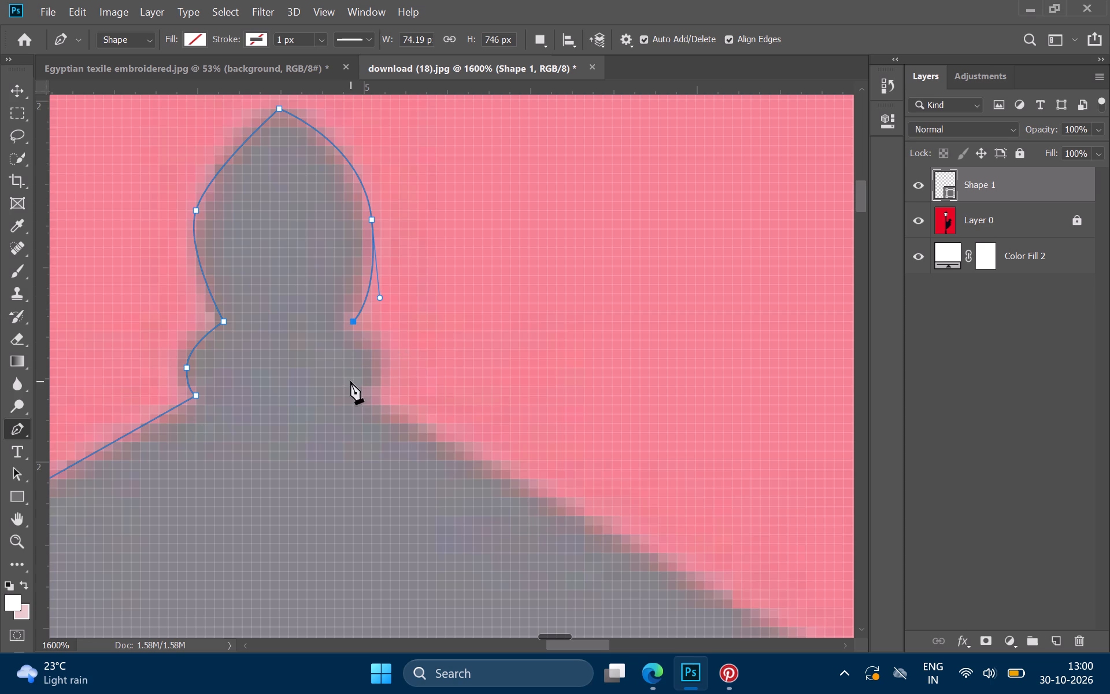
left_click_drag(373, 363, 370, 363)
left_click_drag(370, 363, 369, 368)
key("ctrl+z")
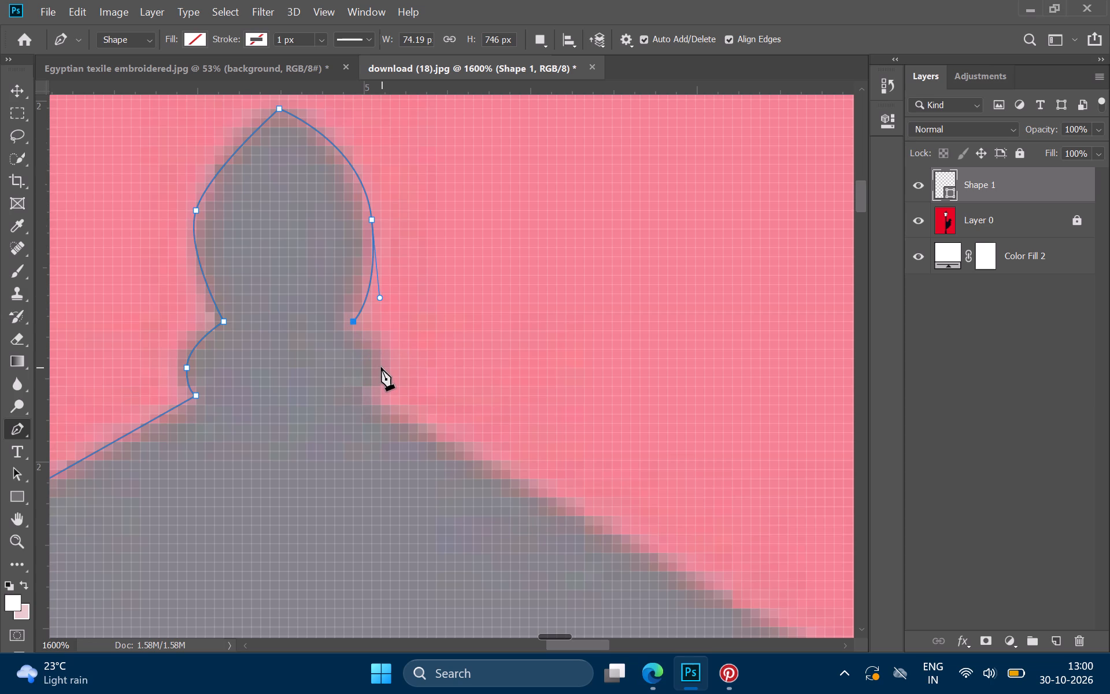
Add a curve anchor on the collar's right bulge with near-vertical handles so the curve from the neck follows the collar edge.
left_click_drag(383, 366, 362, 374)
left_click_drag(362, 374, 373, 383)
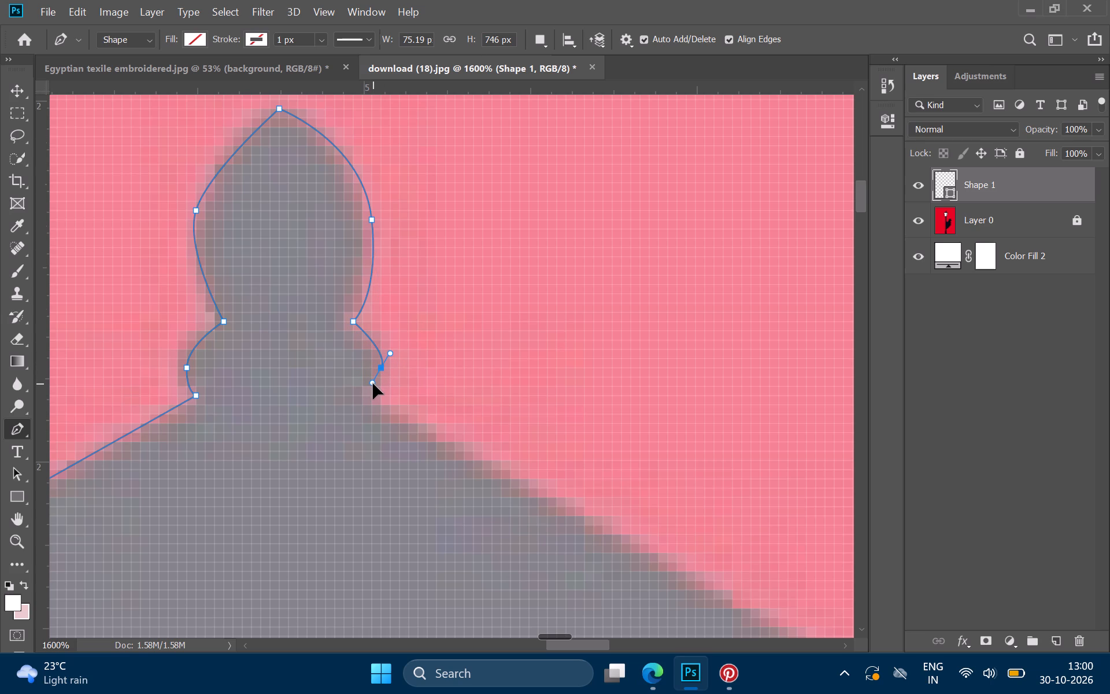
left_click_drag(373, 383, 373, 387)
left_click_drag(373, 387, 376, 387)
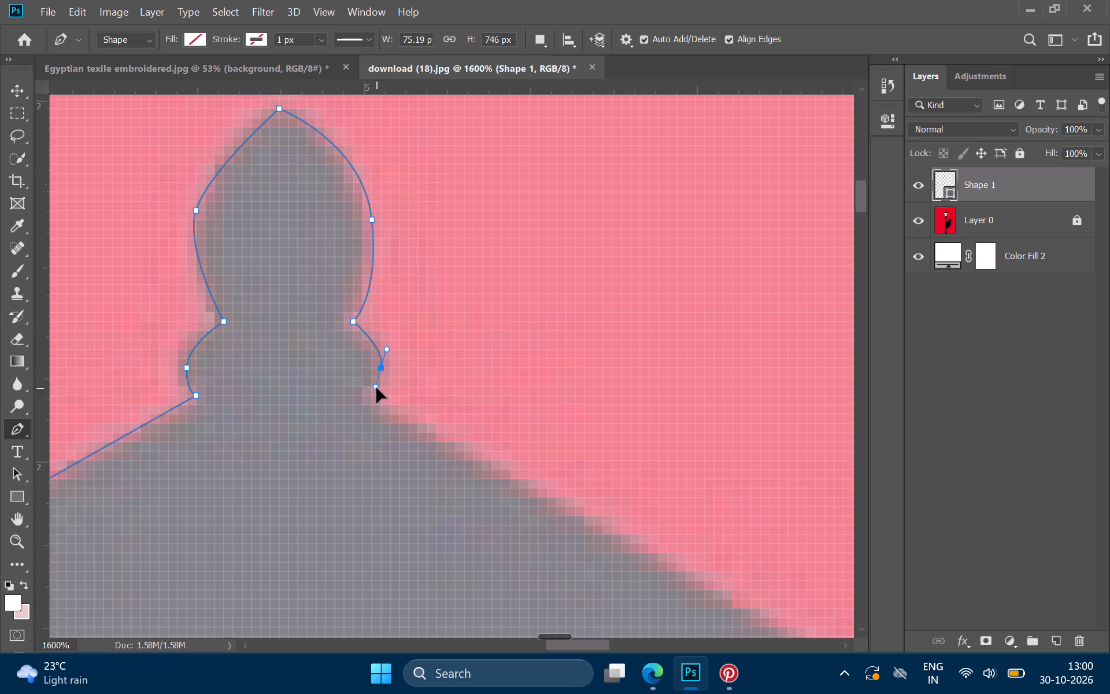
left_click_drag(376, 387, 381, 387)
left_click_drag(381, 387, 383, 387)
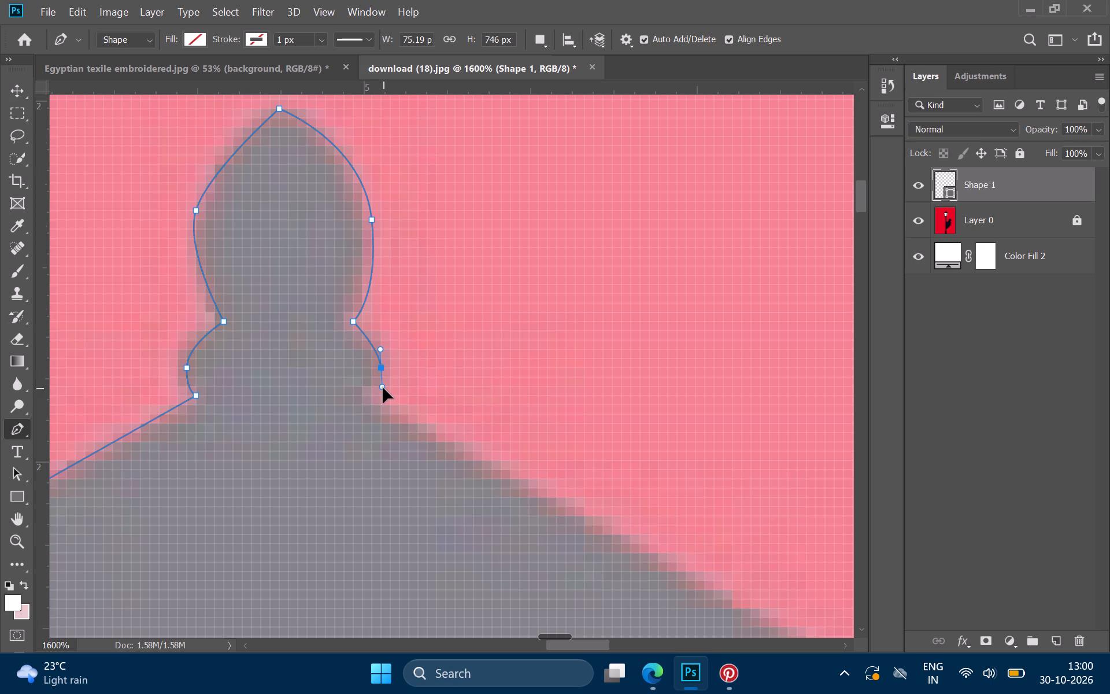
left_click_drag(383, 387, 383, 387)
left_click_drag(383, 387, 383, 398)
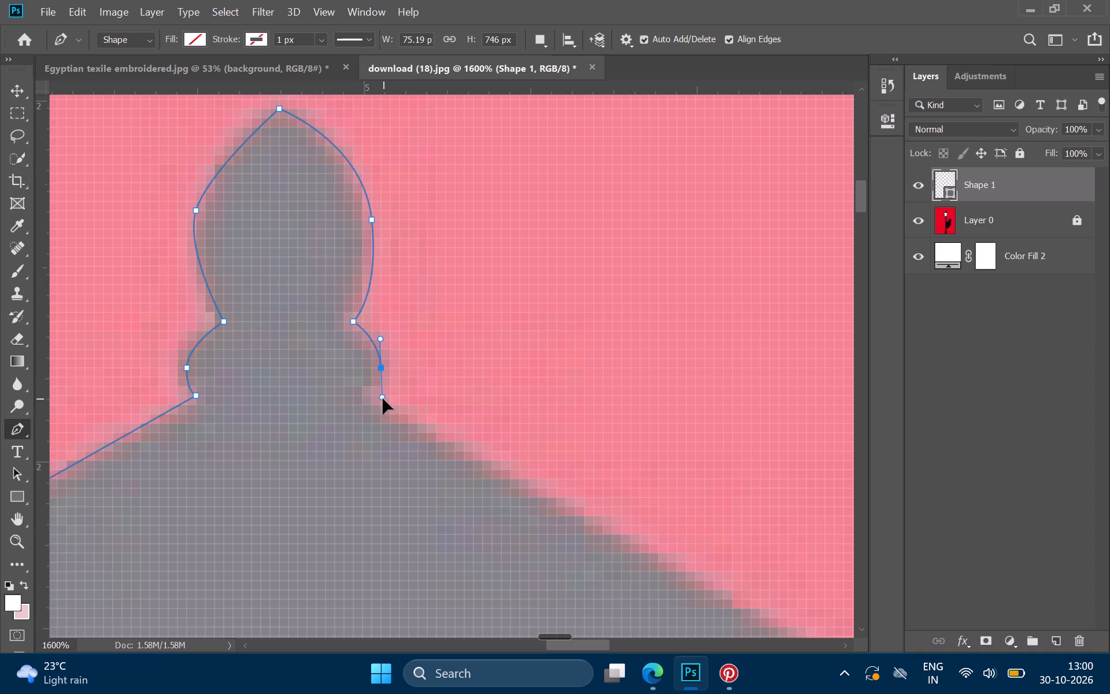
left_click_drag(383, 398, 381, 416)
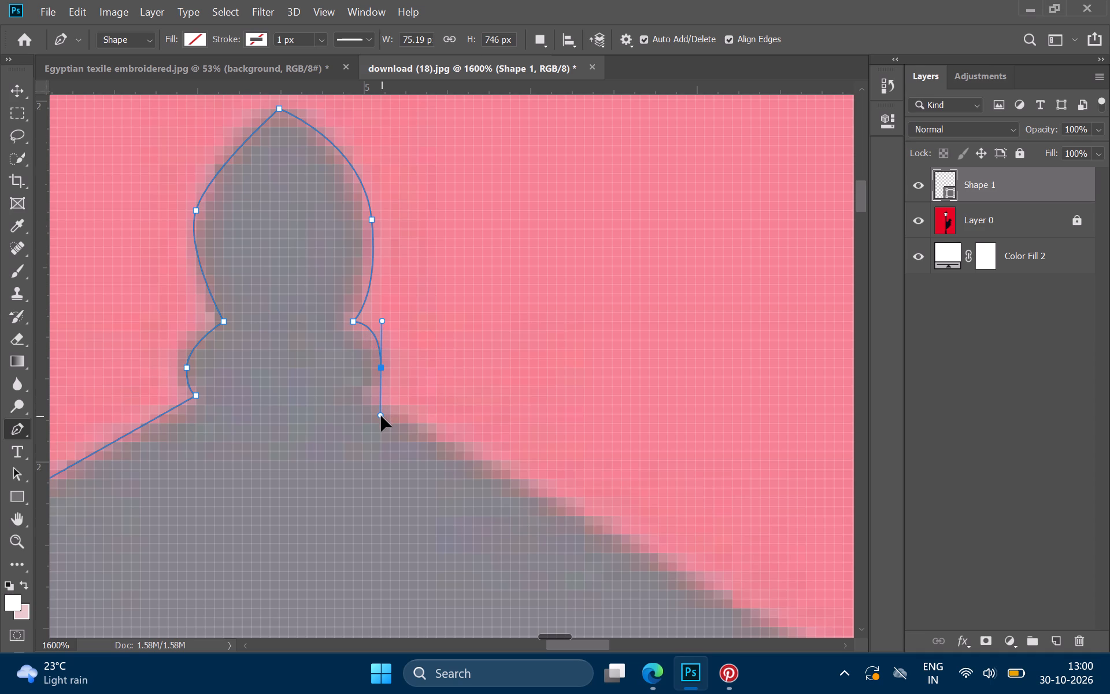
left_click_drag(381, 416, 389, 408)
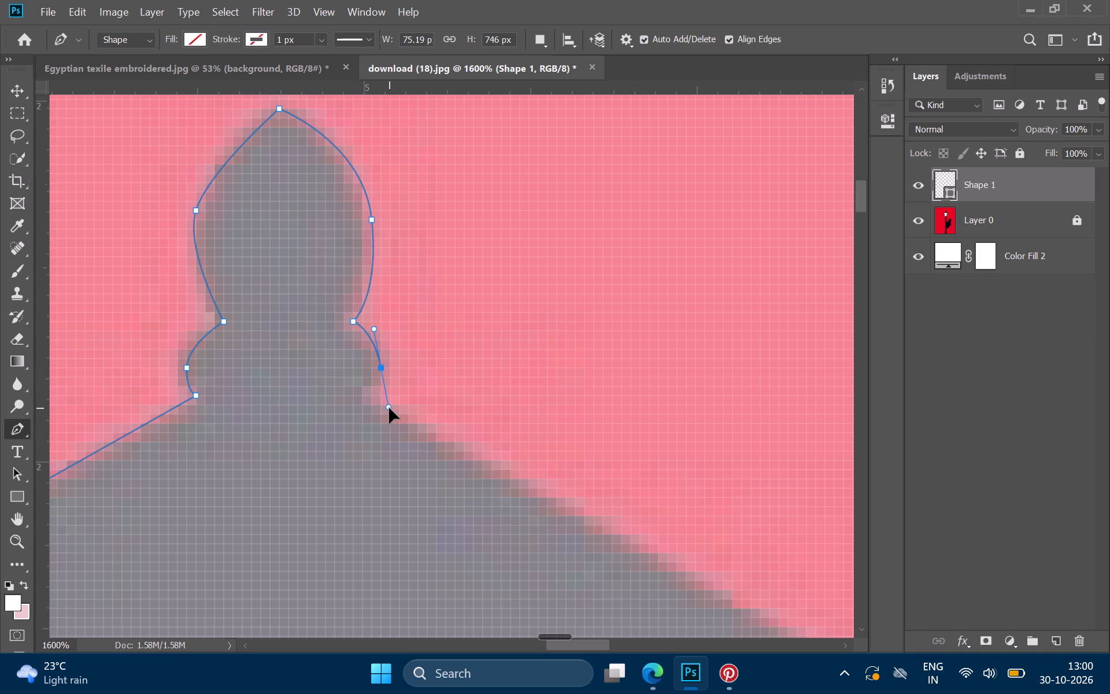
left_click_drag(389, 408, 386, 409)
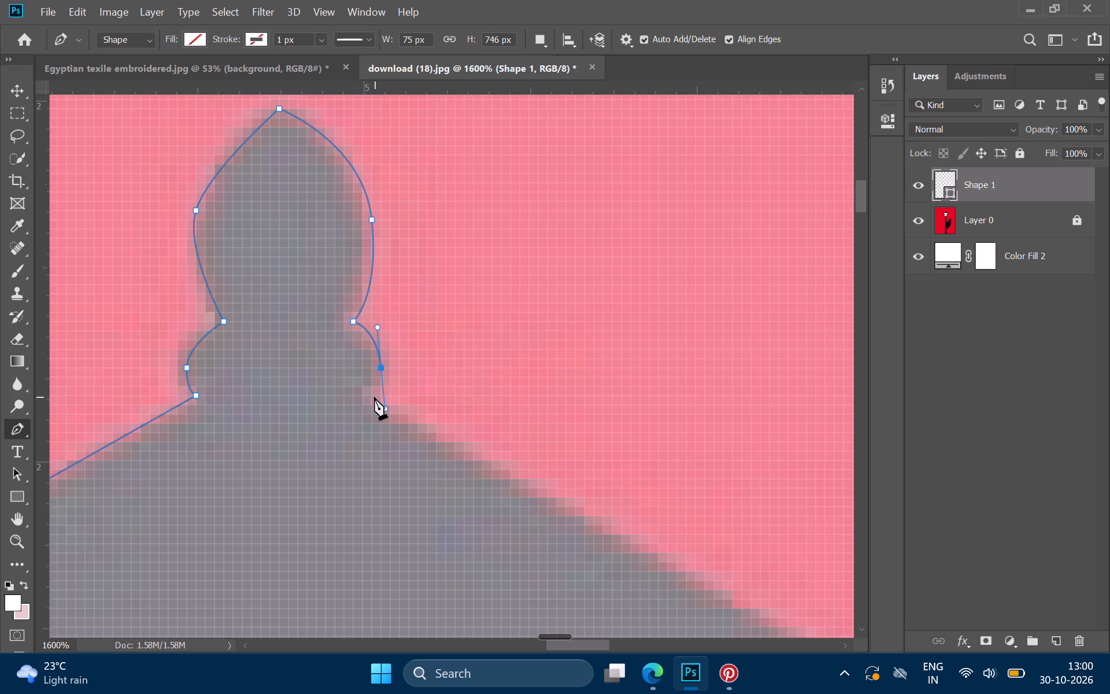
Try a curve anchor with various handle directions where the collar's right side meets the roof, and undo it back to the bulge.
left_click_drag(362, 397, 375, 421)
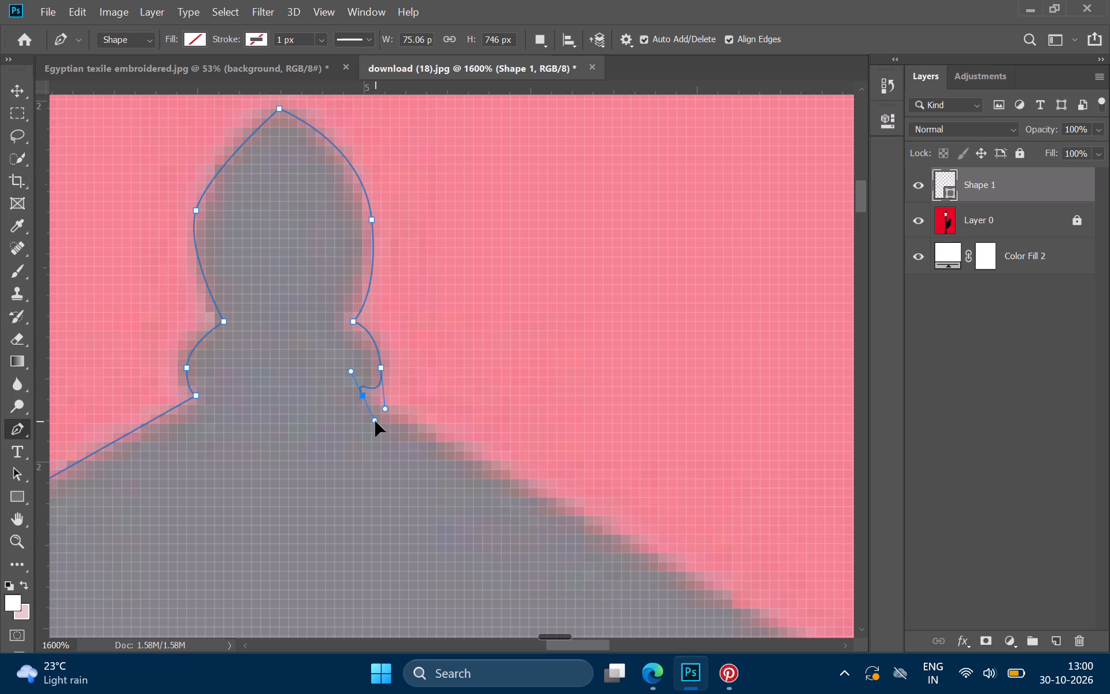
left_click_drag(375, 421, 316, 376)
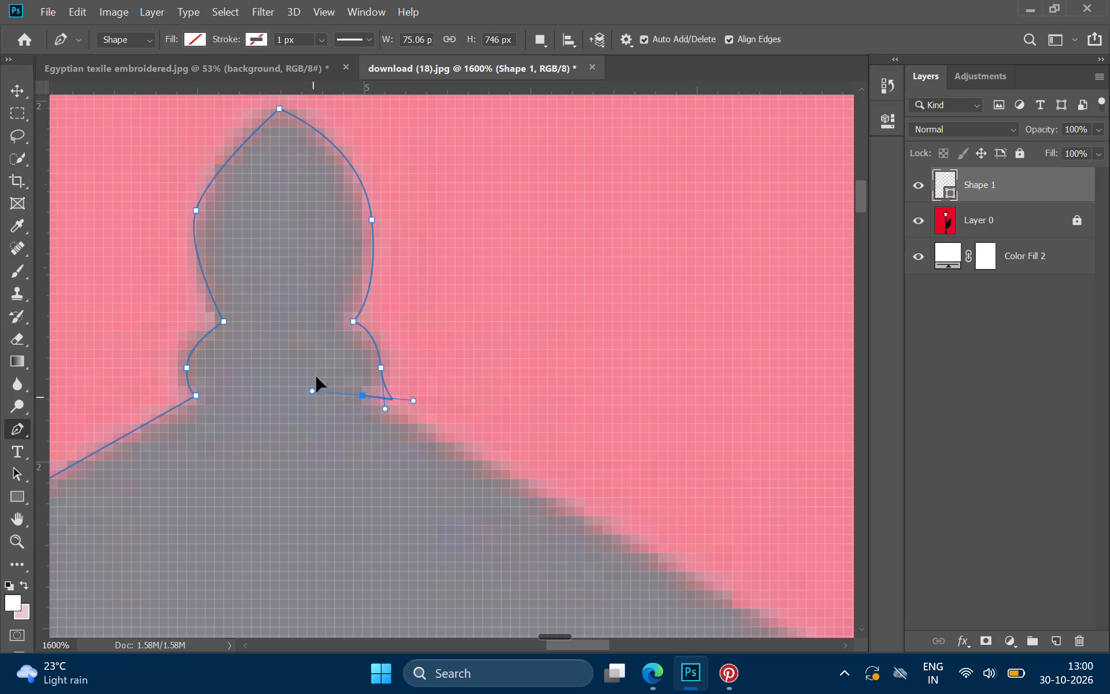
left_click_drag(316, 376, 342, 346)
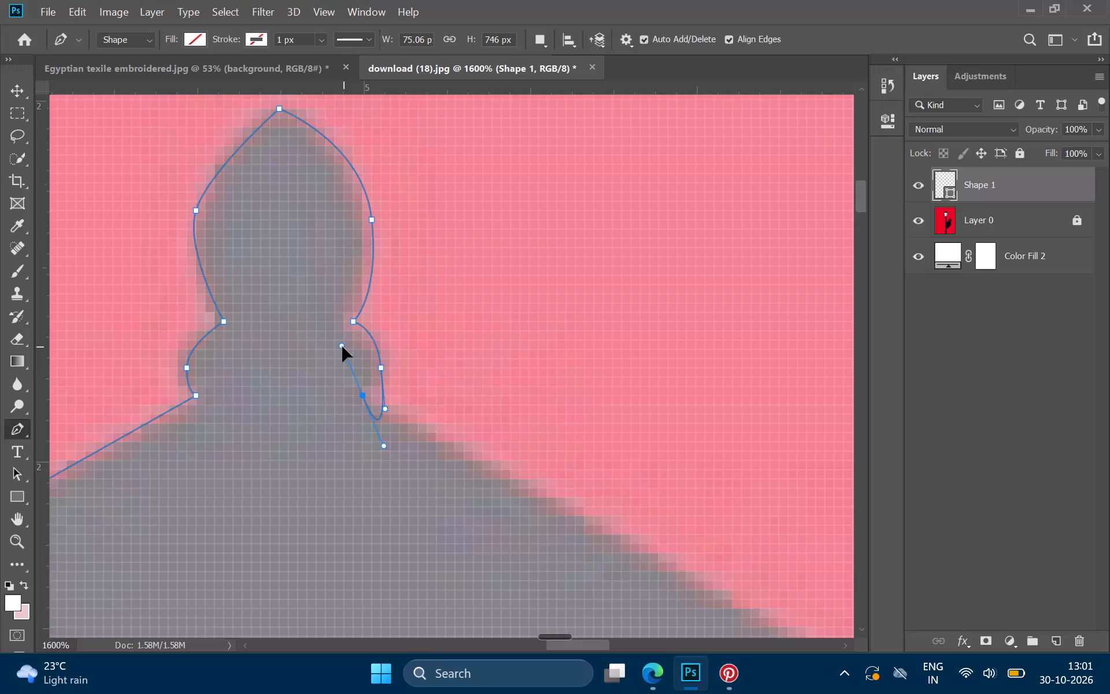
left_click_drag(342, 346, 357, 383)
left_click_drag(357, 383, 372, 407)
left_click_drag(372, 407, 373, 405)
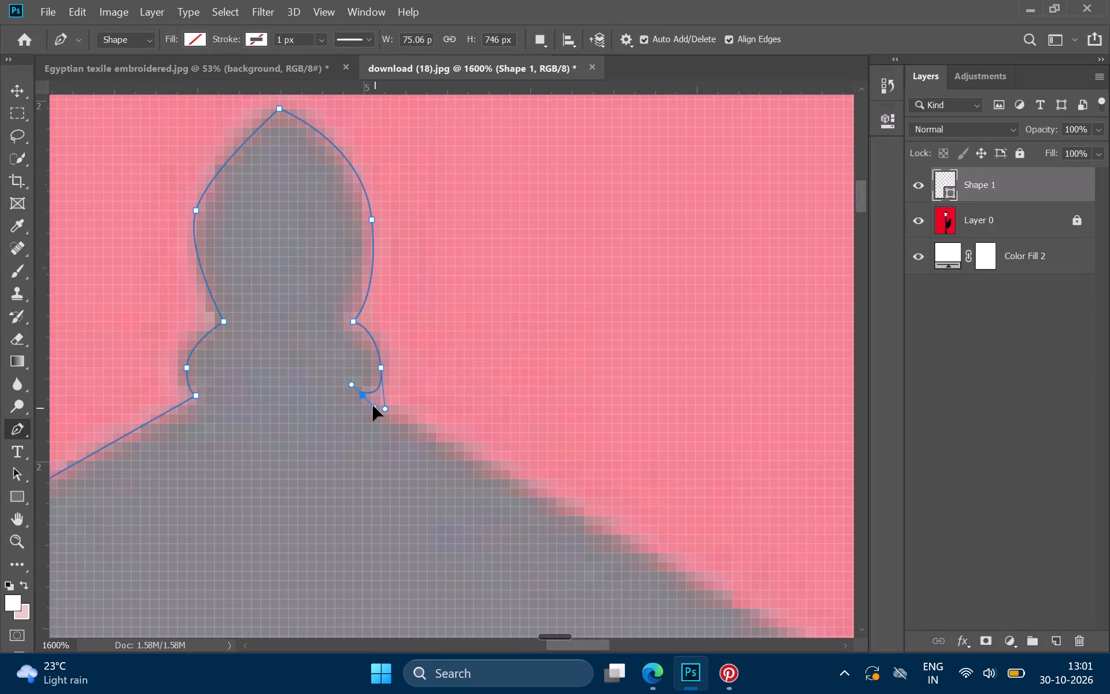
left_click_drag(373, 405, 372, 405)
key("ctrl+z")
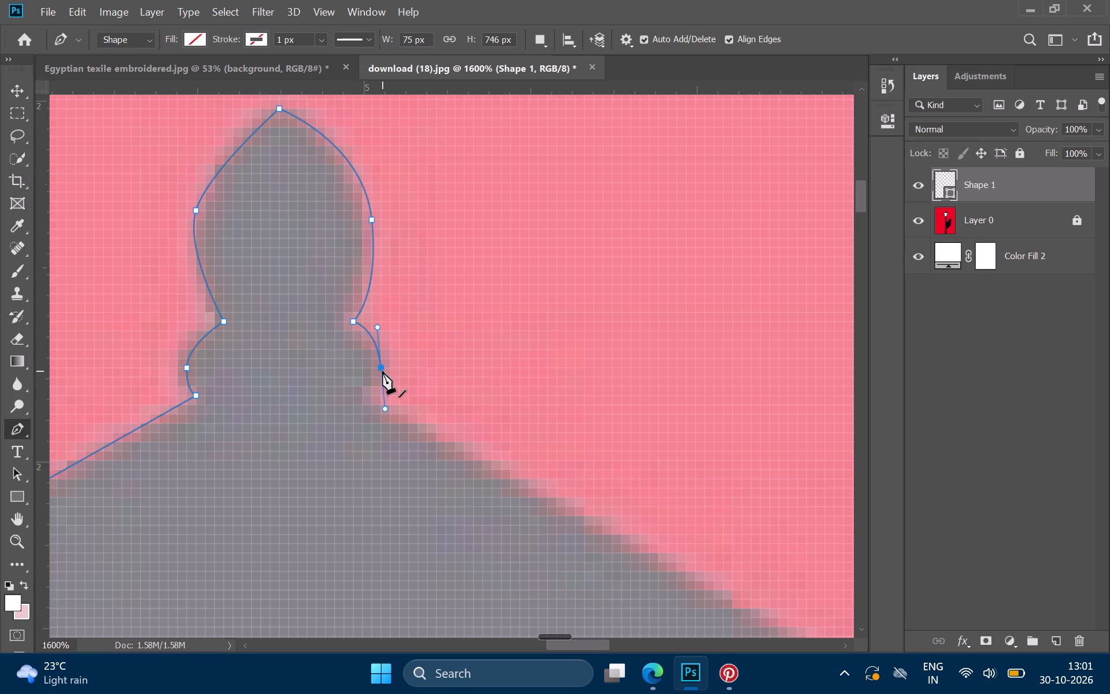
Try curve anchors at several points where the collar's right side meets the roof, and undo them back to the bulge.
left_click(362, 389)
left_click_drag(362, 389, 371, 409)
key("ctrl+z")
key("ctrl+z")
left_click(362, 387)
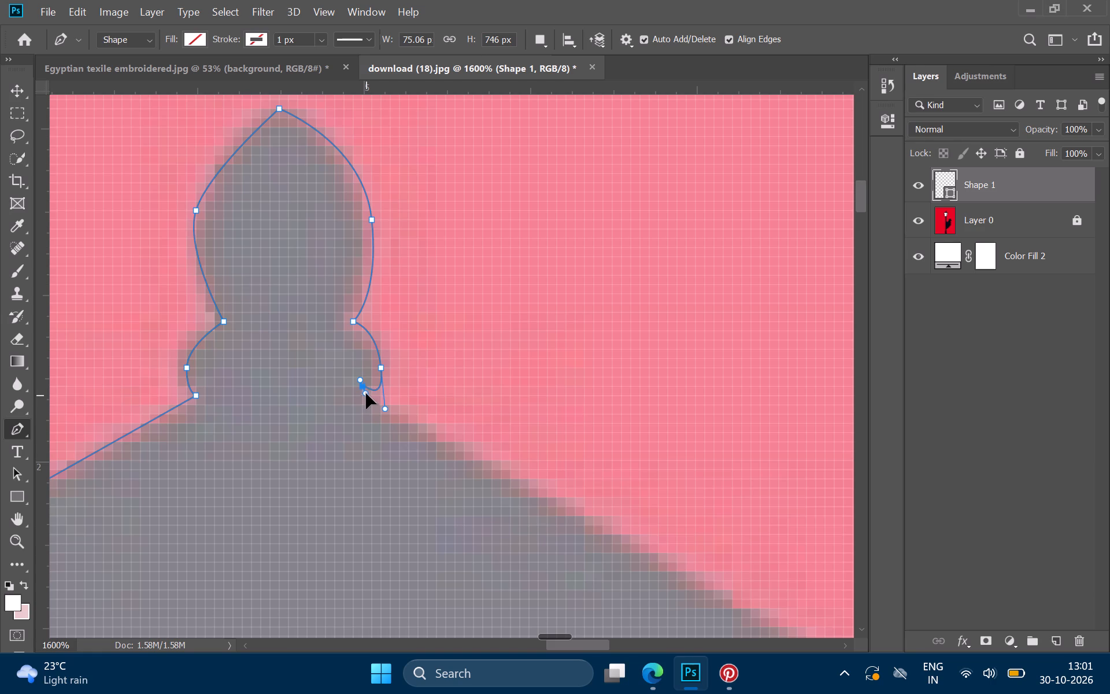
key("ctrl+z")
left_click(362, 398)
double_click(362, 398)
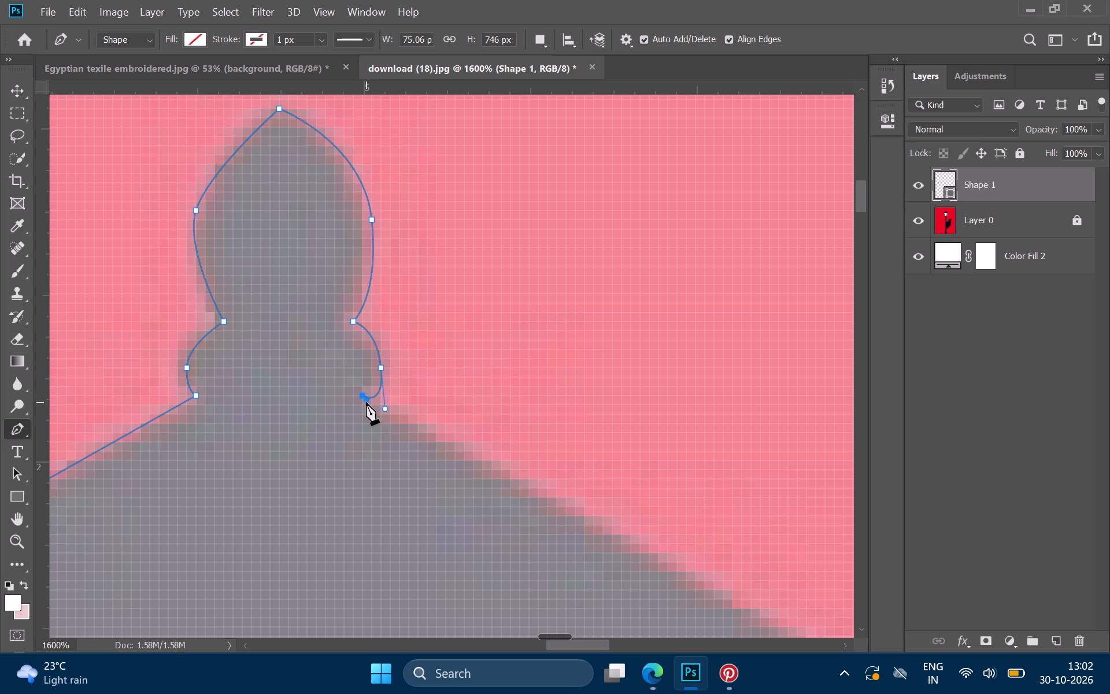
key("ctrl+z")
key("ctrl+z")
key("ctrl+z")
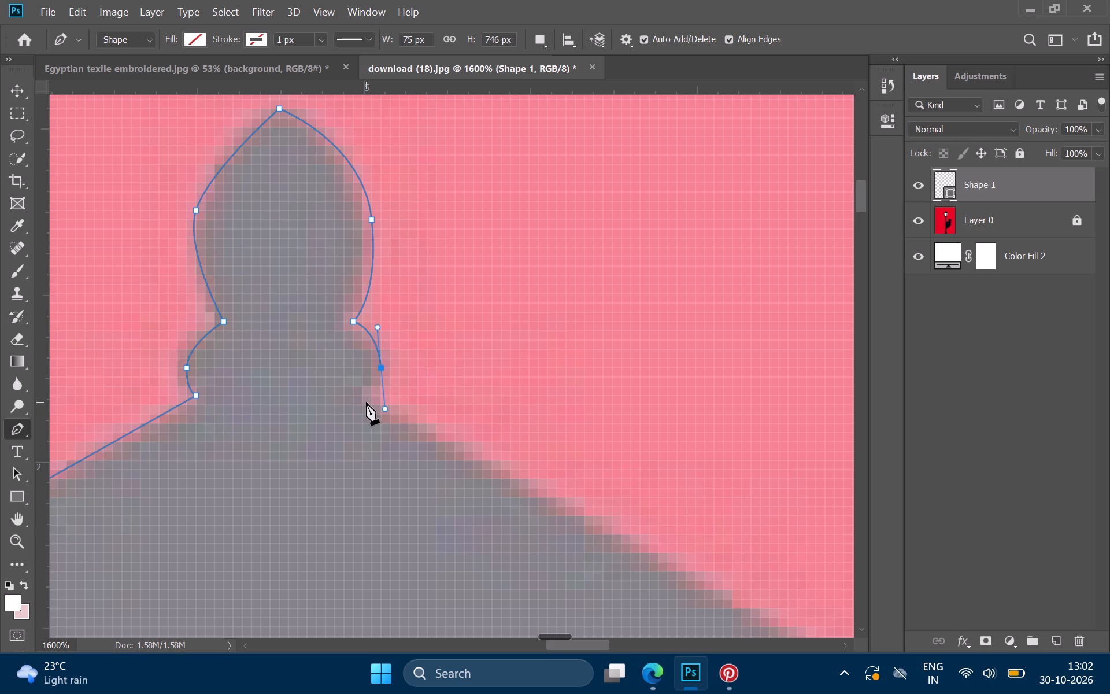
Add an anchor where the collar's right side meets the roof, and extend the path straight down the slope to the eave corner.
left_click(364, 397)
scroll(421, 423, "down", 1)
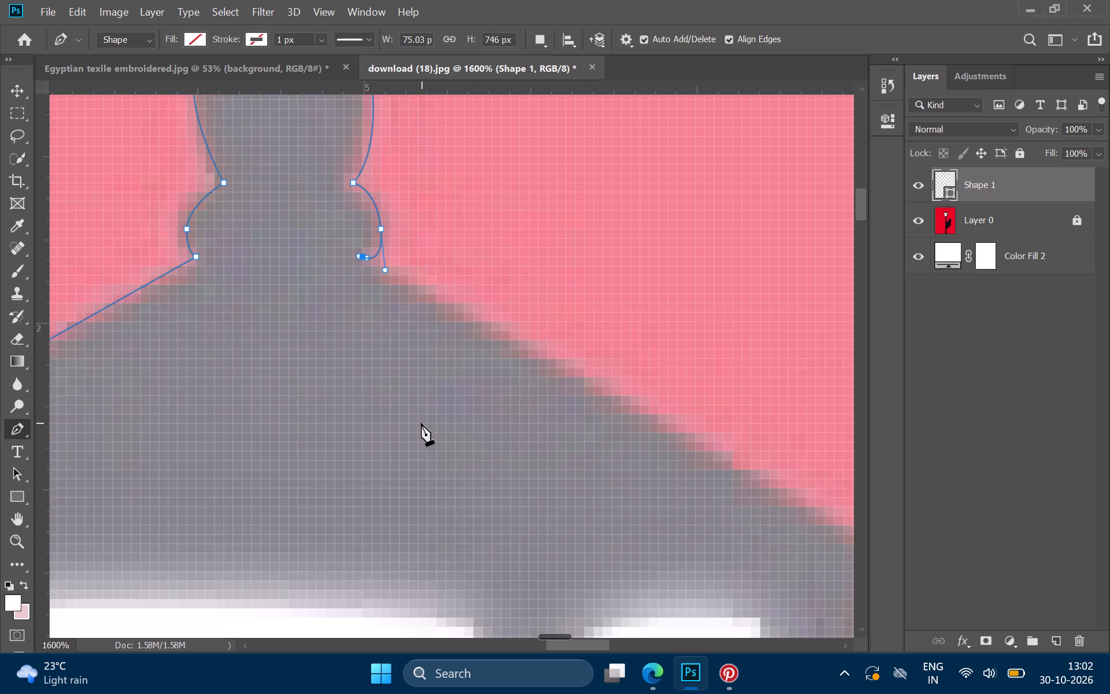
scroll(421, 423, "right", 1)
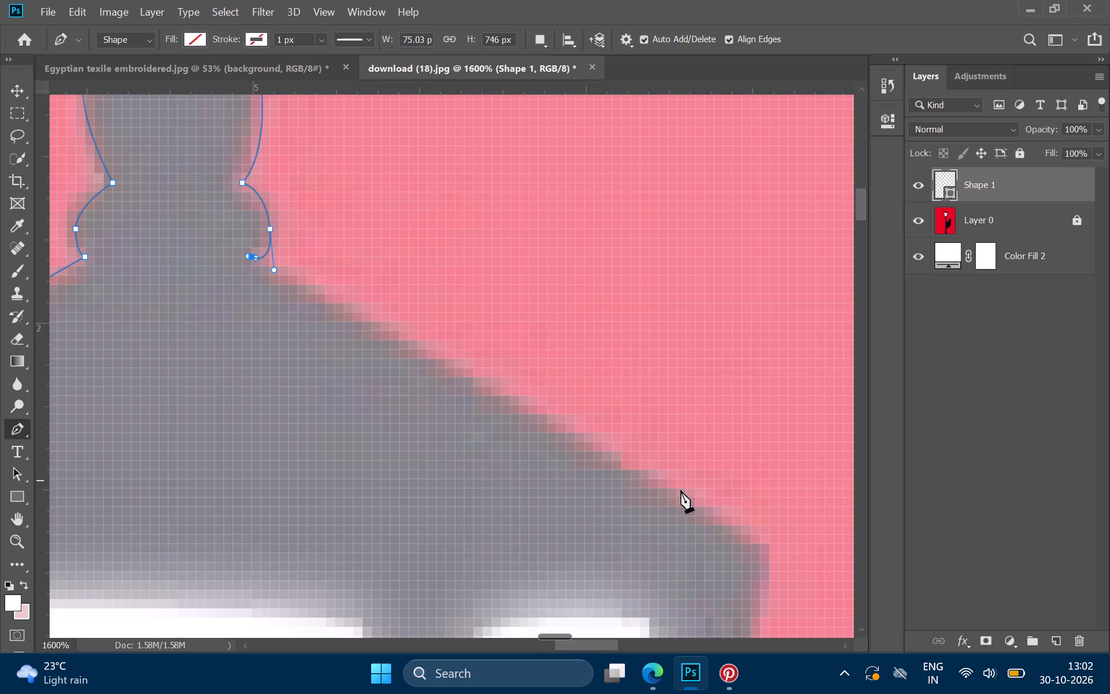
left_click(758, 545)
Extend the path with a straight segment down the lantern's right side to its bottom corner.
scroll(758, 545, "down", 3)
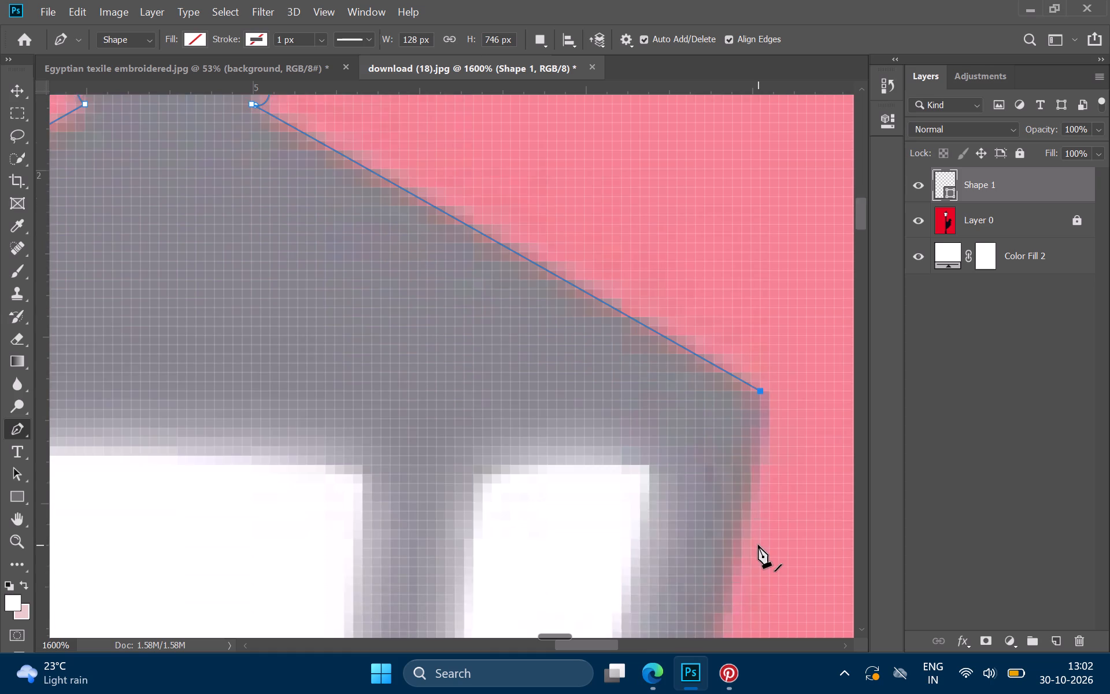
scroll(758, 545, "down", 18)
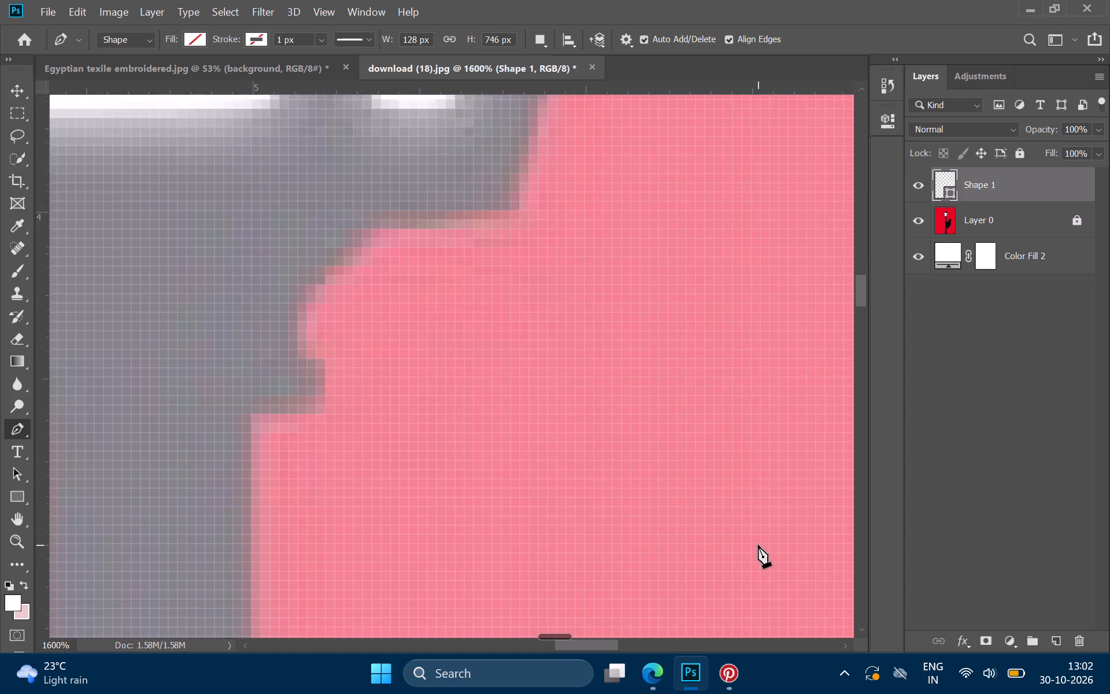
scroll(758, 545, "down", 8)
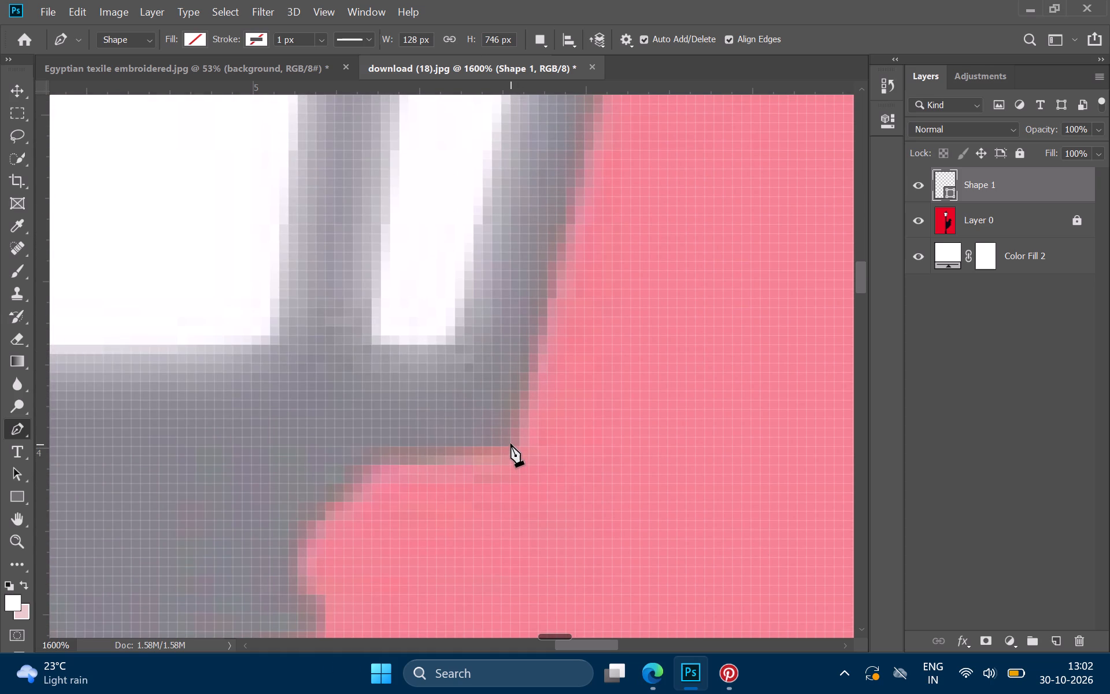
left_click(510, 444)
Add a corner anchor on the lantern's underside where its right base edge meets the curved bracket.
scroll(510, 444, "up", 1)
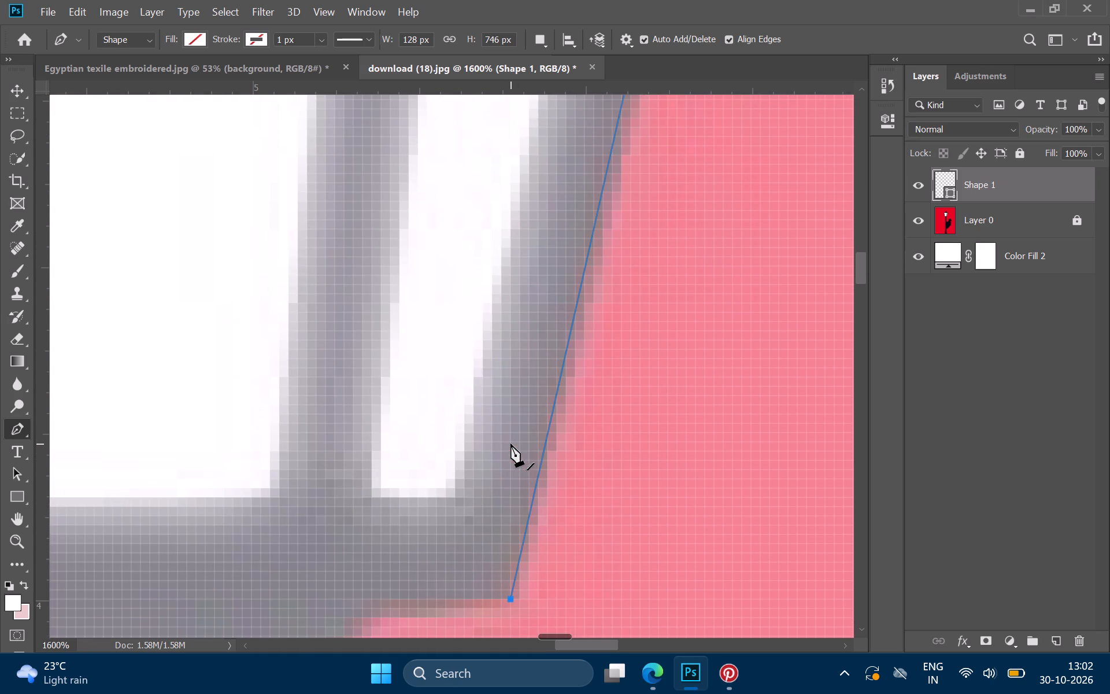
scroll(510, 444, "down", 3, "ctrl")
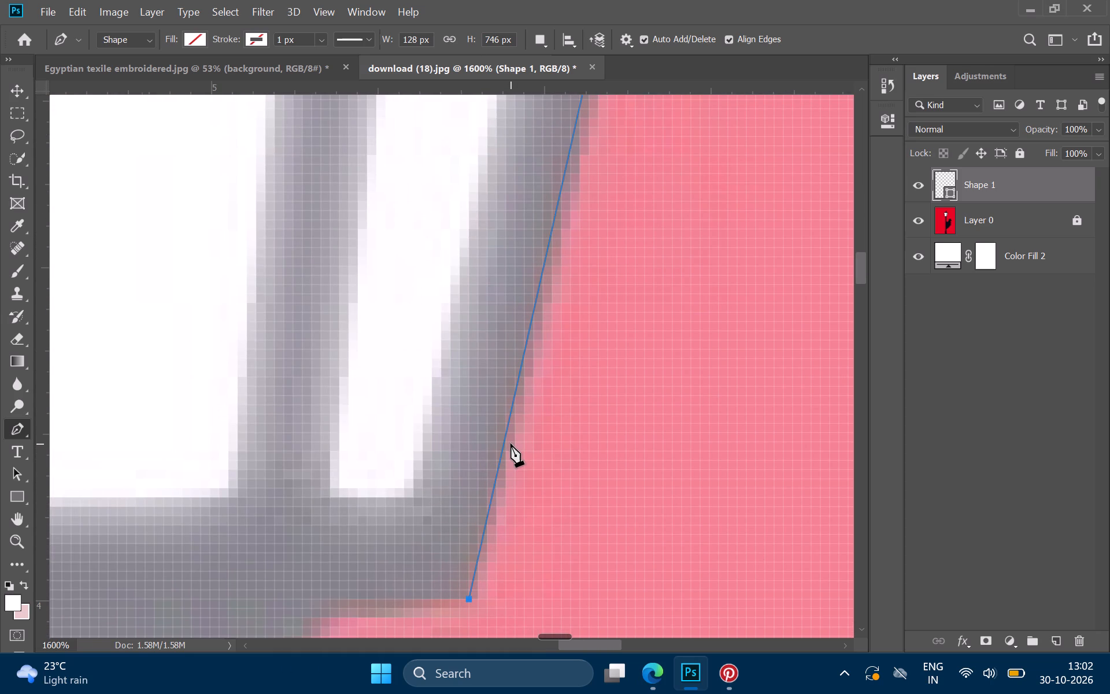
key("ctrl+minus")
key("ctrl+minus")
key("ctrl+minus")
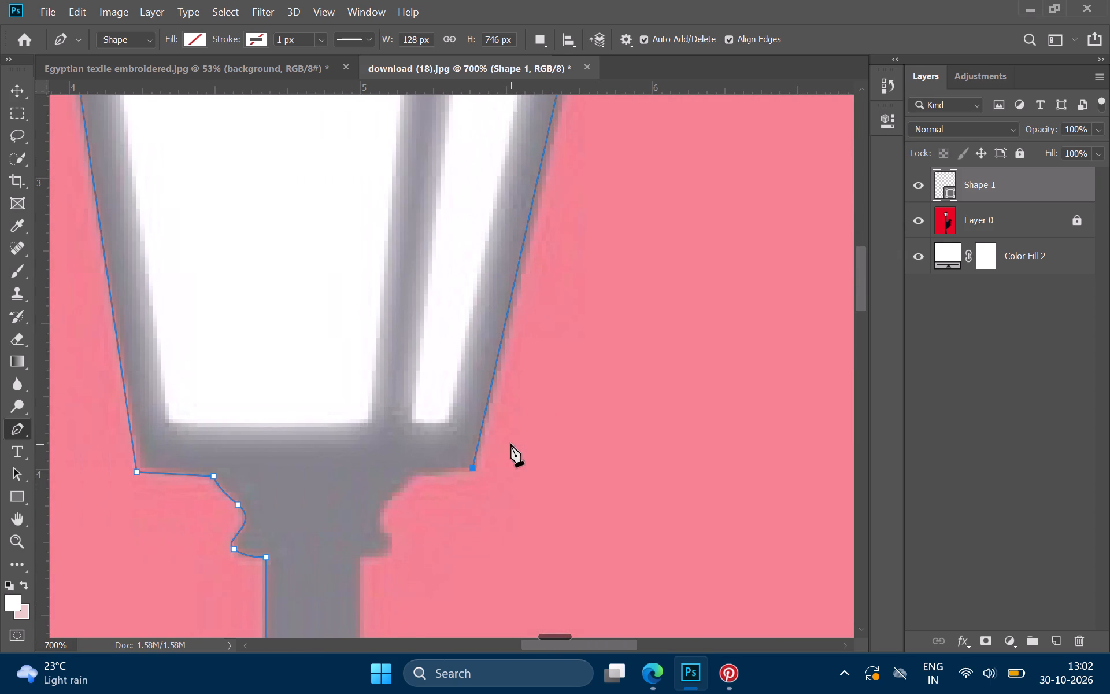
scroll(510, 444, "up", 1)
scroll(510, 444, "down", 3, "ctrl")
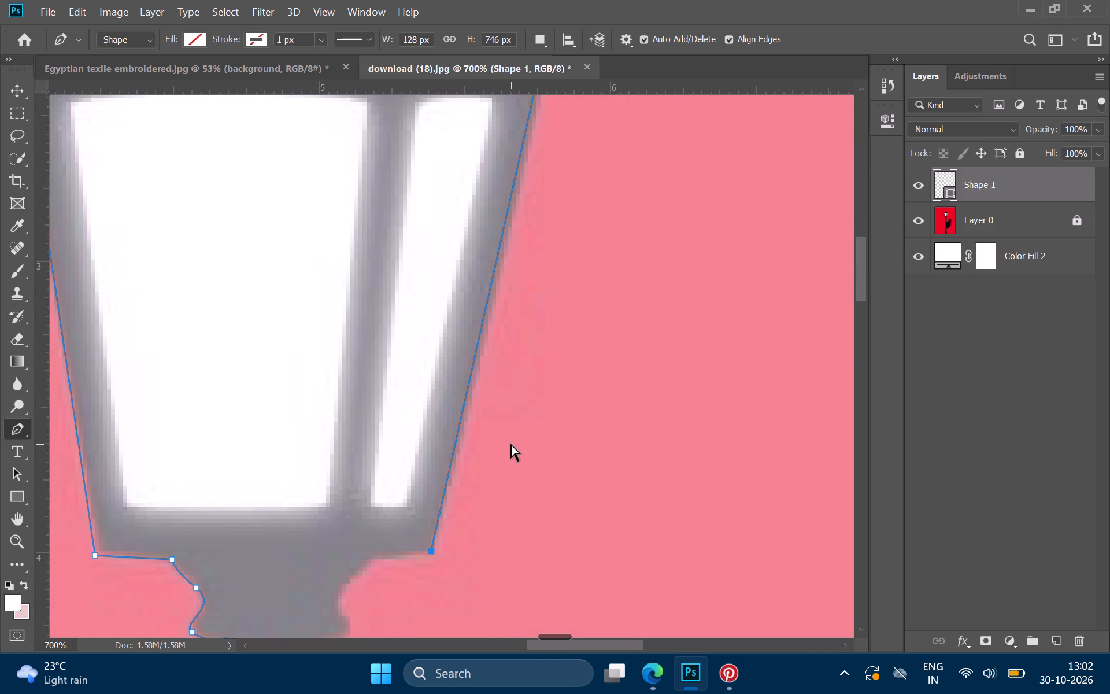
scroll(510, 444, "down", 1, "ctrl")
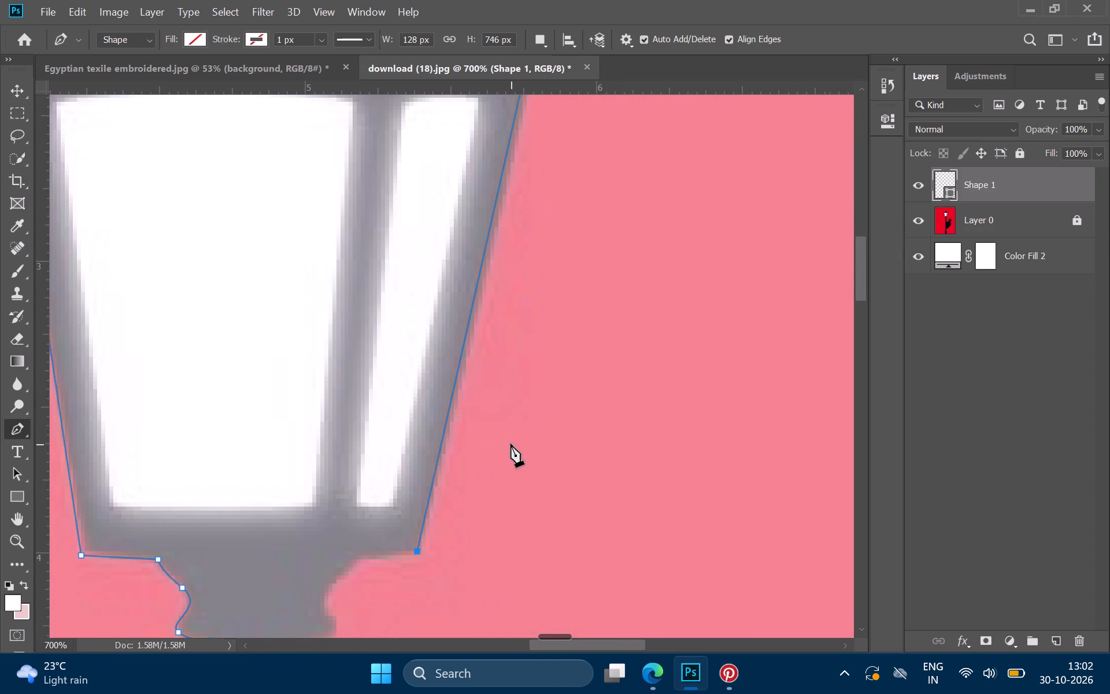
key("ctrl+minus")
key("ctrl+minus")
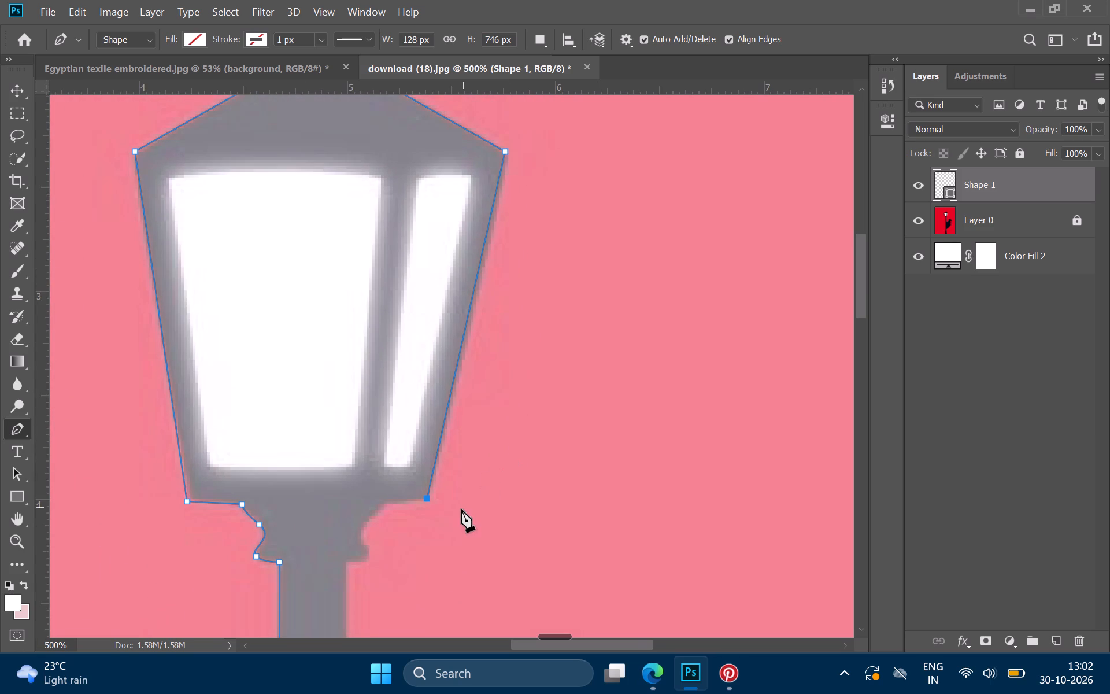
left_click(385, 505)
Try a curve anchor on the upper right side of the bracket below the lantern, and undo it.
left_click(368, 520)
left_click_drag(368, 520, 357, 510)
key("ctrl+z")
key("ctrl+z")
Trace the bracket's right profile with short curve anchors through its notch and lower lip to the top of the pole.
left_click_drag(368, 518, 360, 519)
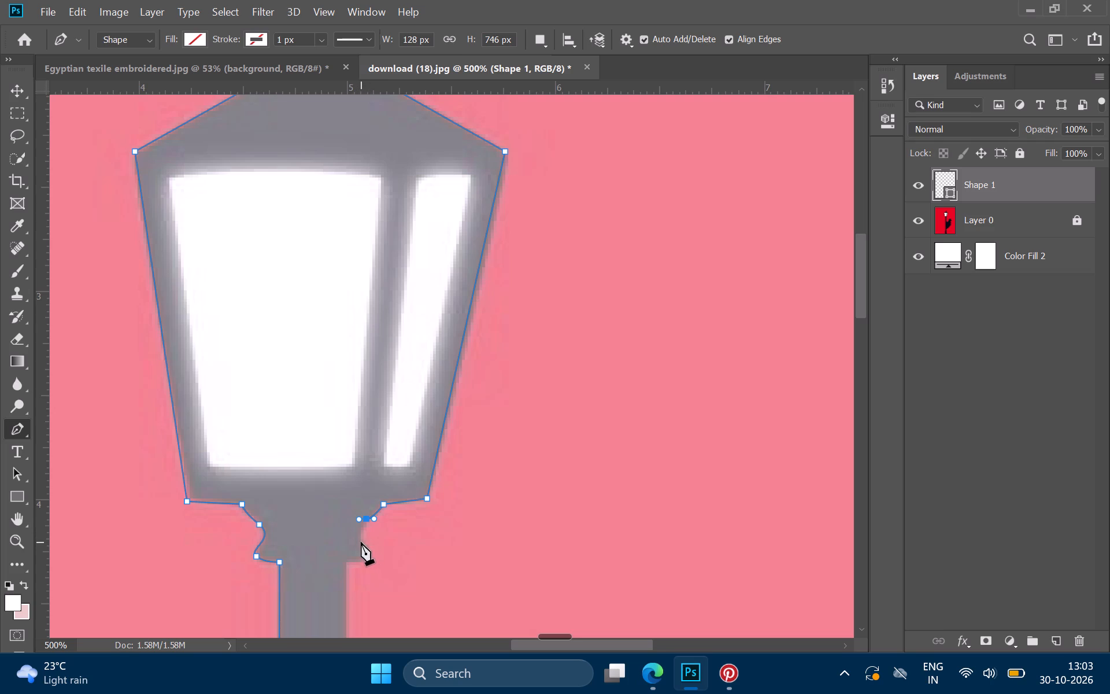
left_click(360, 540)
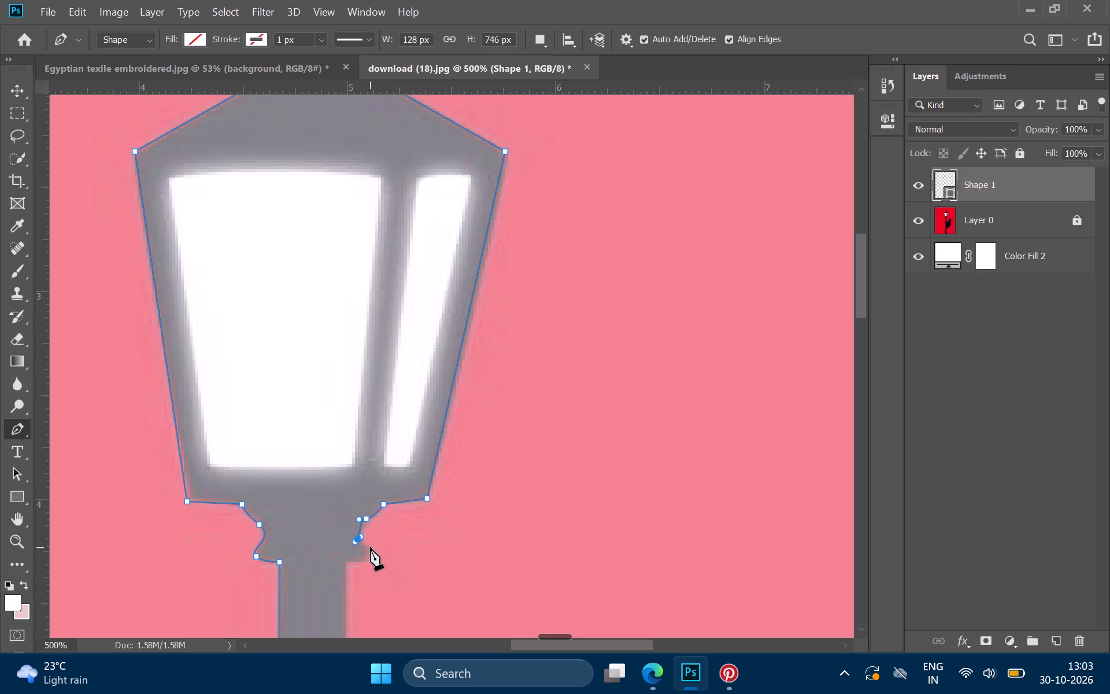
left_click(368, 551)
left_click_drag(345, 563, 334, 565)
left_click_drag(334, 565, 328, 556)
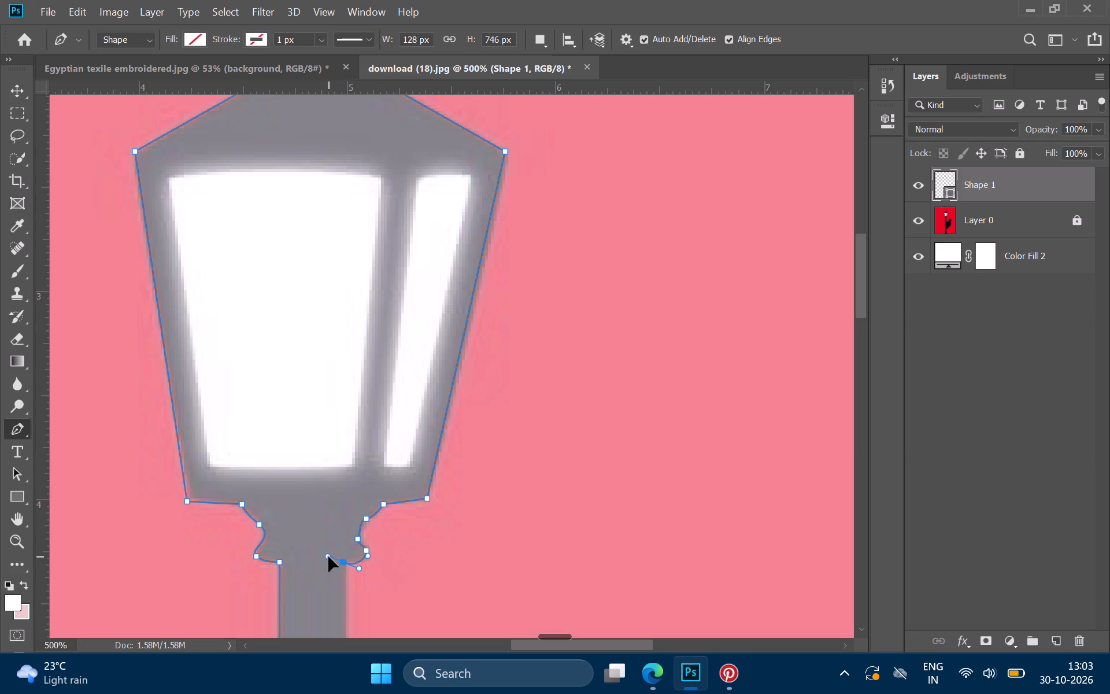
left_click_drag(328, 556, 328, 558)
Extend the path down the pole's right edge to a corner anchor where it meets the hatted figure's shoulder.
scroll(328, 558, "down", 6)
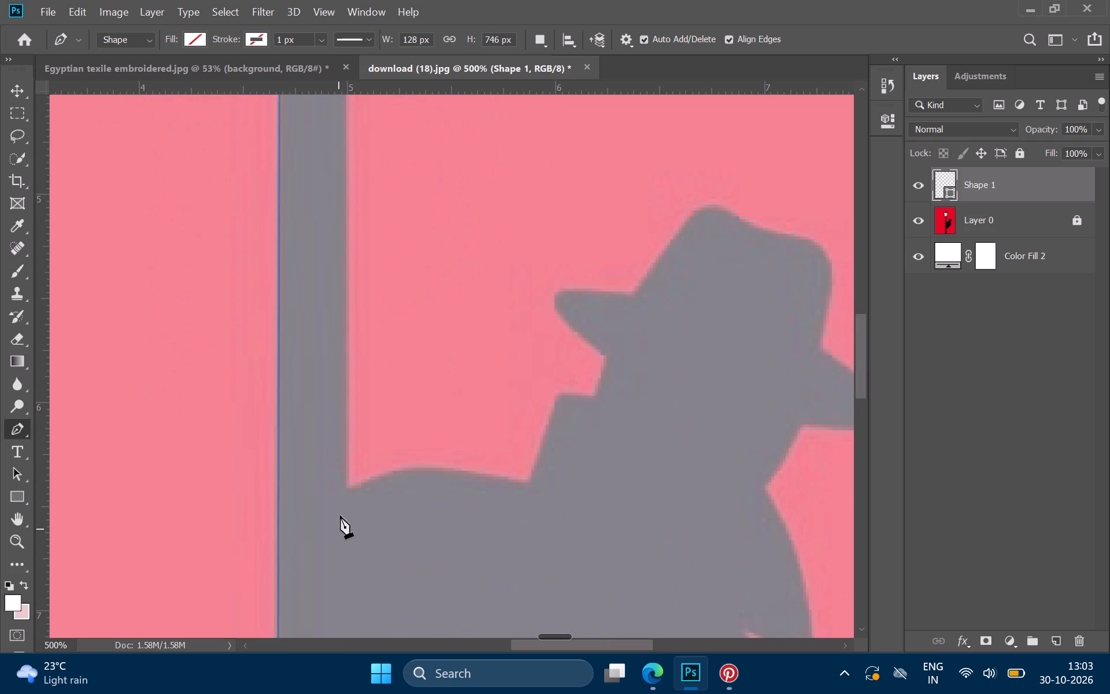
left_click(346, 486)
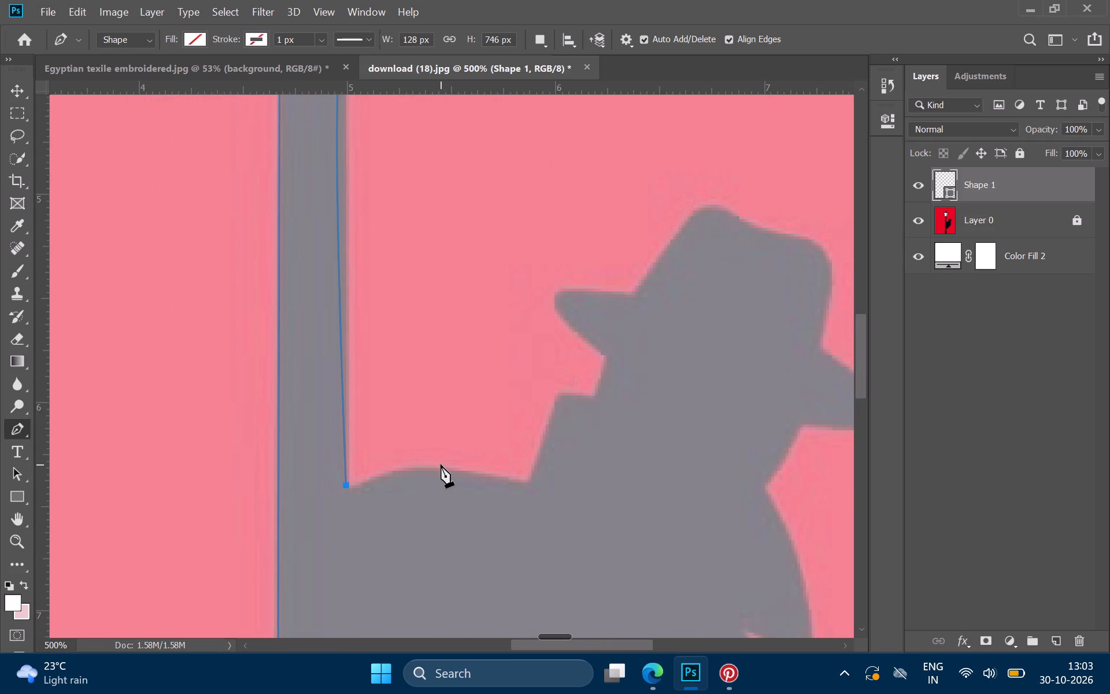
Trace the figure's shoulder with a curve anchor at its crest and an anchor at the base of the coat collar.
left_click_drag(438, 467, 438, 478)
left_click_drag(438, 478, 442, 481)
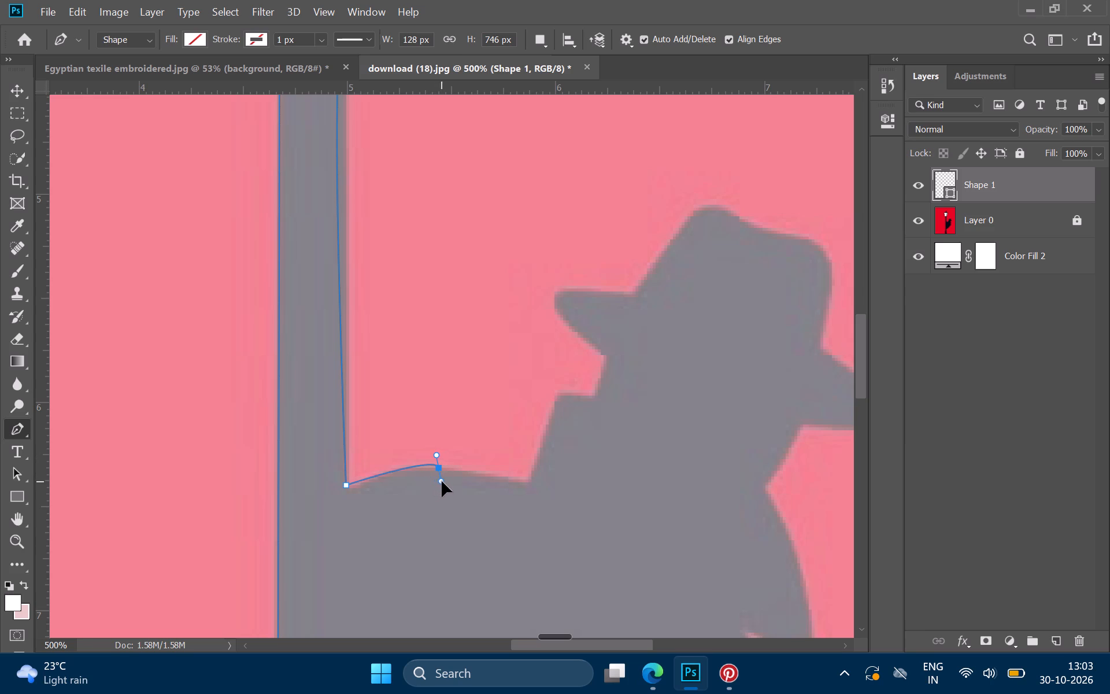
left_click_drag(442, 481, 468, 470)
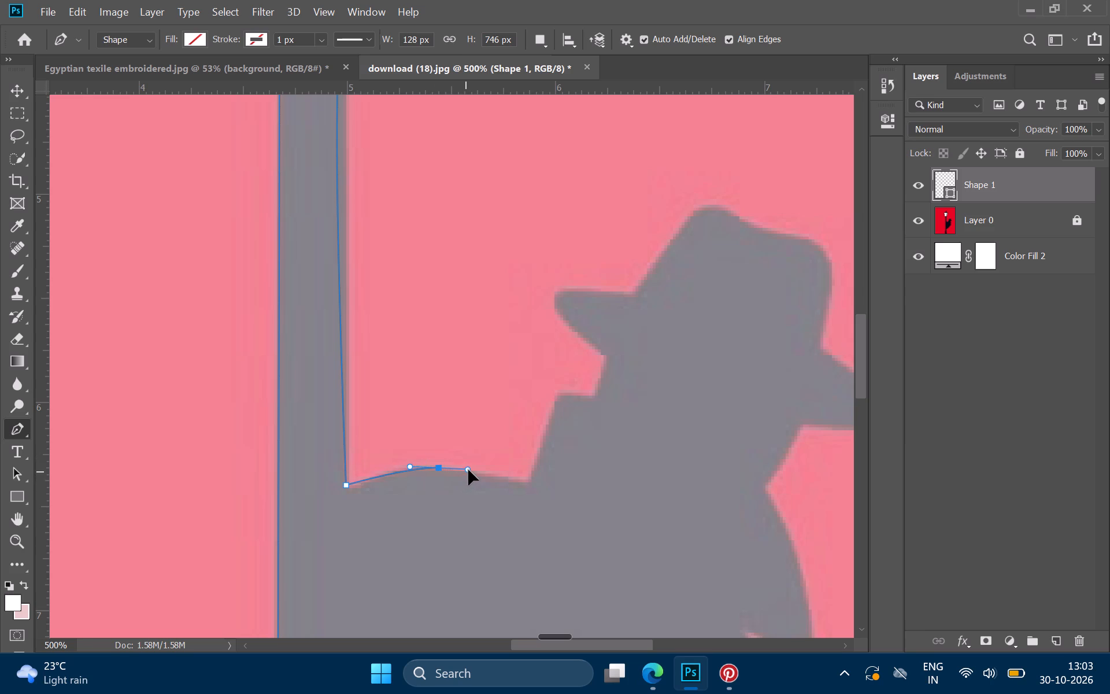
left_click_drag(468, 470, 464, 474)
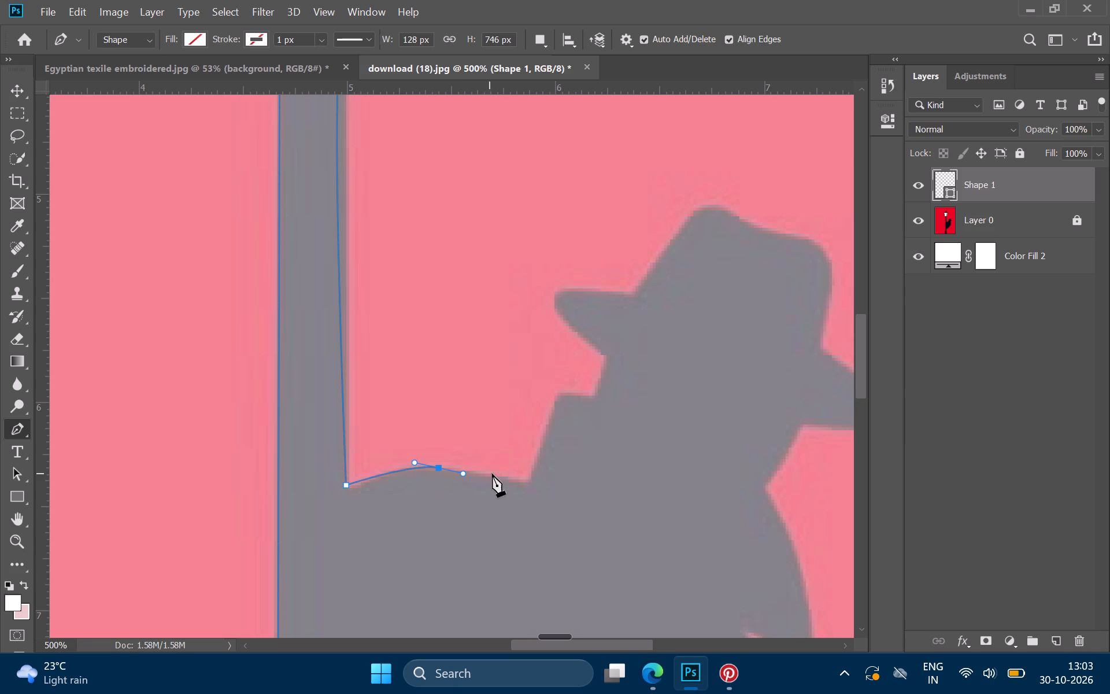
double_click(531, 482)
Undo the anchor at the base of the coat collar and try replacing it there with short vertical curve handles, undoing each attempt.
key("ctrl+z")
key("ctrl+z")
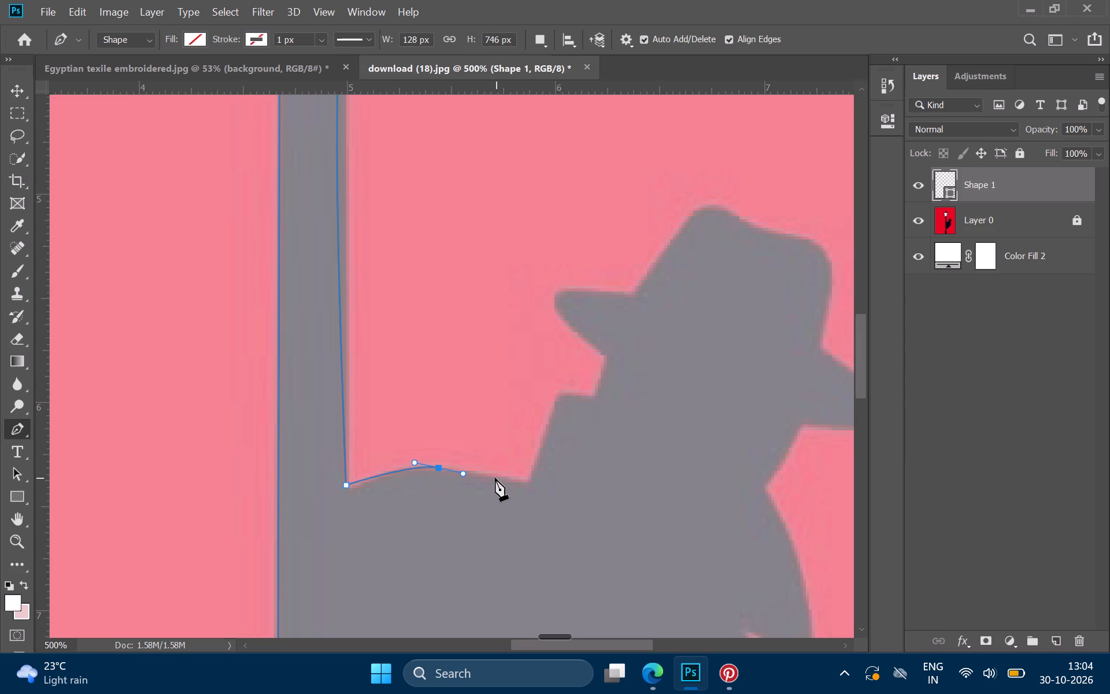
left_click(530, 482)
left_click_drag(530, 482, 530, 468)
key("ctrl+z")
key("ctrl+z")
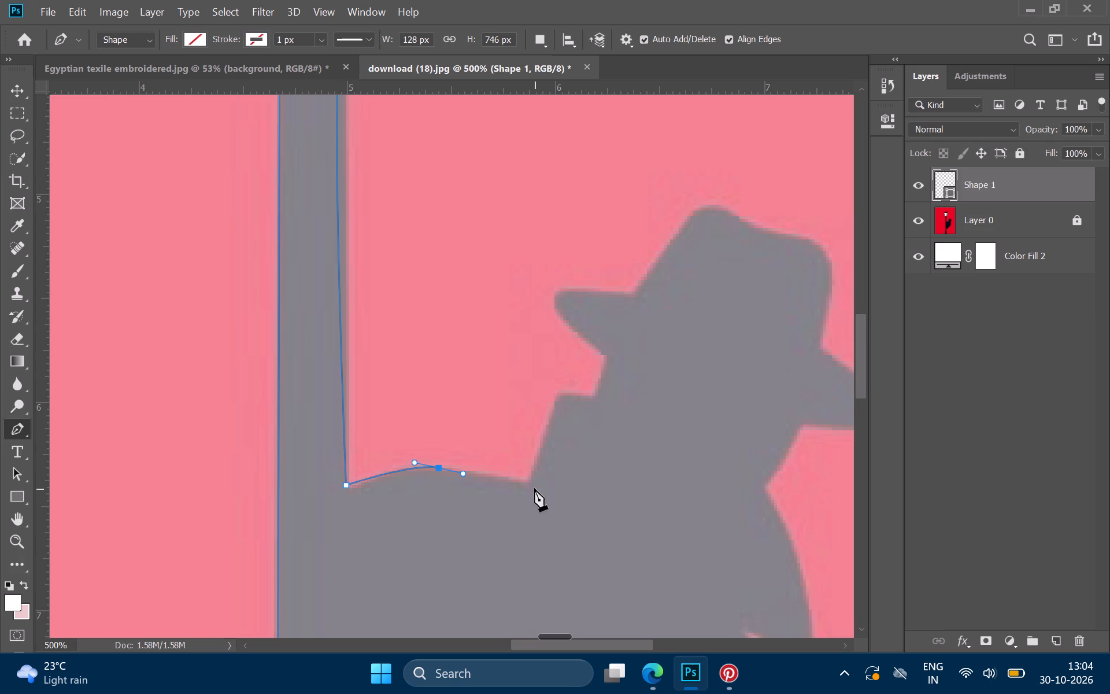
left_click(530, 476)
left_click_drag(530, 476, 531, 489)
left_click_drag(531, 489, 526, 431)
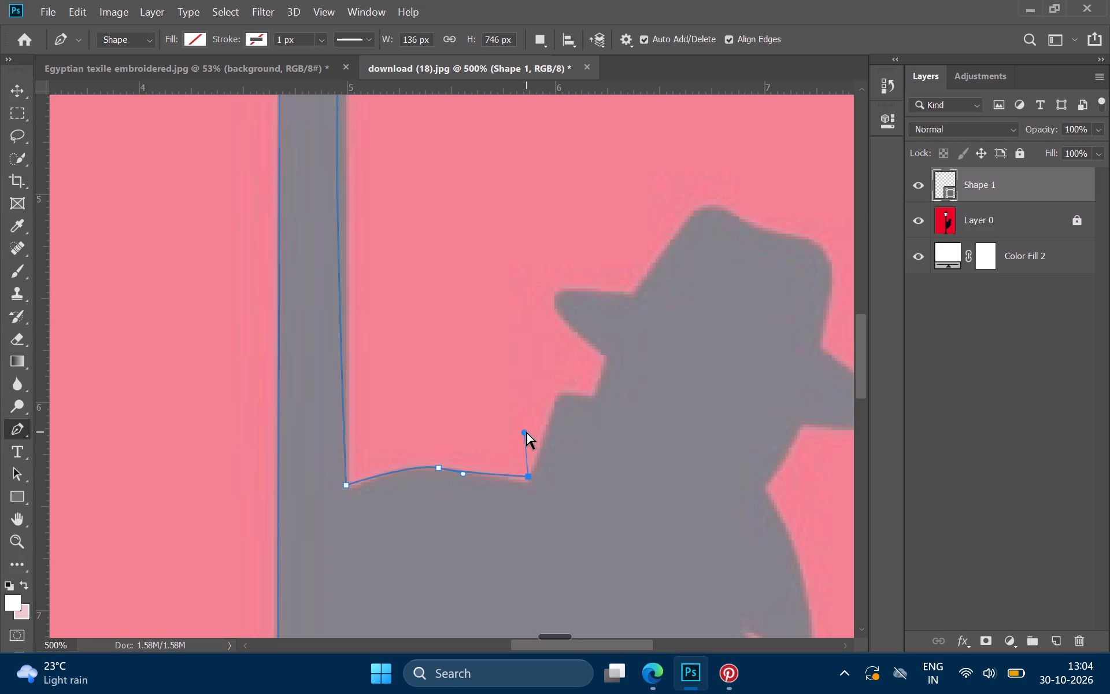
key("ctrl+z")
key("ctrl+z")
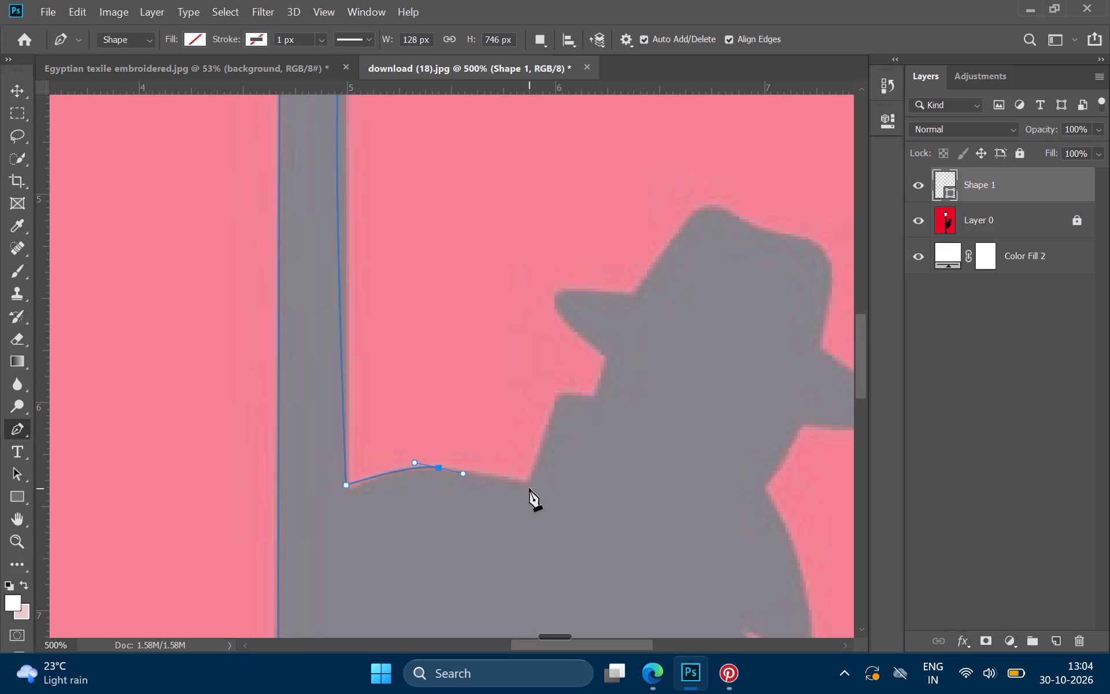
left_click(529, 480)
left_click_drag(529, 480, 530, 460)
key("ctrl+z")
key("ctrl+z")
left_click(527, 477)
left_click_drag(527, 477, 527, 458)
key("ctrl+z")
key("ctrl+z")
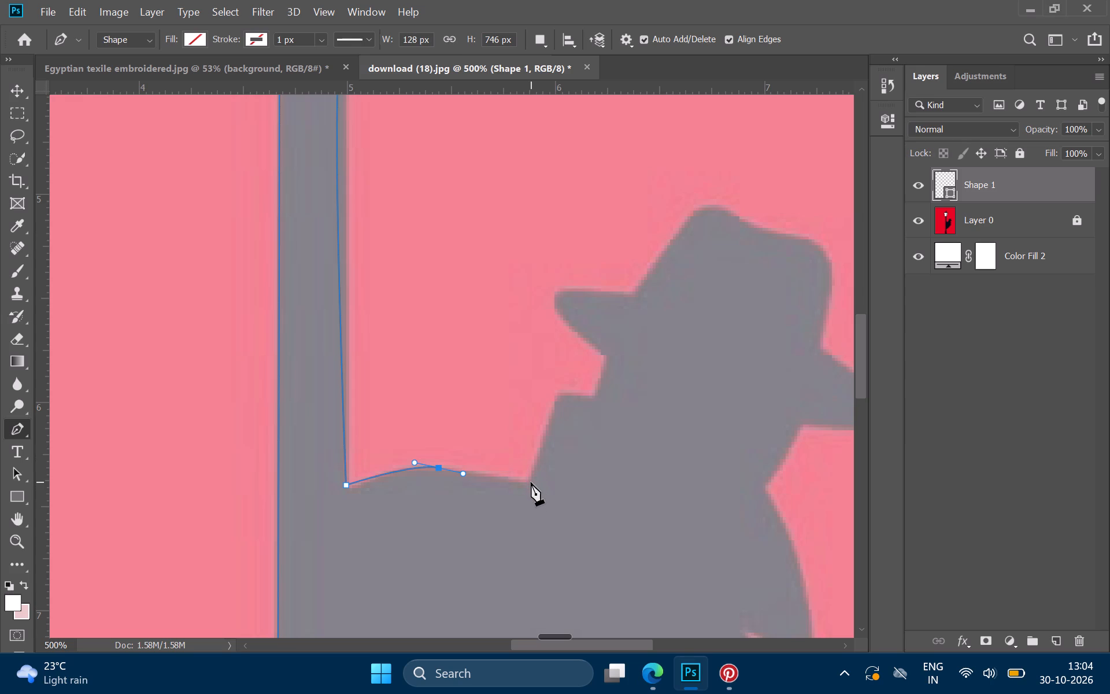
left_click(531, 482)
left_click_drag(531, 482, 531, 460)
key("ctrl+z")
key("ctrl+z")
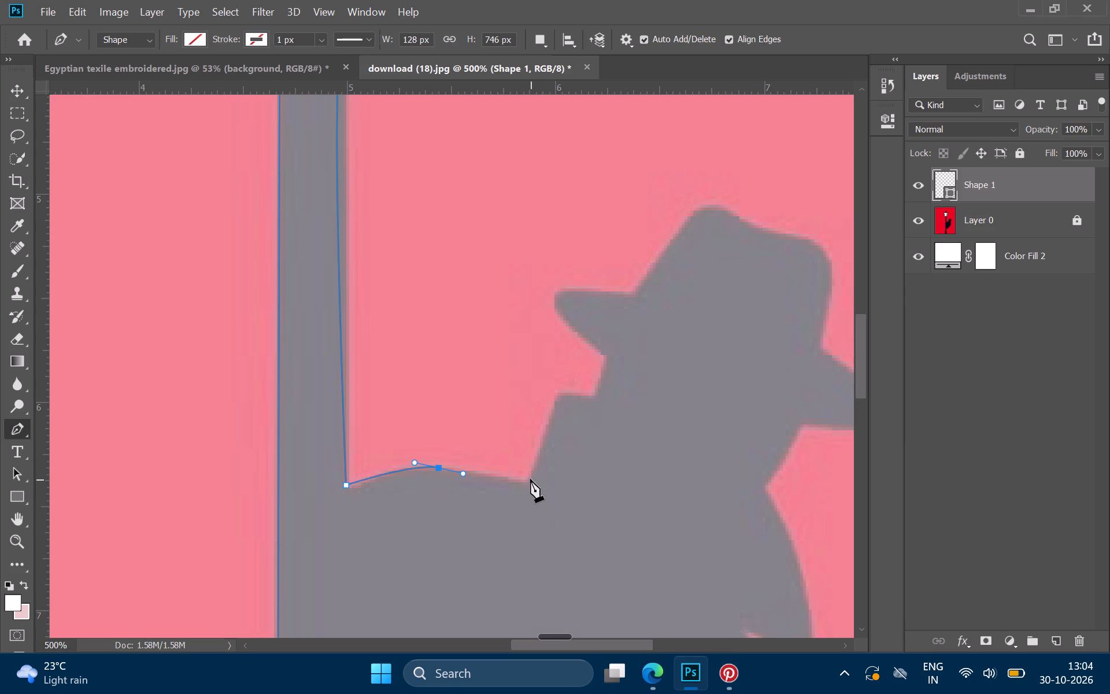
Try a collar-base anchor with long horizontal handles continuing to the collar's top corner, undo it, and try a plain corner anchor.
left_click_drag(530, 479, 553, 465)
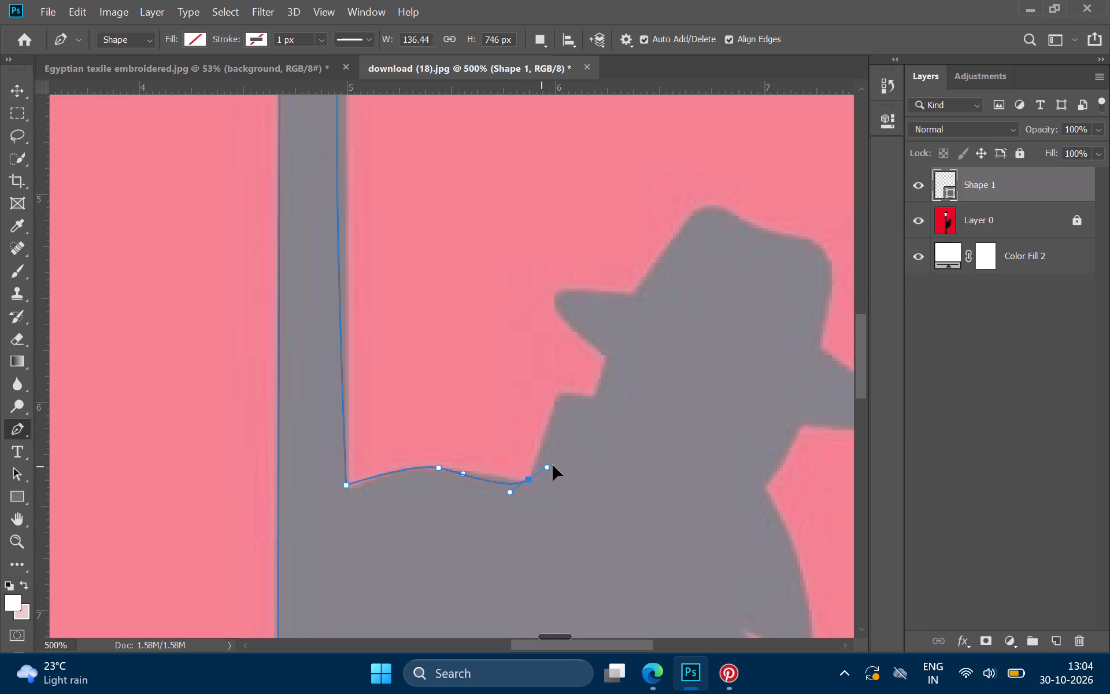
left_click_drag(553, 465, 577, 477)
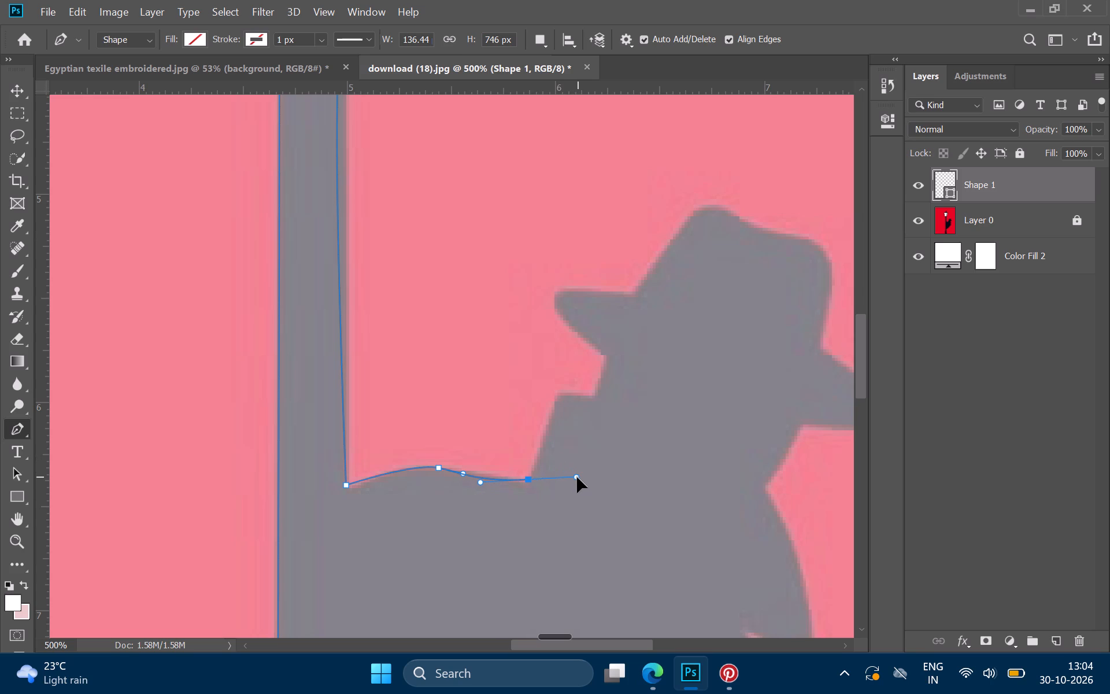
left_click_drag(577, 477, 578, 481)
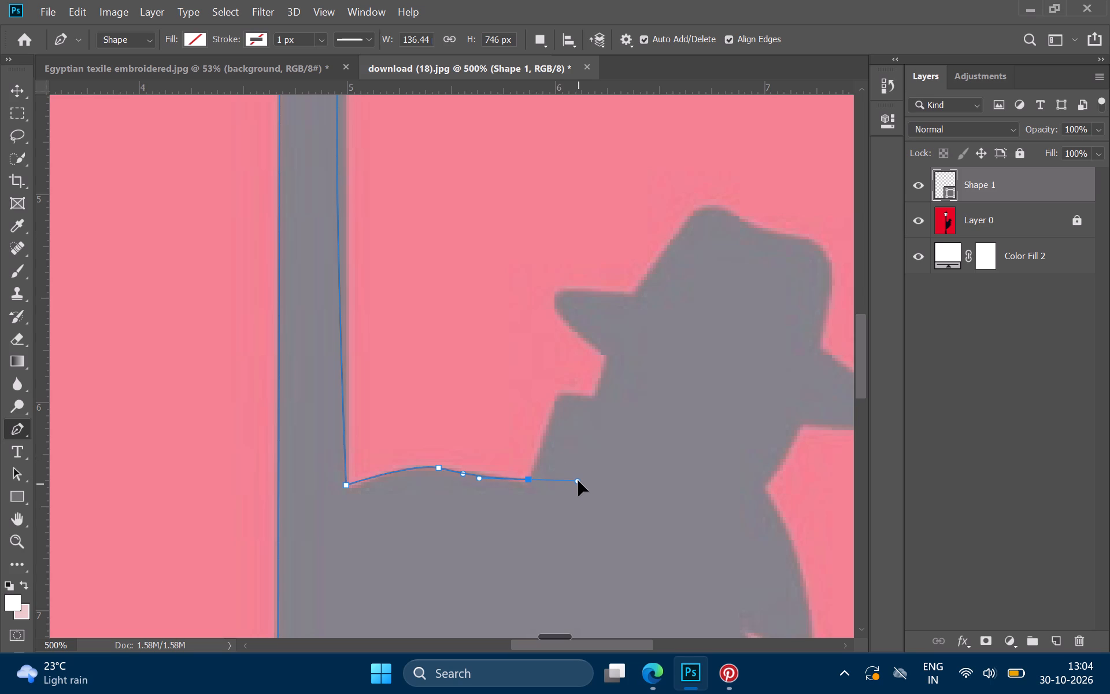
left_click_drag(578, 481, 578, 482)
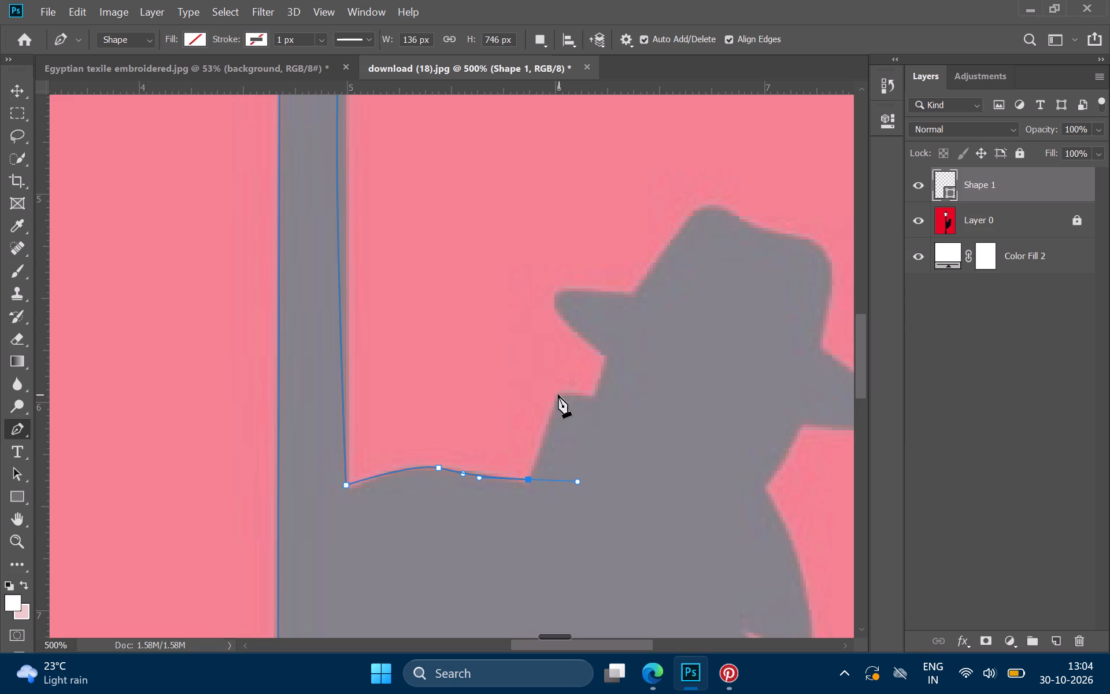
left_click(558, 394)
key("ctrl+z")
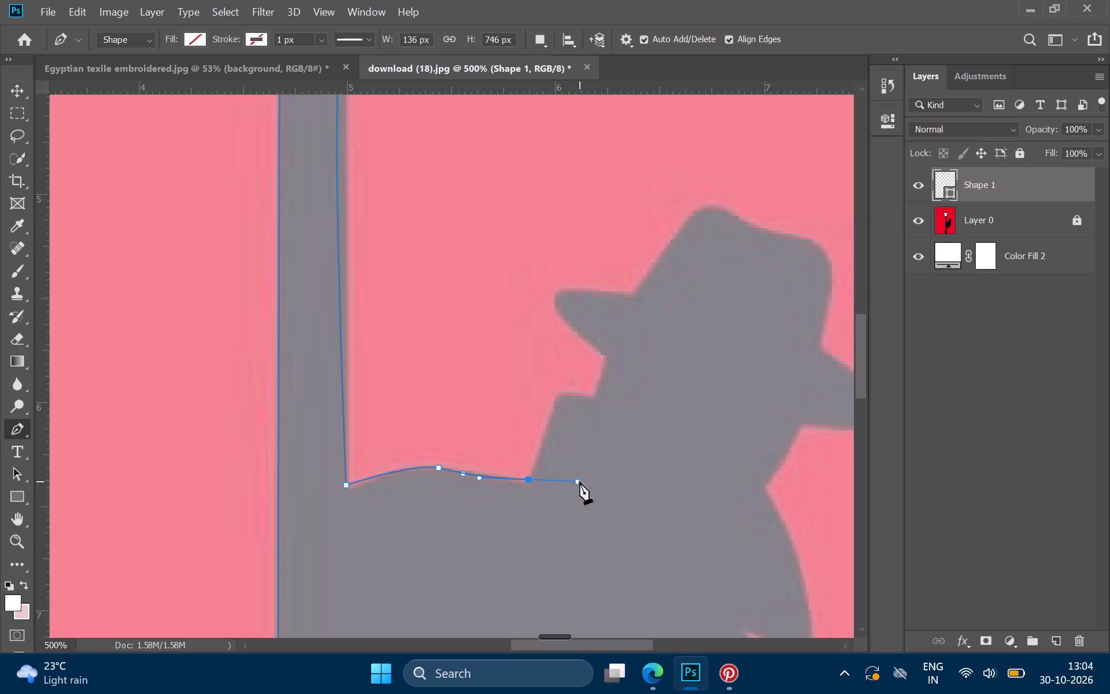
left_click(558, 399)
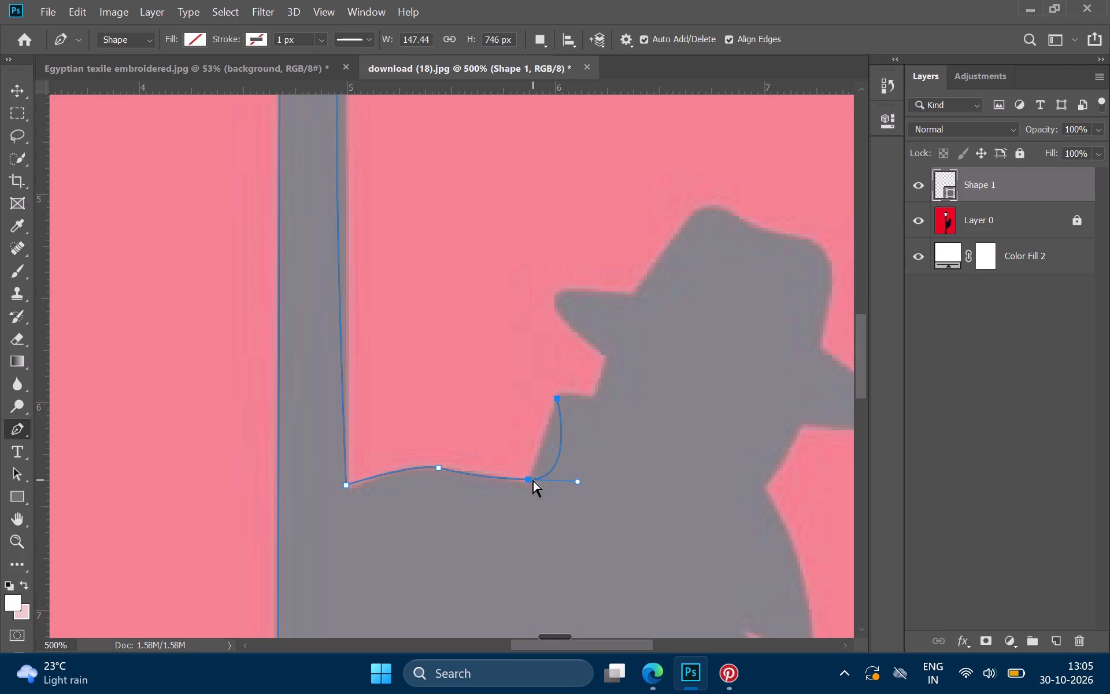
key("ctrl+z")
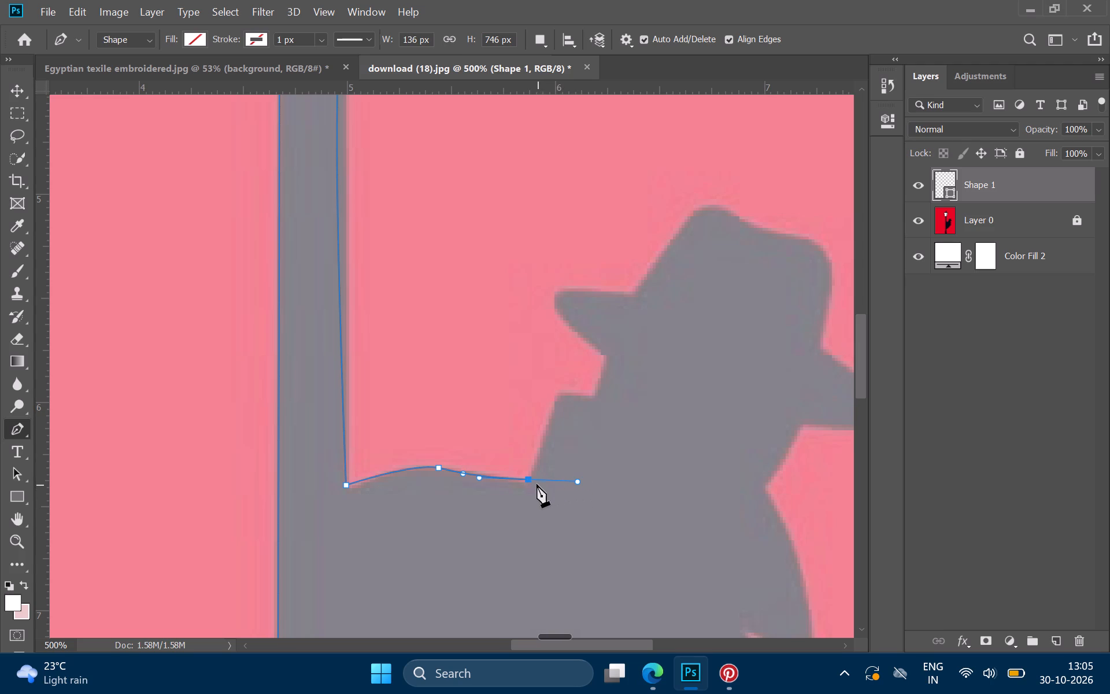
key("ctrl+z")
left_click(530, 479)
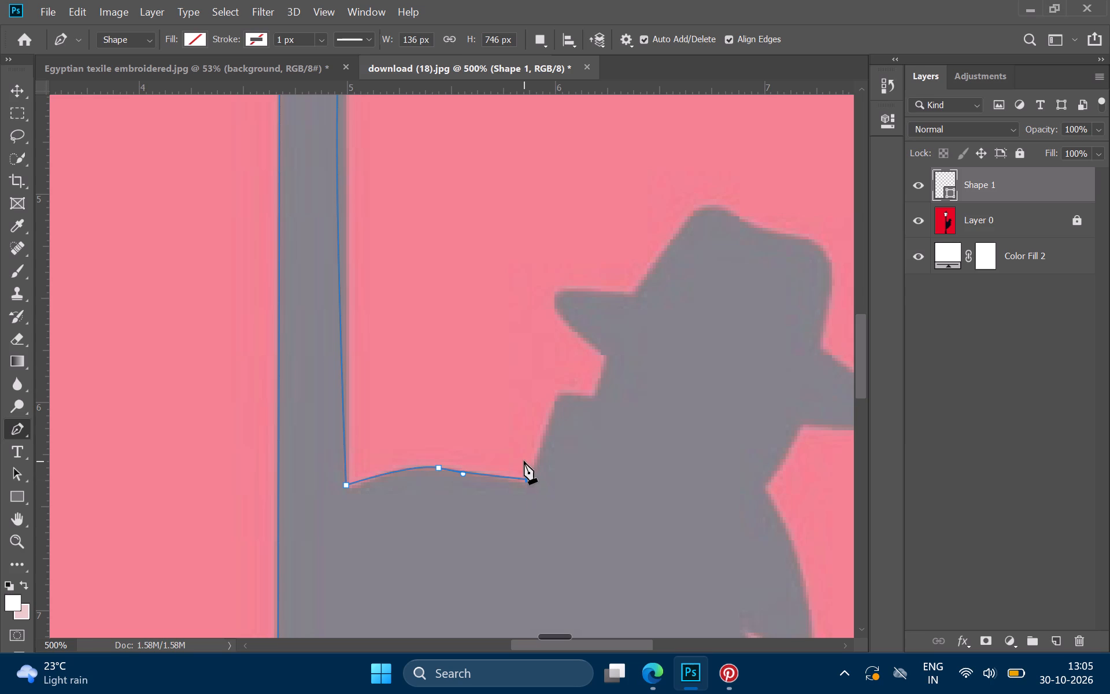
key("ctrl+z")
Trace the coat collar from its base over its top corner and inner notch, up to the underside of the hat brim.
left_click_drag(527, 481, 528, 474)
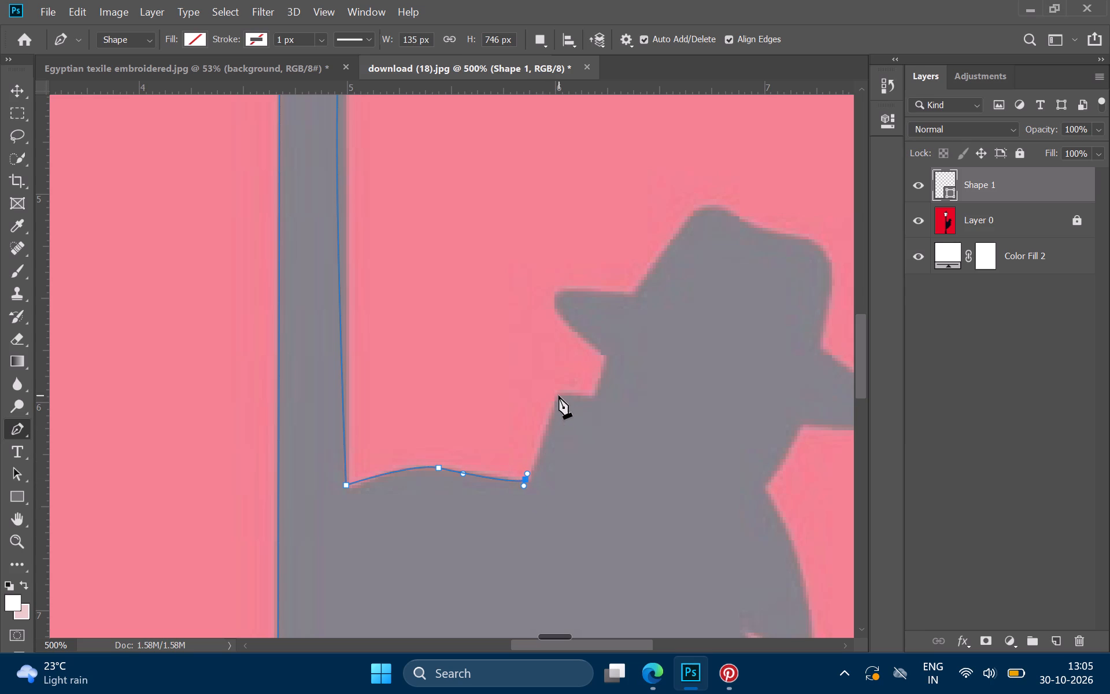
left_click(558, 396)
key("ctrl+z")
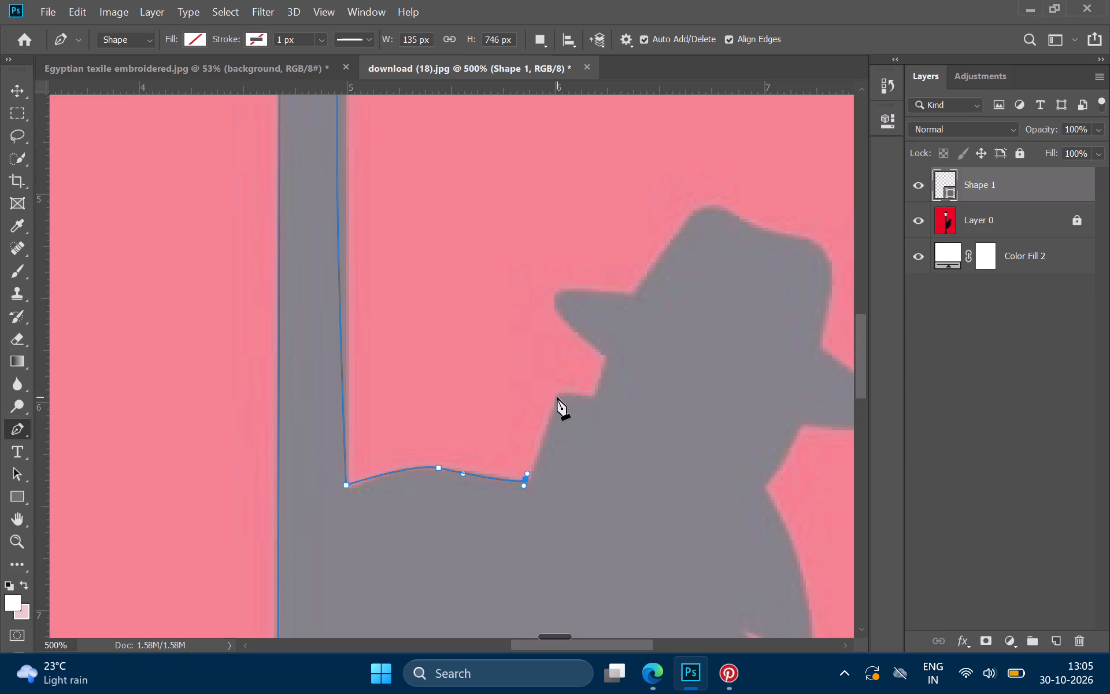
left_click(557, 397)
left_click(593, 396)
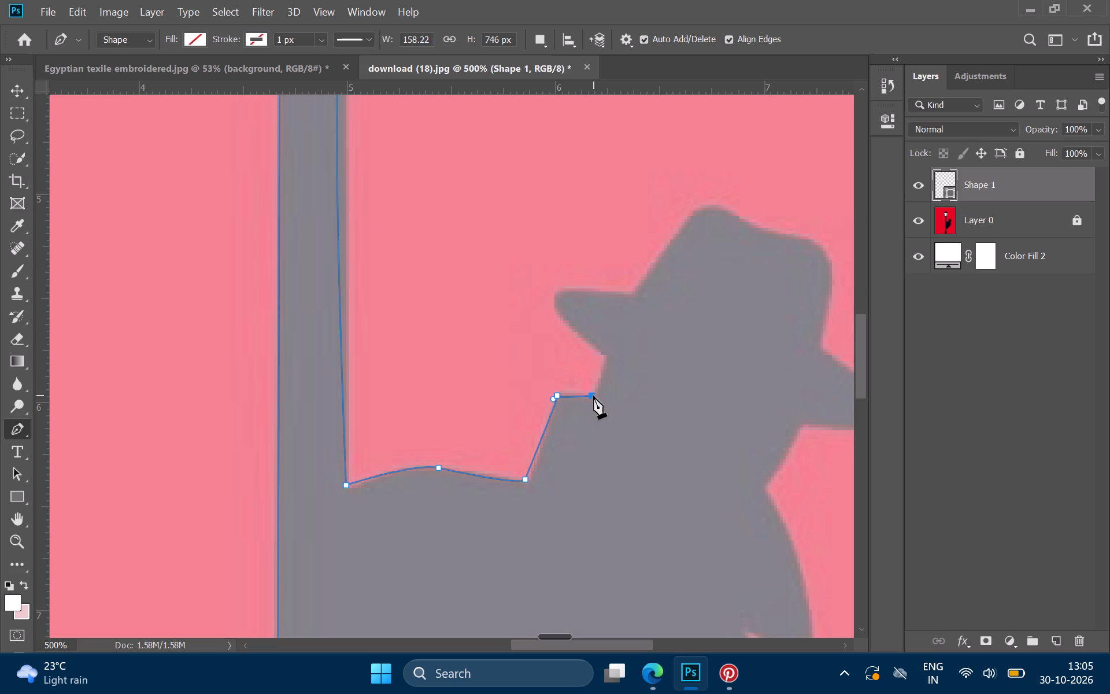
left_click(605, 356)
key("ctrl+z")
left_click_drag(605, 356, 600, 357)
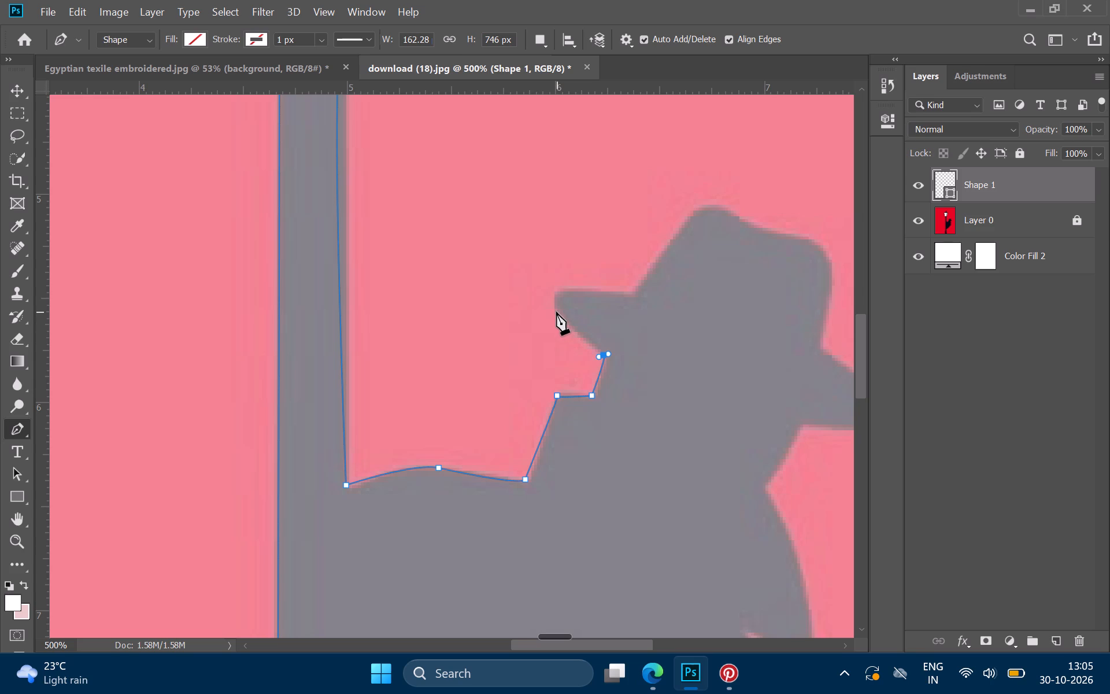
Trace the underside of the hat brim to its front tip, placing an anchor with short curve handles at the tip's lower edge.
left_click_drag(554, 310, 553, 312)
left_click_drag(553, 312, 558, 311)
left_click_drag(558, 311, 560, 308)
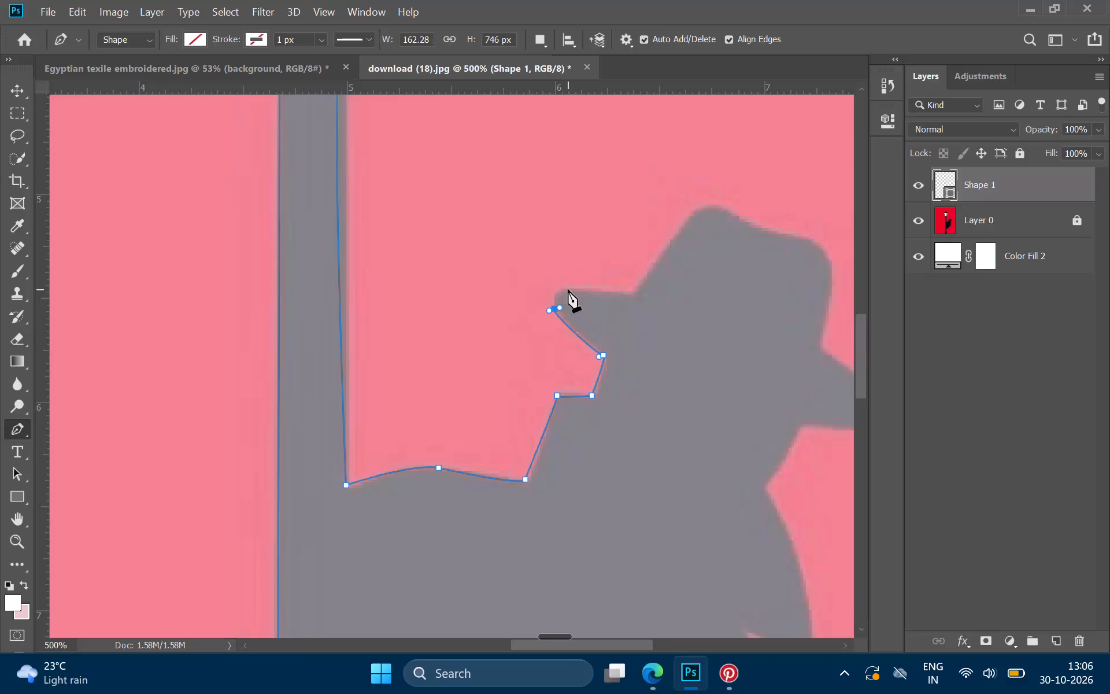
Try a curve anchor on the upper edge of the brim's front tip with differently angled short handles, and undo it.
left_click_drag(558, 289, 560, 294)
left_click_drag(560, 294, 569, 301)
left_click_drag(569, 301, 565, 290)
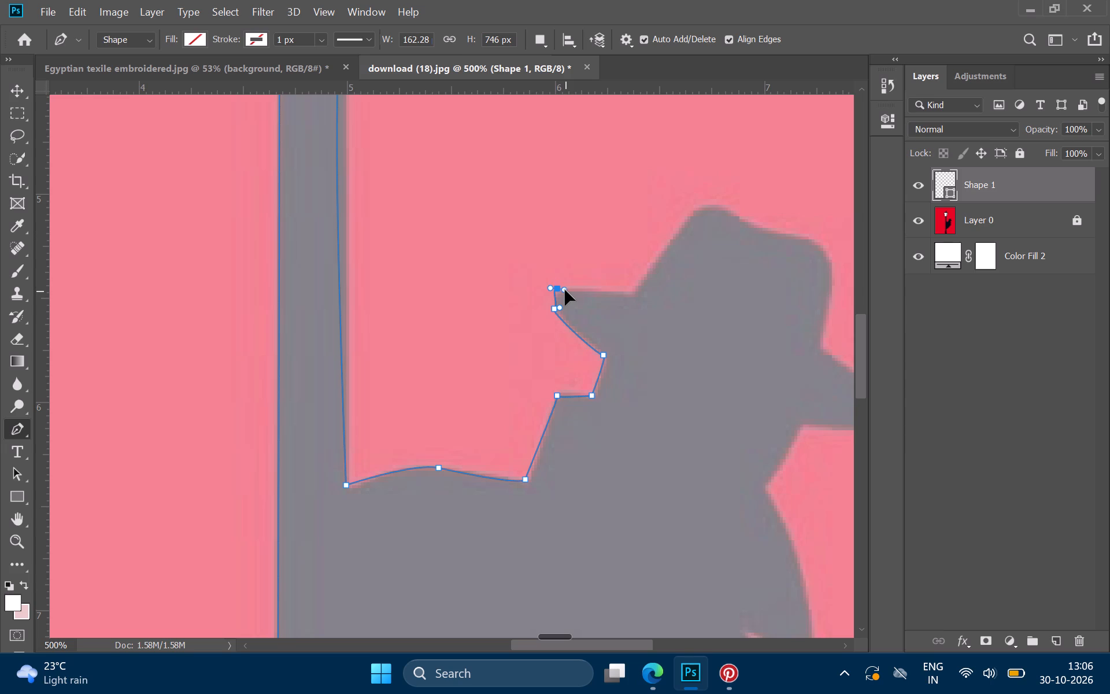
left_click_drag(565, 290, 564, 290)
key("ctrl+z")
Round the brim's tip with a short horizontal-handled anchor and trace its top edge and the crown's front slope using corner anchors.
left_click_drag(560, 294, 568, 294)
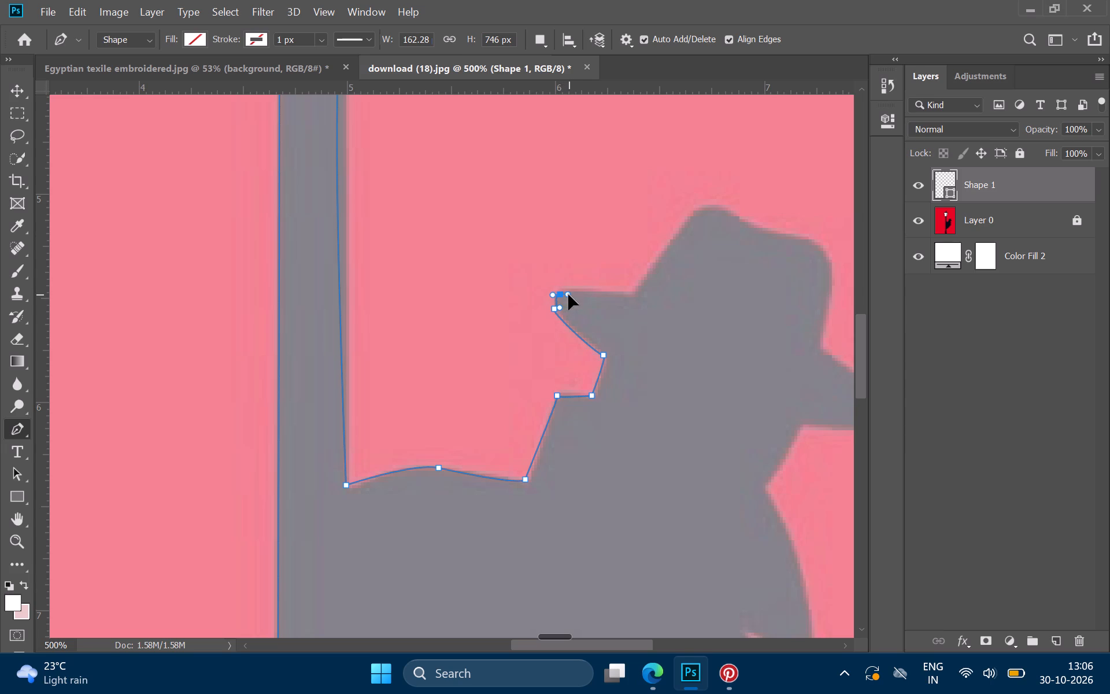
left_click_drag(568, 294, 571, 294)
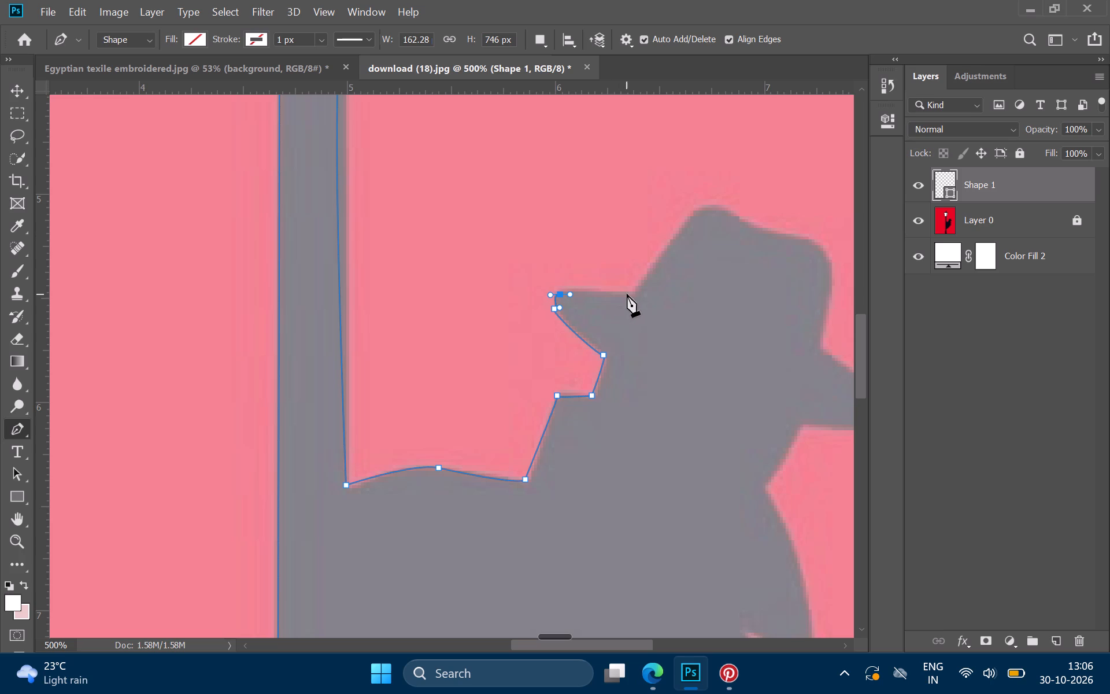
left_click(637, 294)
left_click(691, 217)
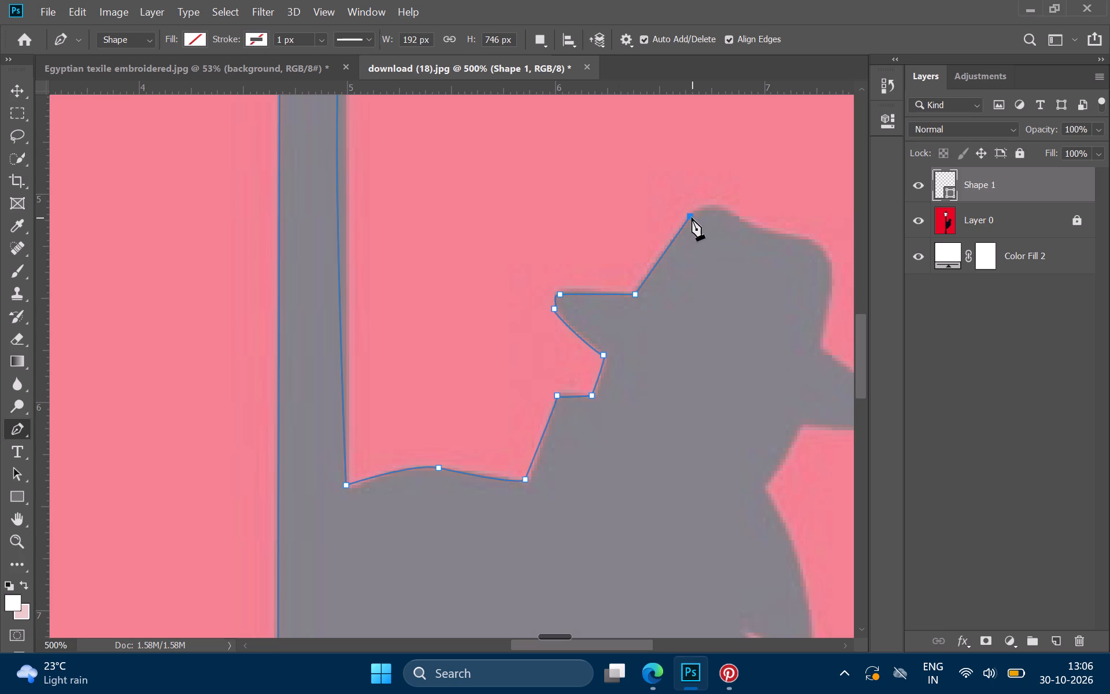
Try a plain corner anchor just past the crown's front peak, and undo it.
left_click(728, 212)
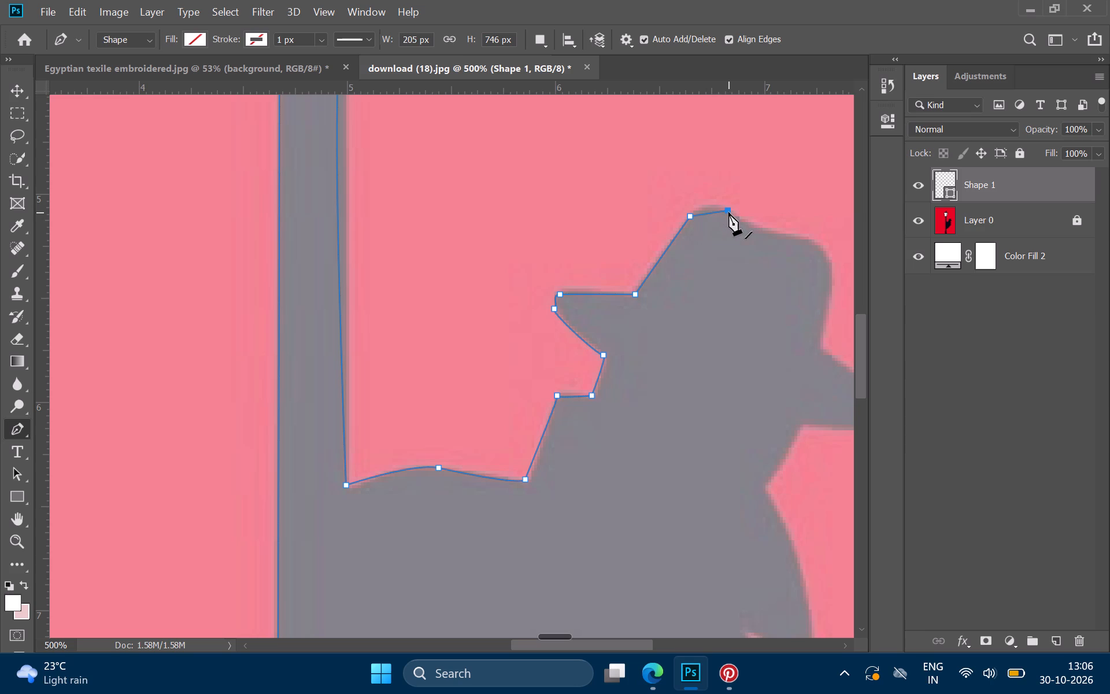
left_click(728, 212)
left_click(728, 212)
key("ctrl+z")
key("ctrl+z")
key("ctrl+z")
Trace over the crown's front peak with a curve anchor whose handles slope down along the hat's top edge.
left_click_drag(728, 212, 730, 224)
left_click_drag(730, 224, 747, 223)
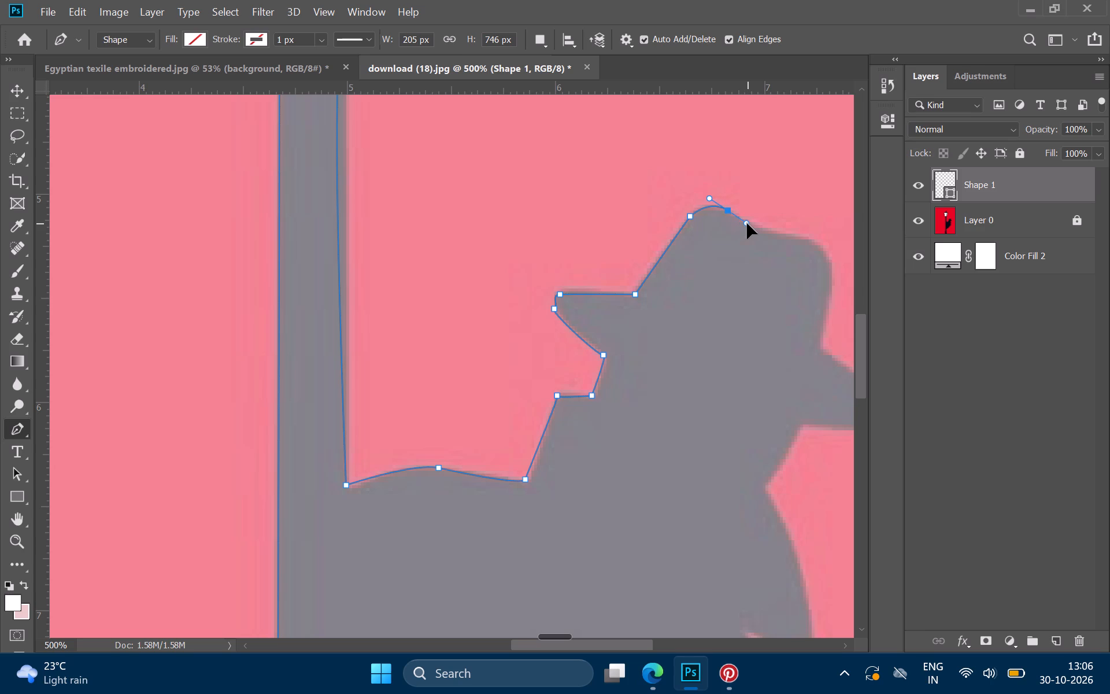
left_click_drag(747, 223, 758, 223)
left_click_drag(758, 223, 761, 220)
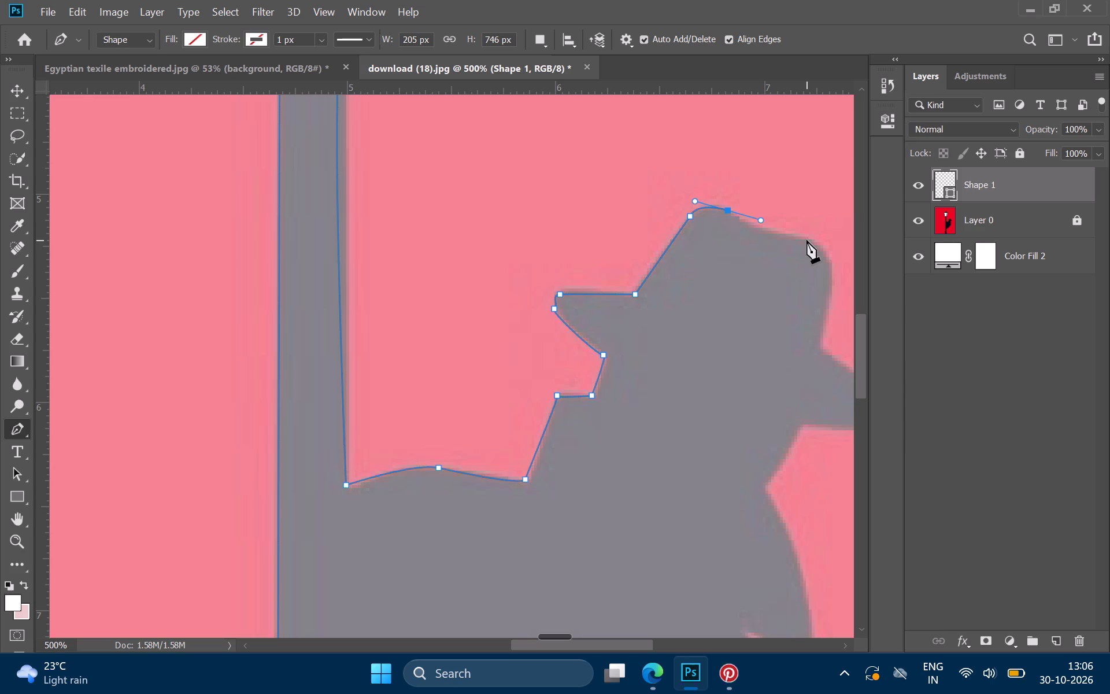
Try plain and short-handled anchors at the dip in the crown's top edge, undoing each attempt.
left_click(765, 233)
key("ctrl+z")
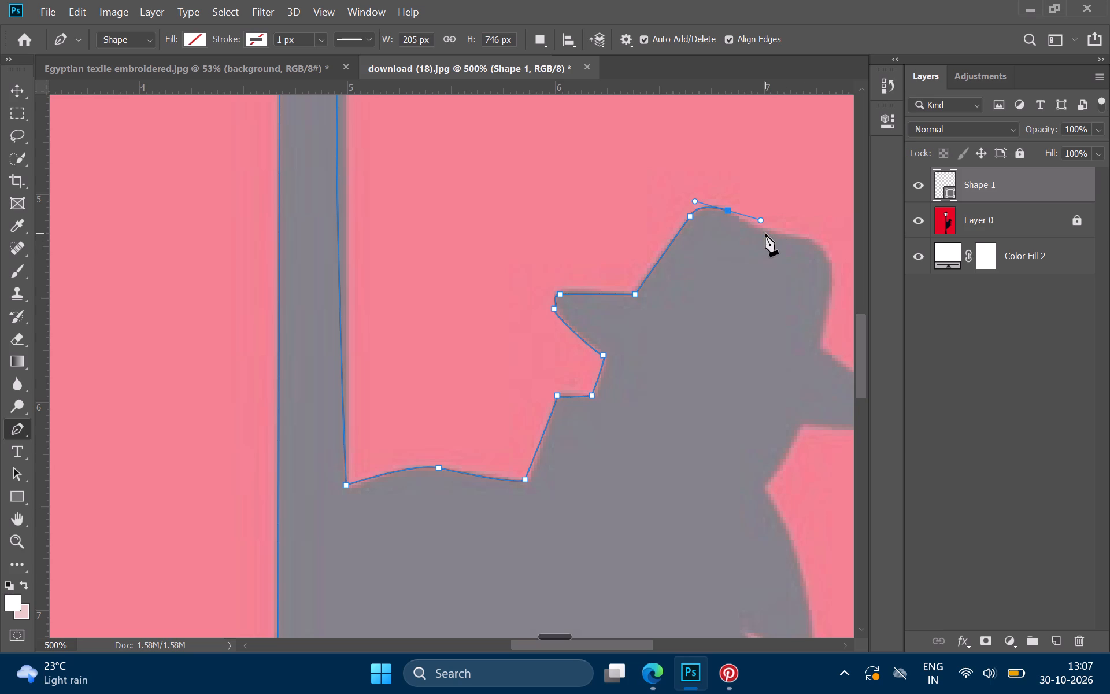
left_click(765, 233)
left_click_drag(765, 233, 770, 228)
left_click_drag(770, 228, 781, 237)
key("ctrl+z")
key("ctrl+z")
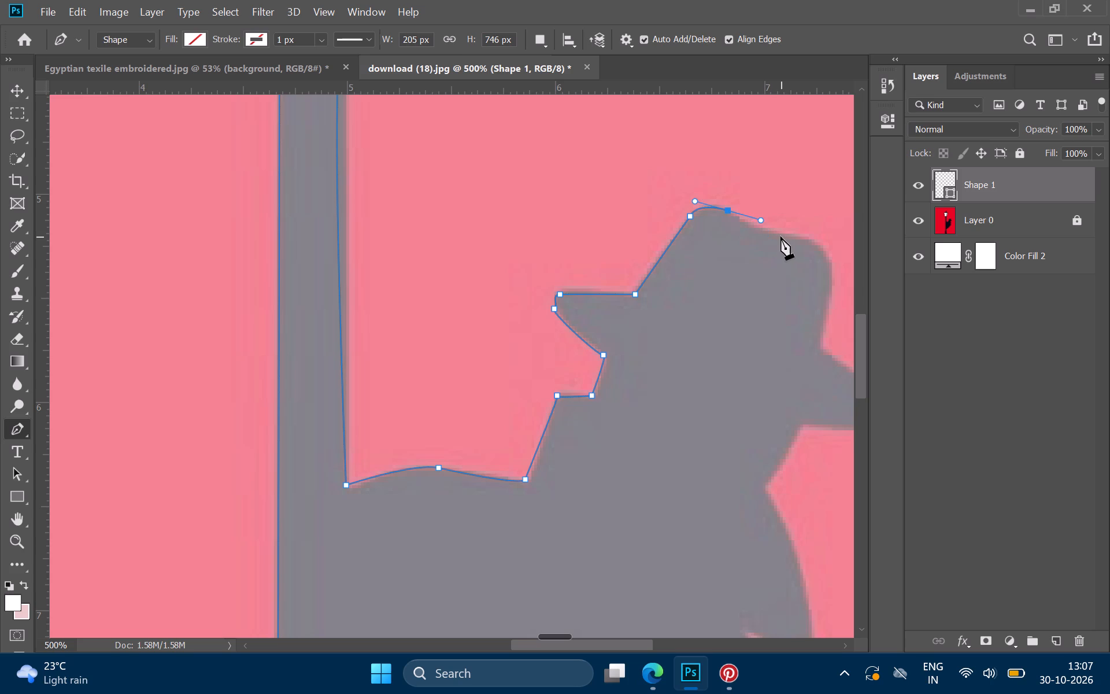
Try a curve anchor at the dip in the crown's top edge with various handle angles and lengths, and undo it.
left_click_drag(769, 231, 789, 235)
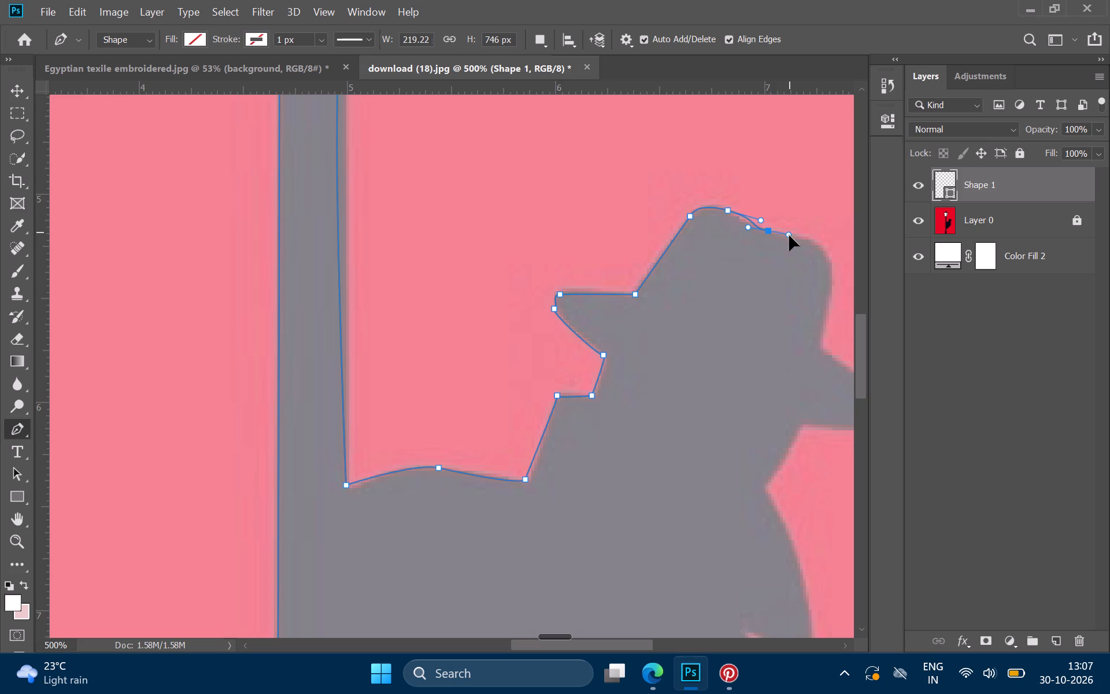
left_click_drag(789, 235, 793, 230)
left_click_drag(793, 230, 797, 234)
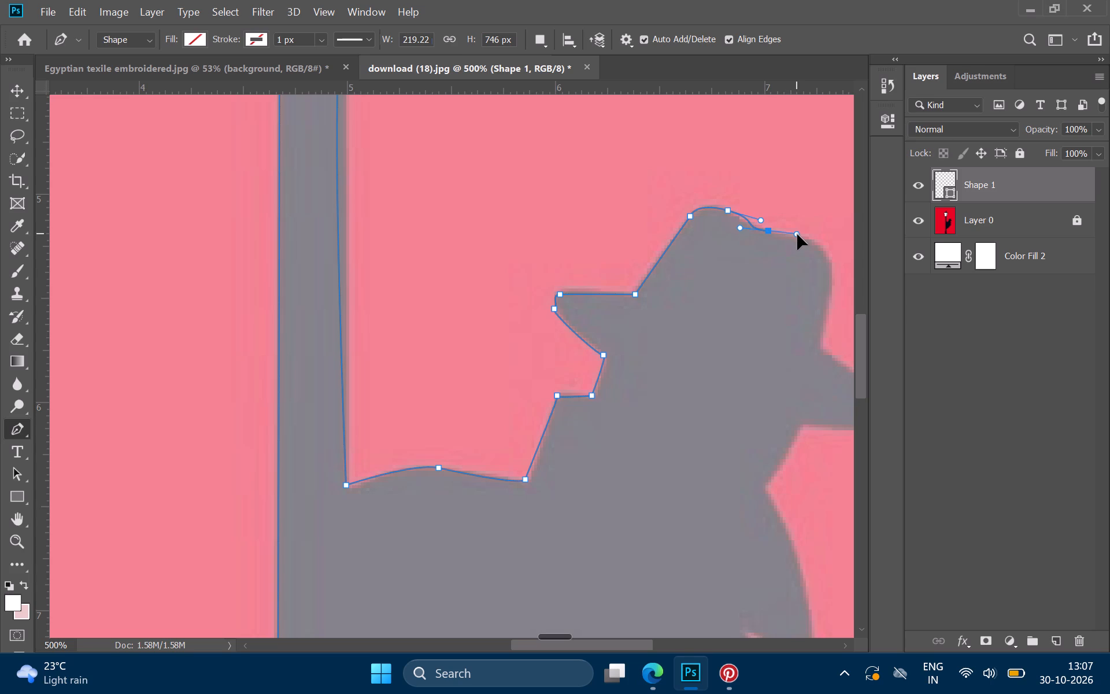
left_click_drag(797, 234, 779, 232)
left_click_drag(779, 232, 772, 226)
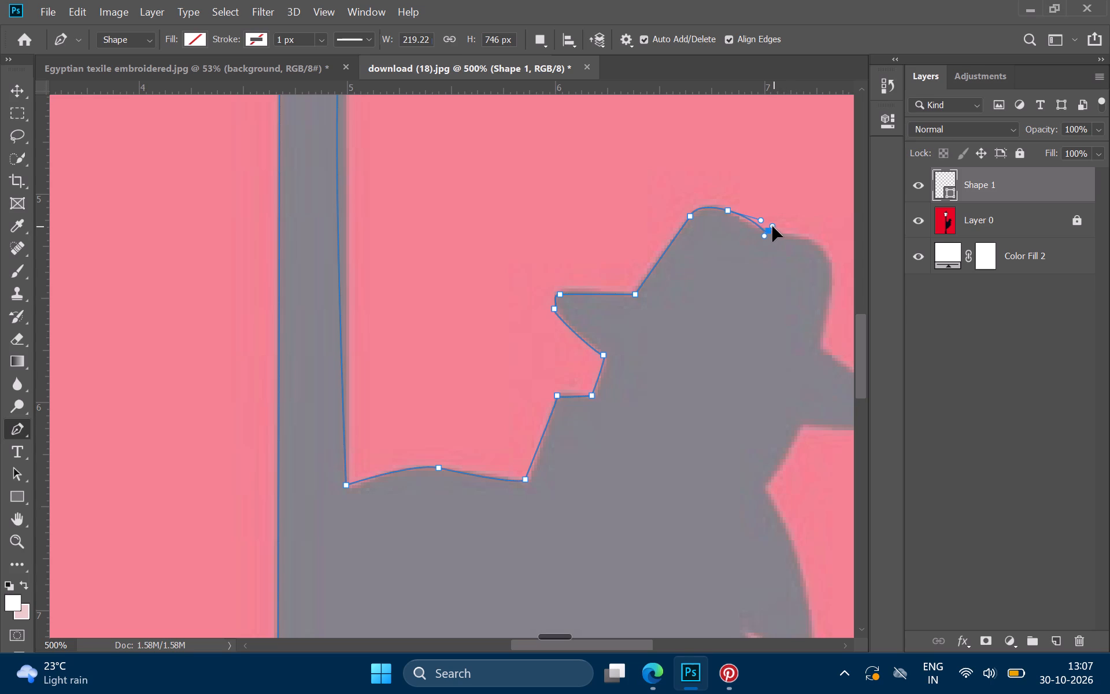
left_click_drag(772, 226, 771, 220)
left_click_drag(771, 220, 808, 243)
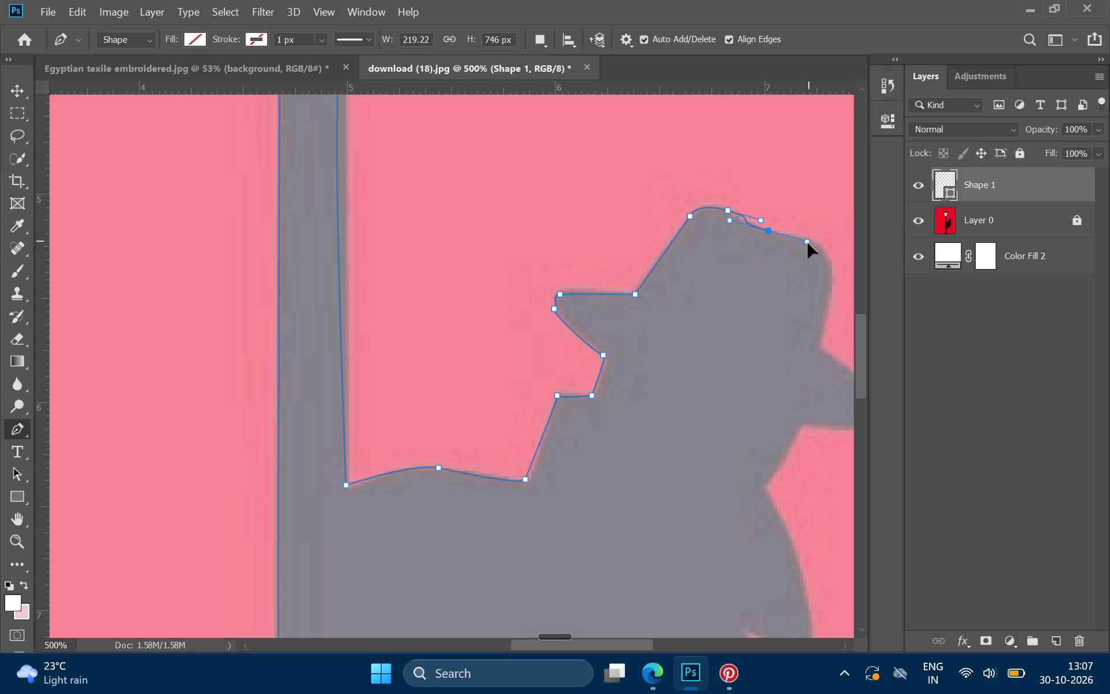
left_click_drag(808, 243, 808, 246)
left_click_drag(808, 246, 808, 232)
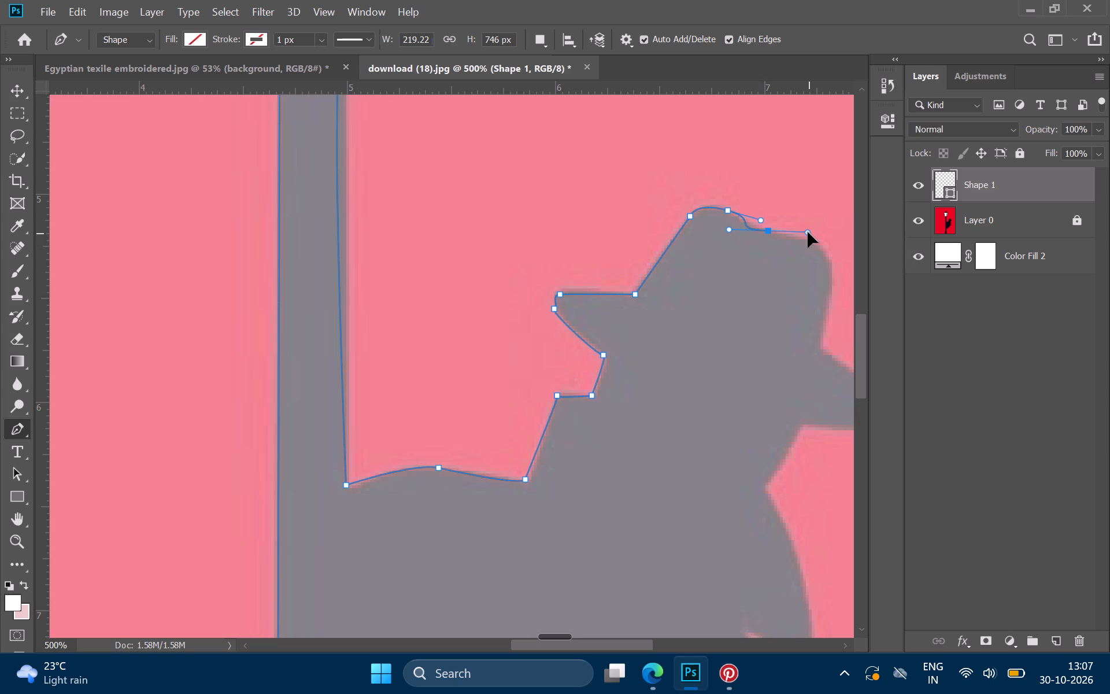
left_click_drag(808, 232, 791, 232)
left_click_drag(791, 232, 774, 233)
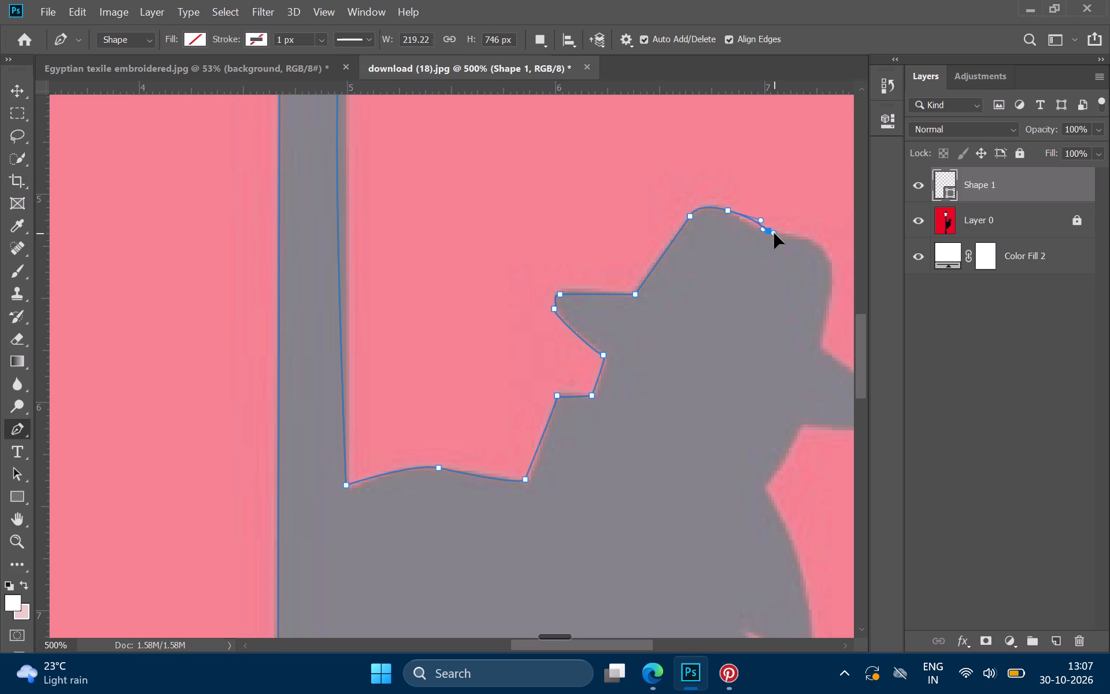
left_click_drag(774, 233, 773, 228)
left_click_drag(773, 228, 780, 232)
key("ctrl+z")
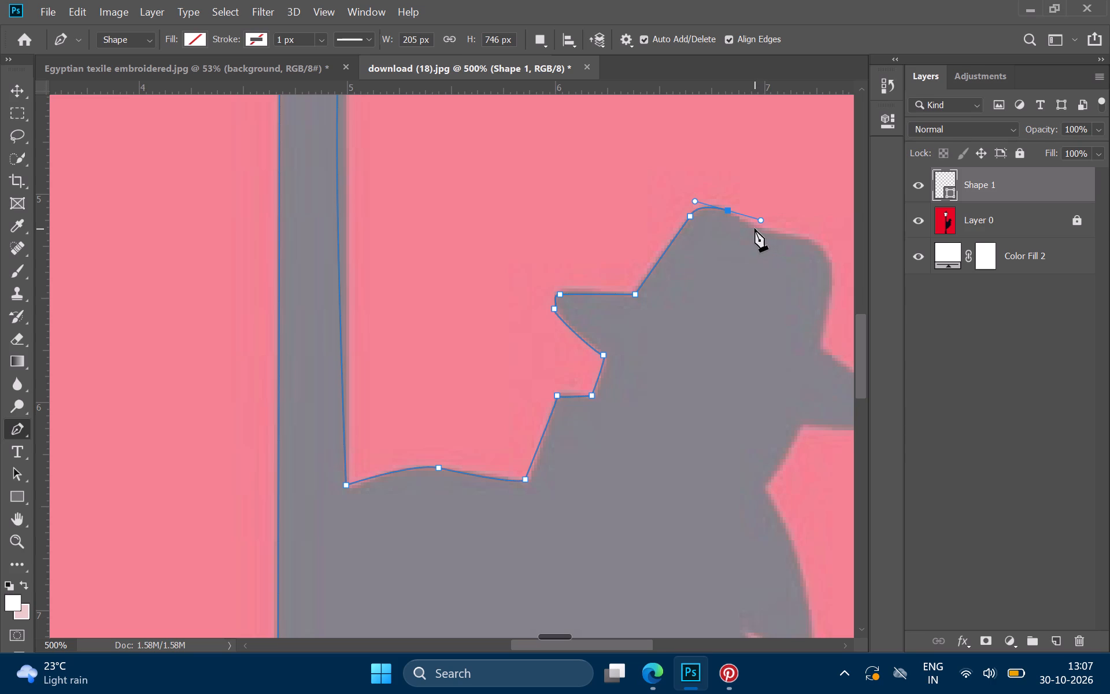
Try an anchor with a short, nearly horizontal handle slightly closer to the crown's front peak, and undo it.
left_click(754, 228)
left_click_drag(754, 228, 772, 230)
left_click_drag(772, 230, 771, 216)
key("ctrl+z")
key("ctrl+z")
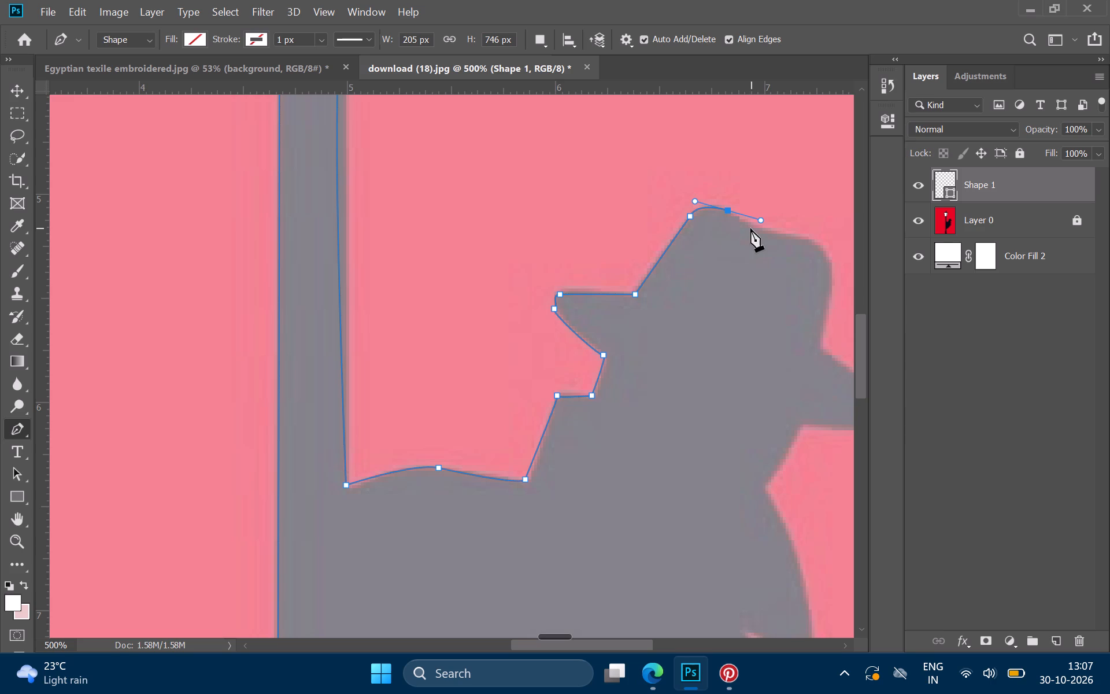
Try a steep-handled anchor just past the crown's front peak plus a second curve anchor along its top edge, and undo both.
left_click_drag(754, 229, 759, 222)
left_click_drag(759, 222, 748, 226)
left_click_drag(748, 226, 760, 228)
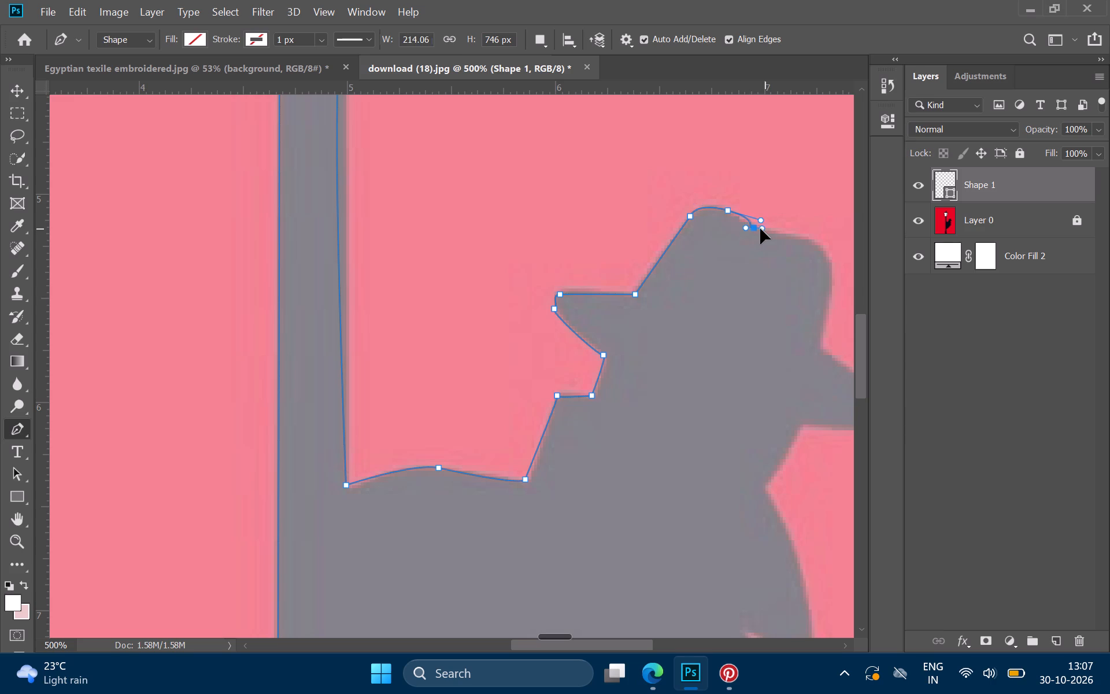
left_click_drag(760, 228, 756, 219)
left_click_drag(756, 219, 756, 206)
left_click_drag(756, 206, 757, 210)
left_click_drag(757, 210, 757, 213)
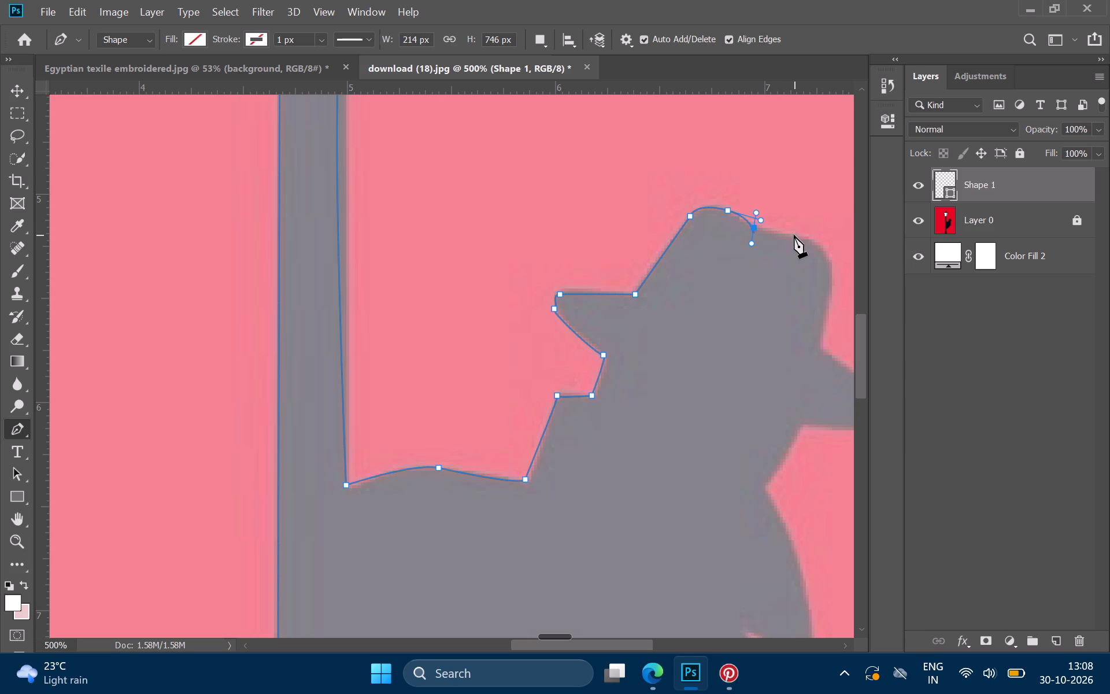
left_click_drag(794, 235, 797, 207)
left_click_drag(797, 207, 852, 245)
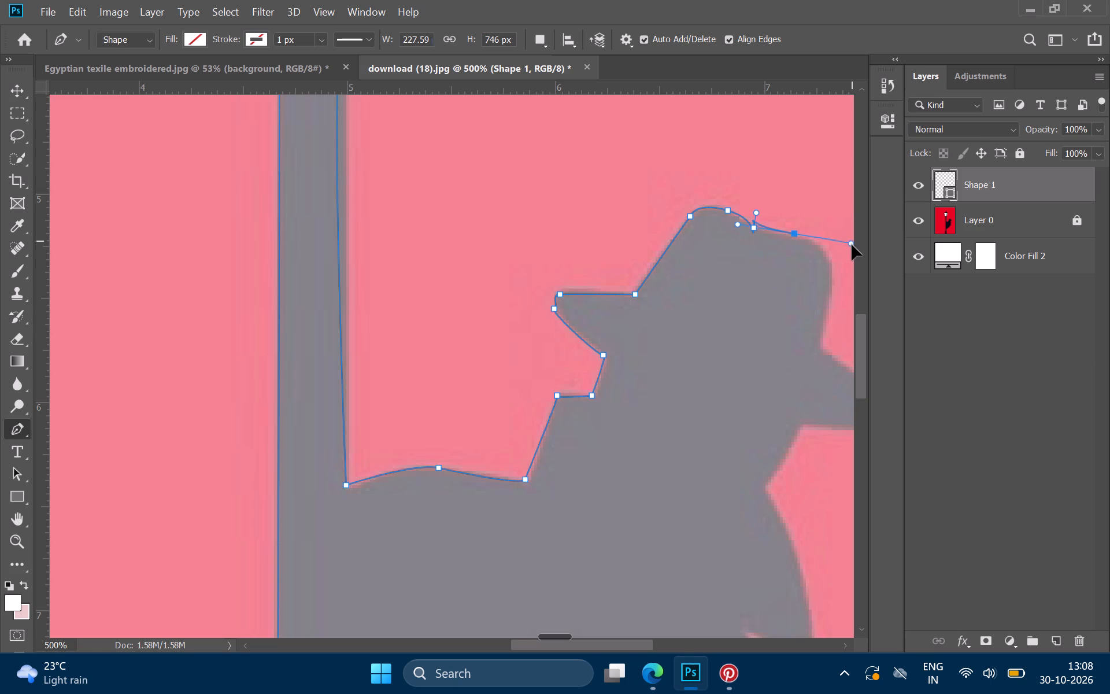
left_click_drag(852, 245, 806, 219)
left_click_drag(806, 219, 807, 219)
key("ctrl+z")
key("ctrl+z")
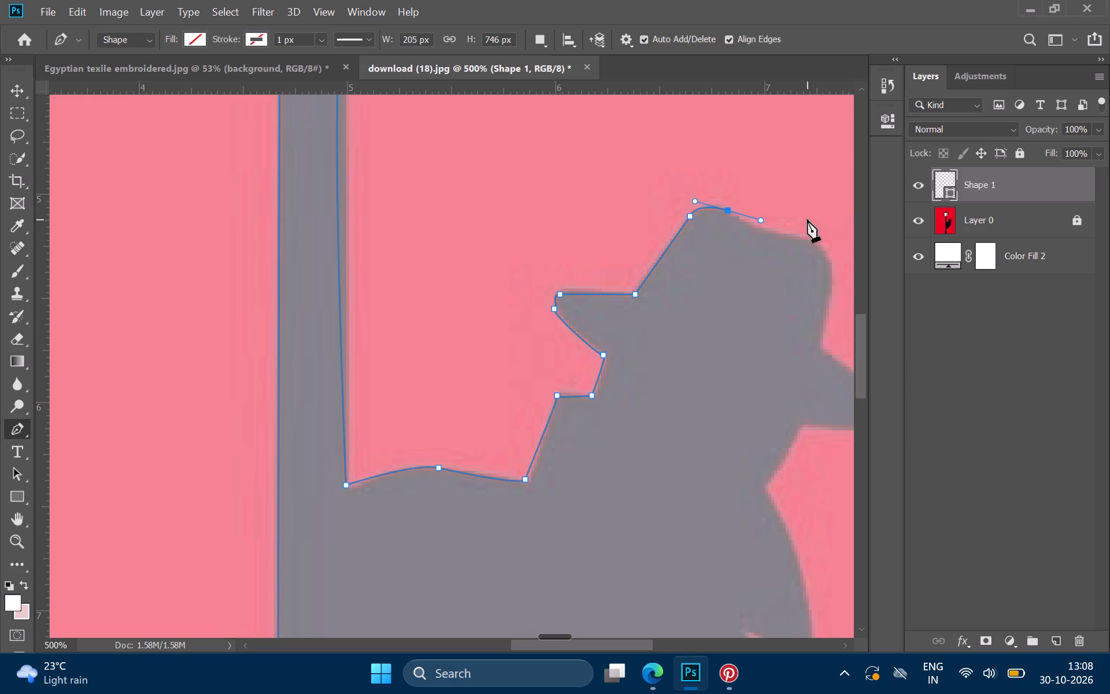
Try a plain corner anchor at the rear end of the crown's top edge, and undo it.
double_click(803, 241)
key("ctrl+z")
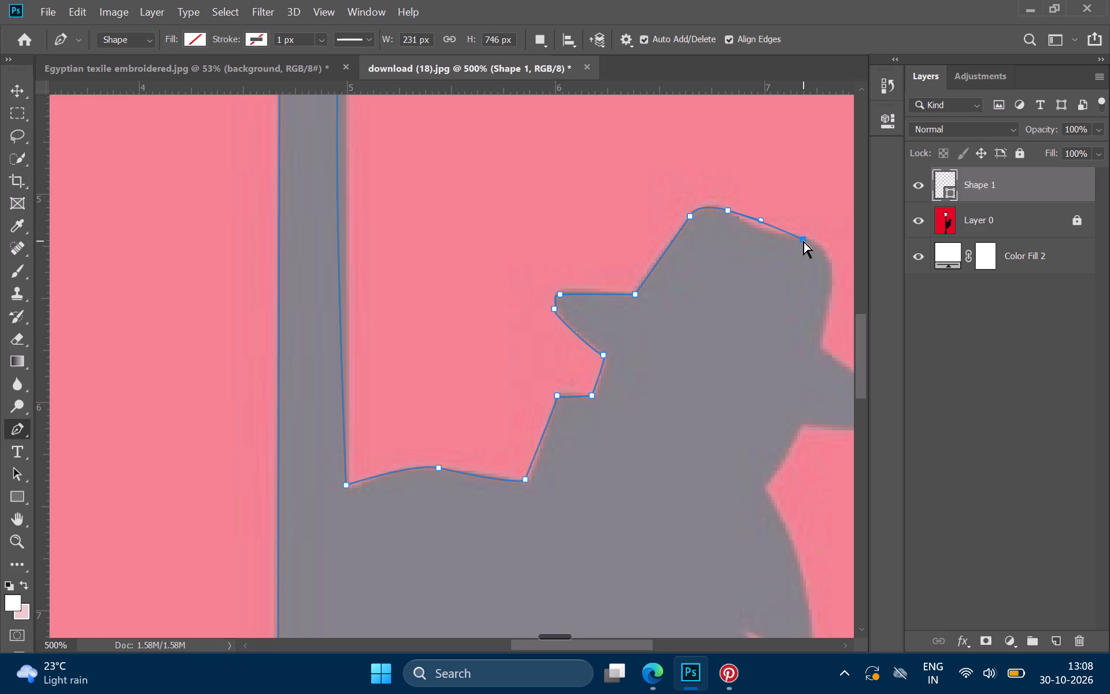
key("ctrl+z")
Place a curve anchor at the rear end of the crown's top edge, with a long, gently sloping handle so the segment follows the dip.
left_click_drag(803, 241, 806, 231)
left_click_drag(806, 231, 831, 220)
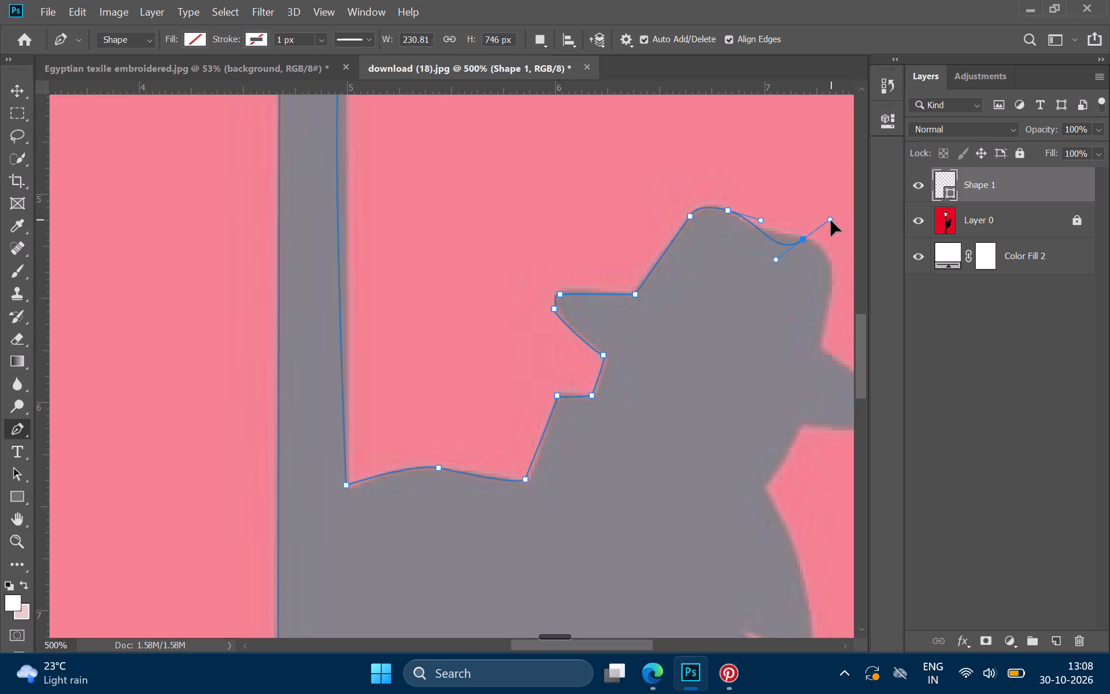
left_click_drag(831, 220, 826, 207)
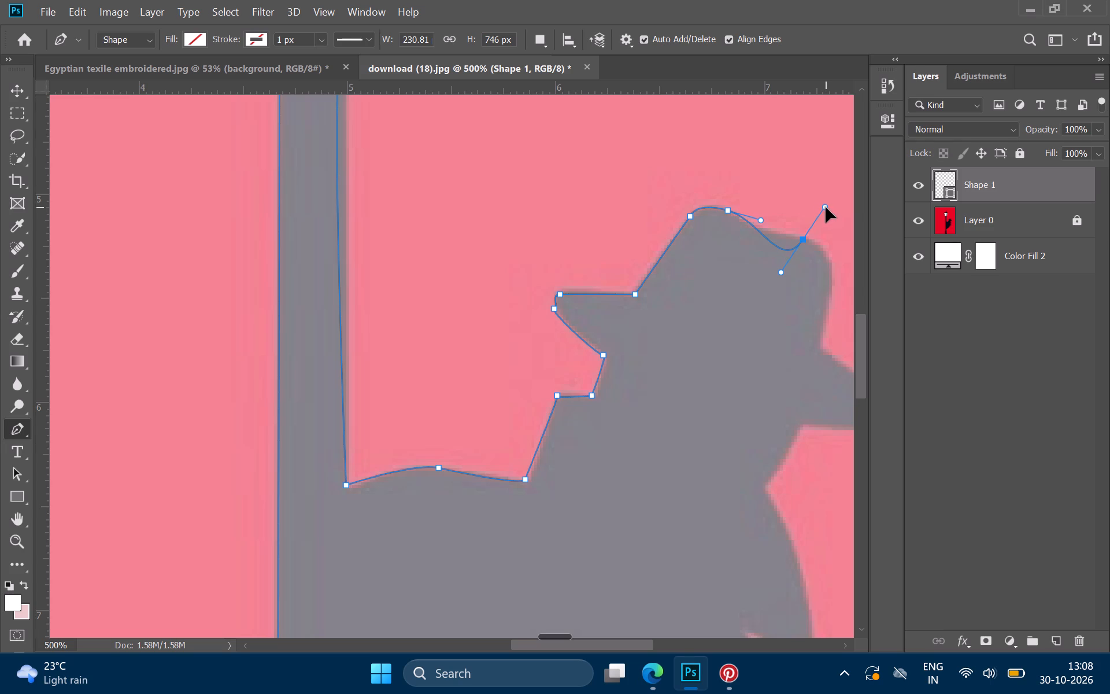
left_click_drag(826, 207, 798, 209)
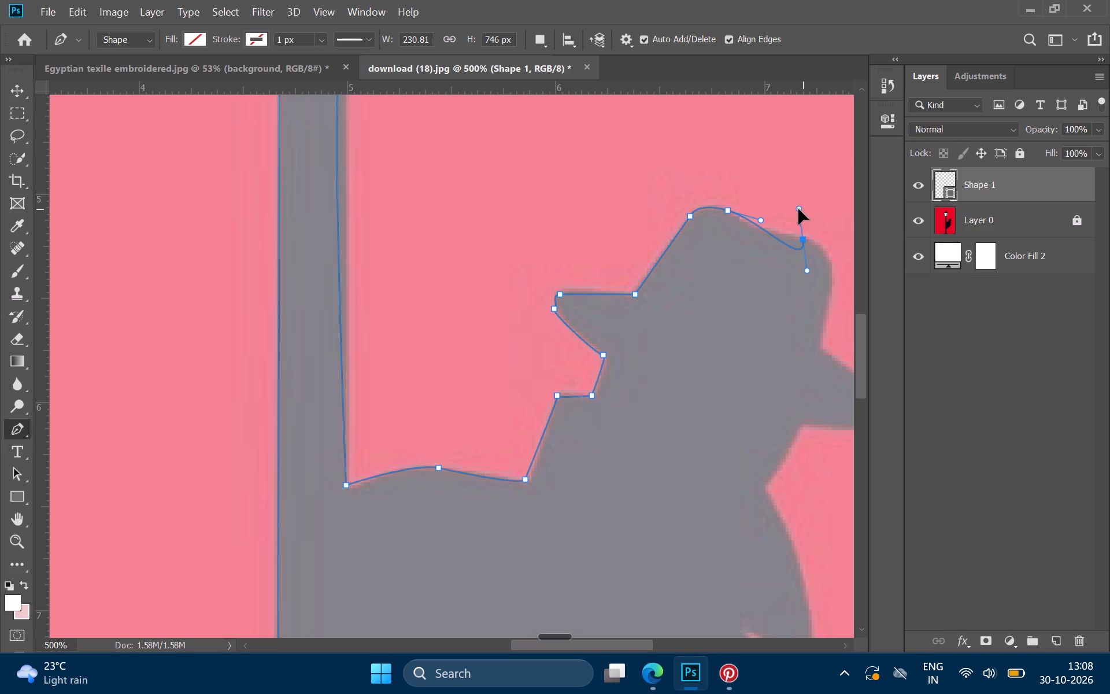
left_click_drag(798, 209, 851, 238)
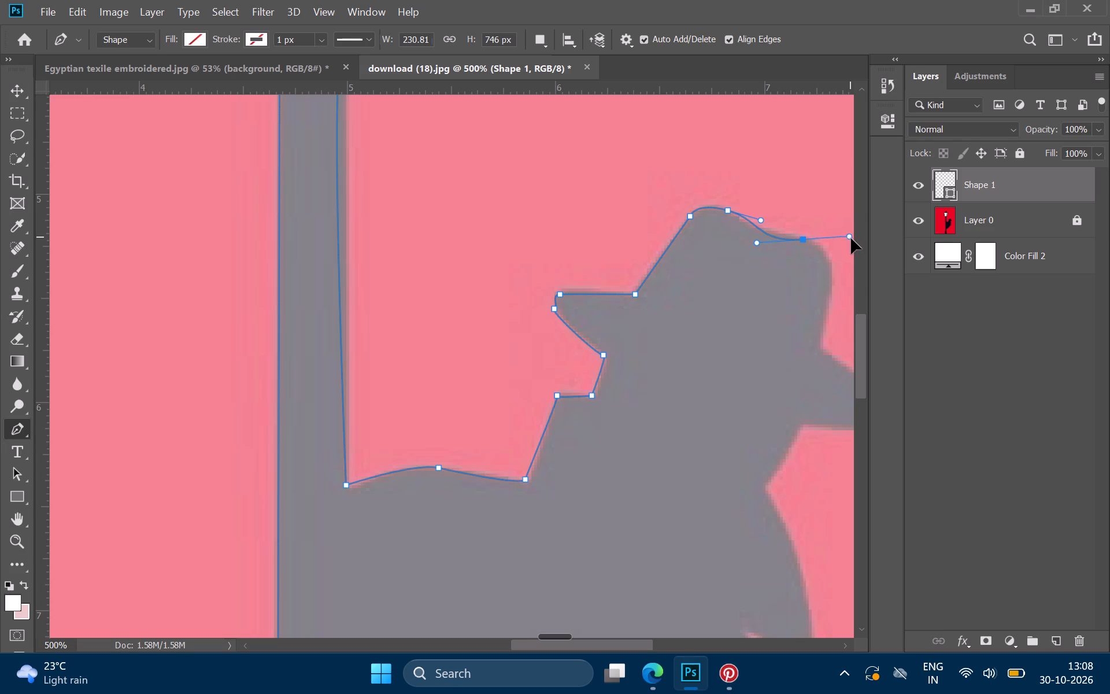
left_click_drag(851, 238, 830, 234)
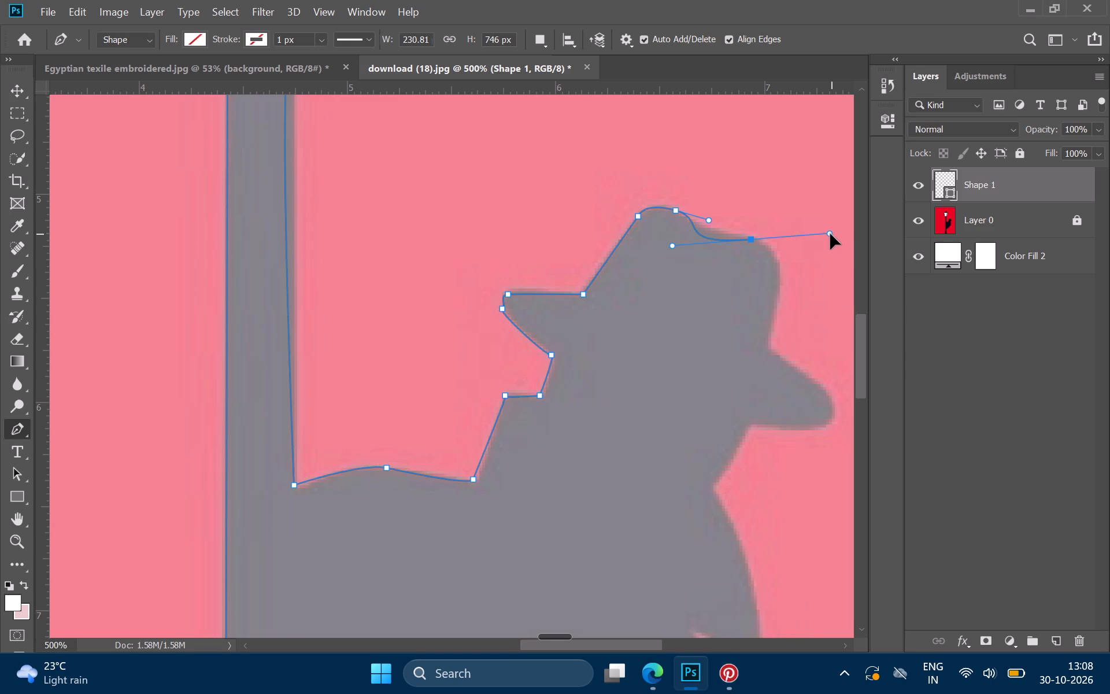
left_click_drag(830, 234, 831, 250)
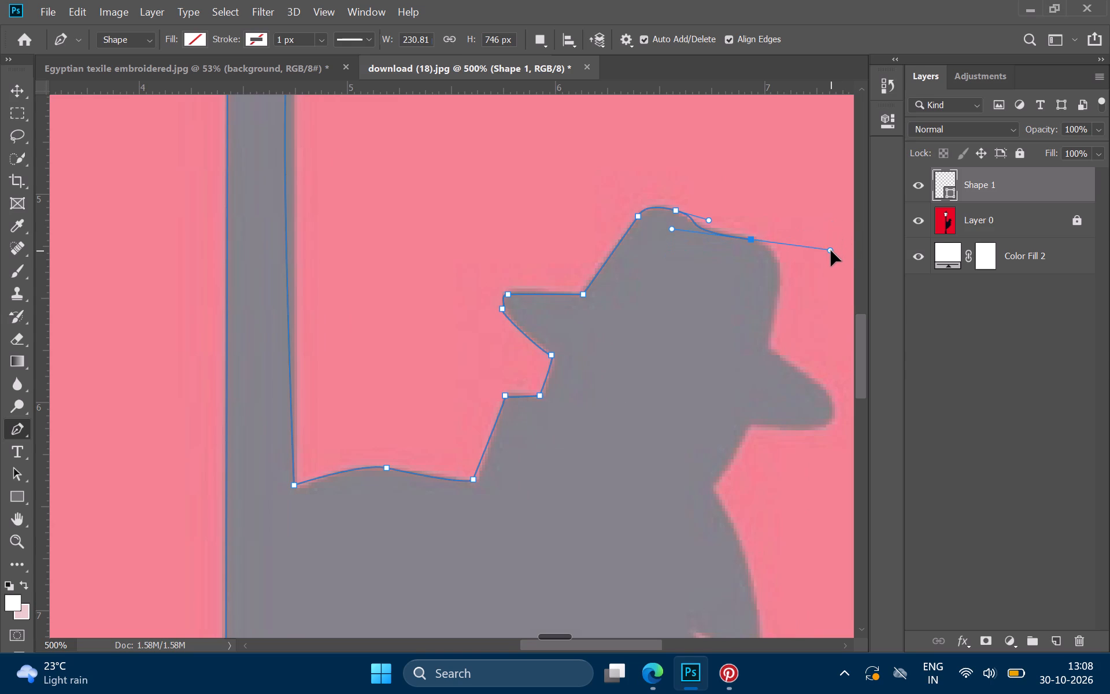
left_click_drag(831, 250, 822, 245)
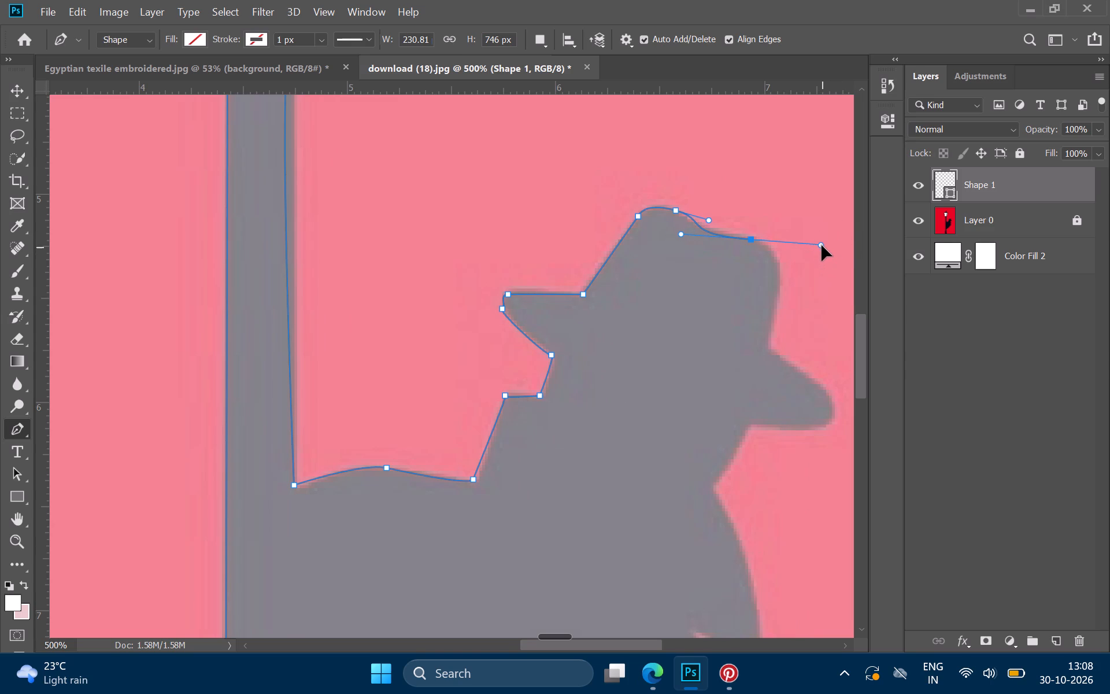
left_click_drag(822, 245, 824, 249)
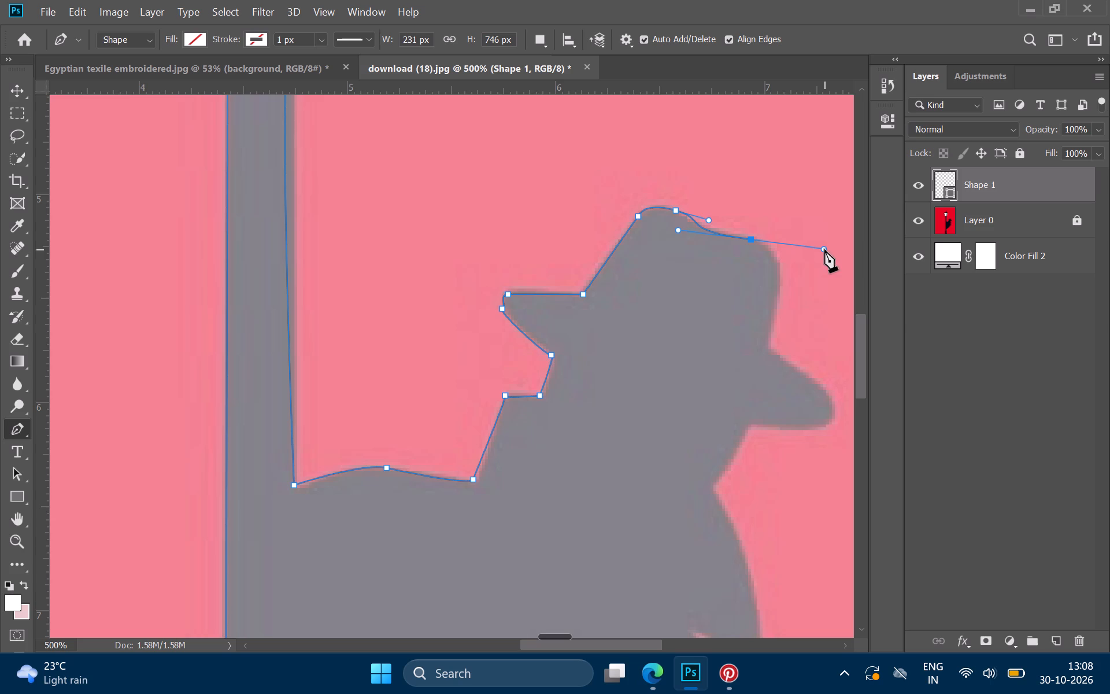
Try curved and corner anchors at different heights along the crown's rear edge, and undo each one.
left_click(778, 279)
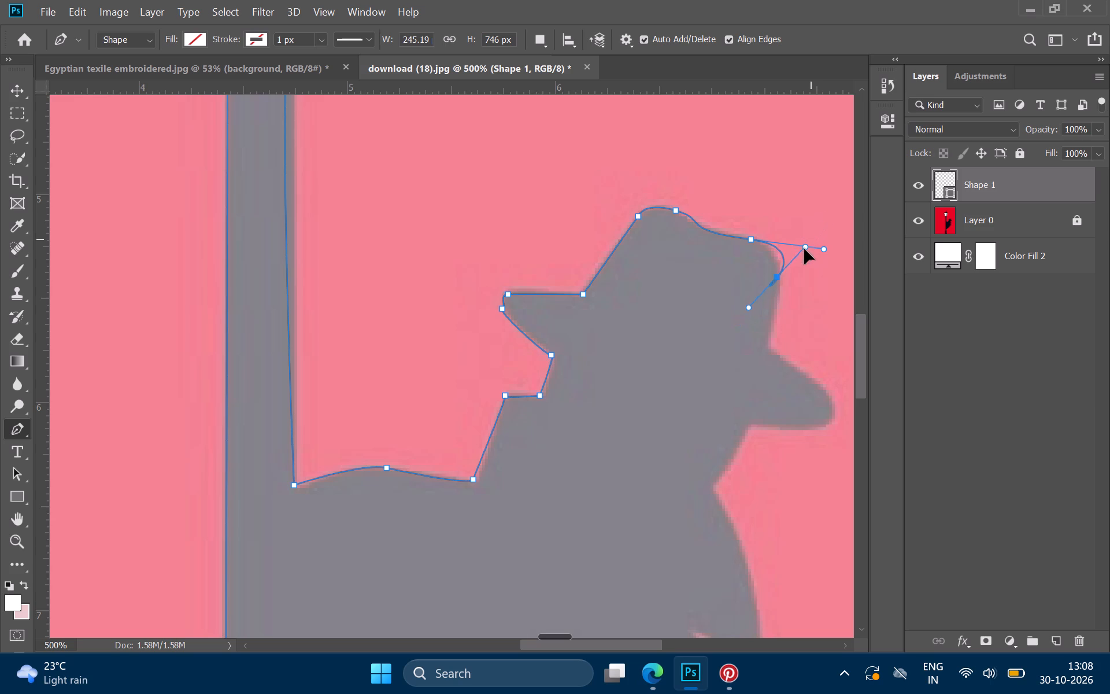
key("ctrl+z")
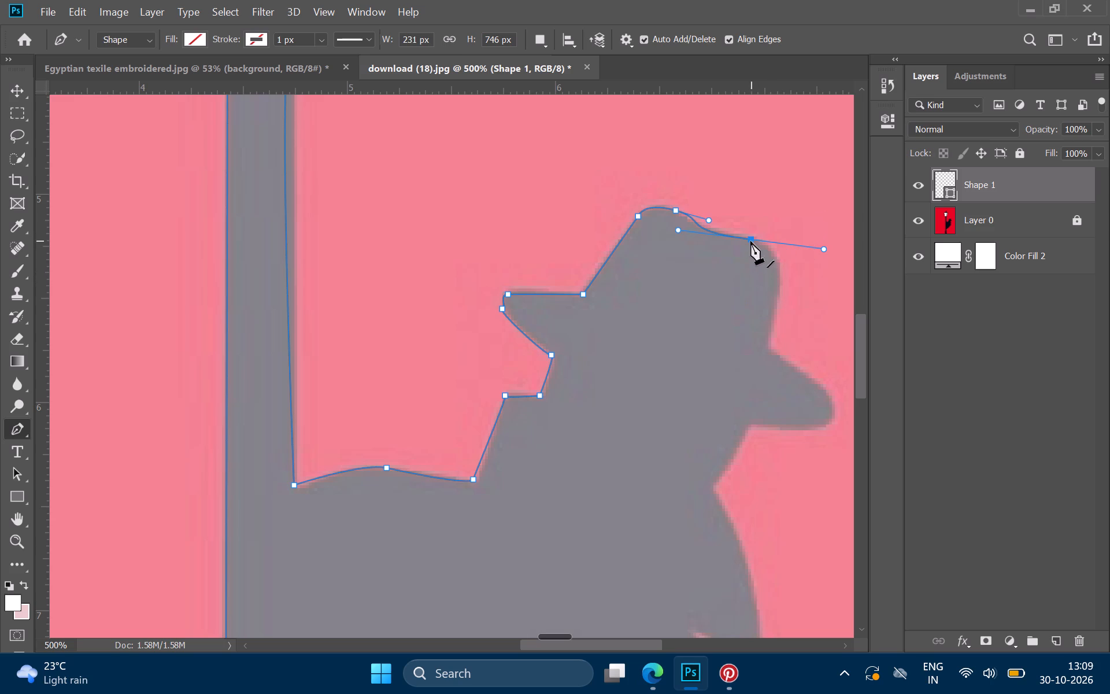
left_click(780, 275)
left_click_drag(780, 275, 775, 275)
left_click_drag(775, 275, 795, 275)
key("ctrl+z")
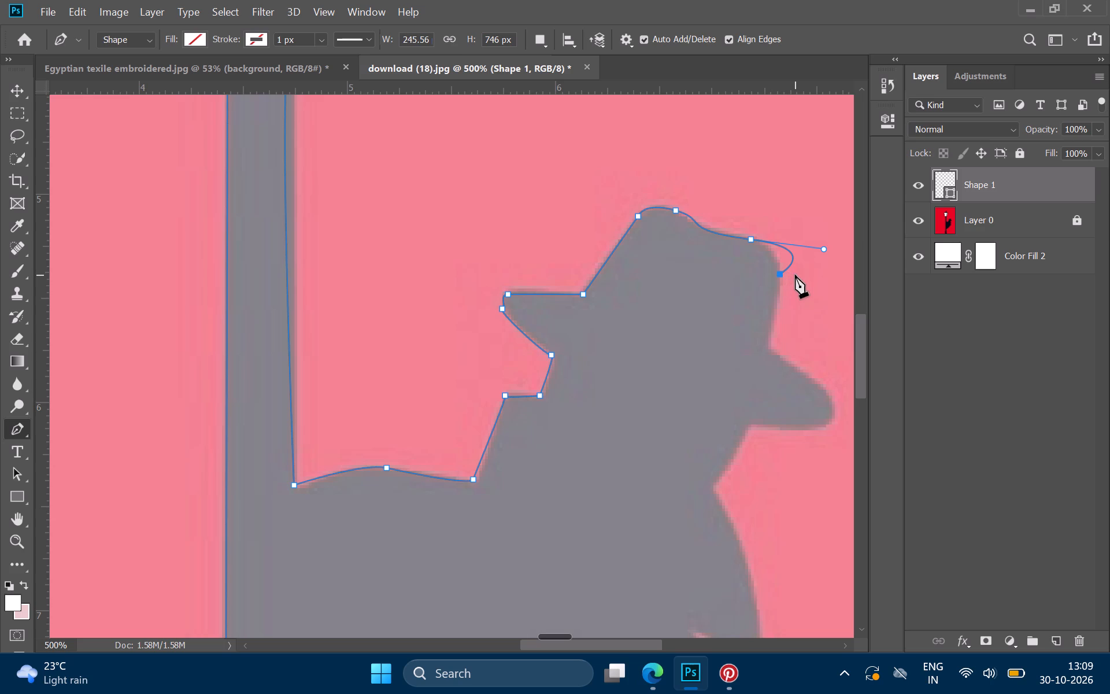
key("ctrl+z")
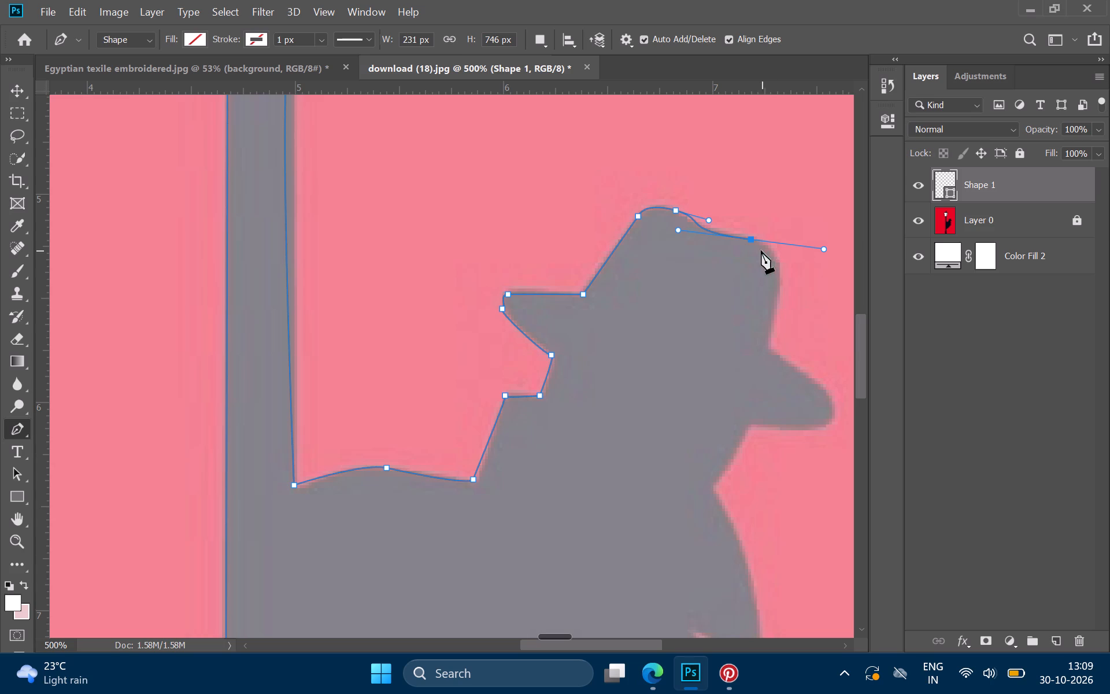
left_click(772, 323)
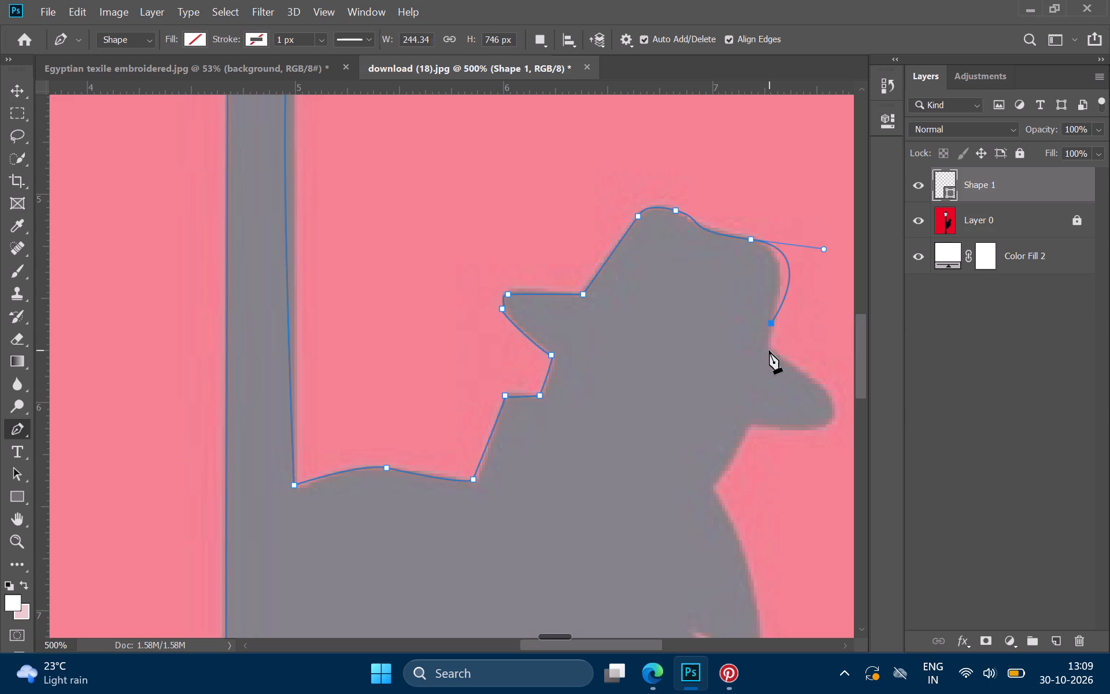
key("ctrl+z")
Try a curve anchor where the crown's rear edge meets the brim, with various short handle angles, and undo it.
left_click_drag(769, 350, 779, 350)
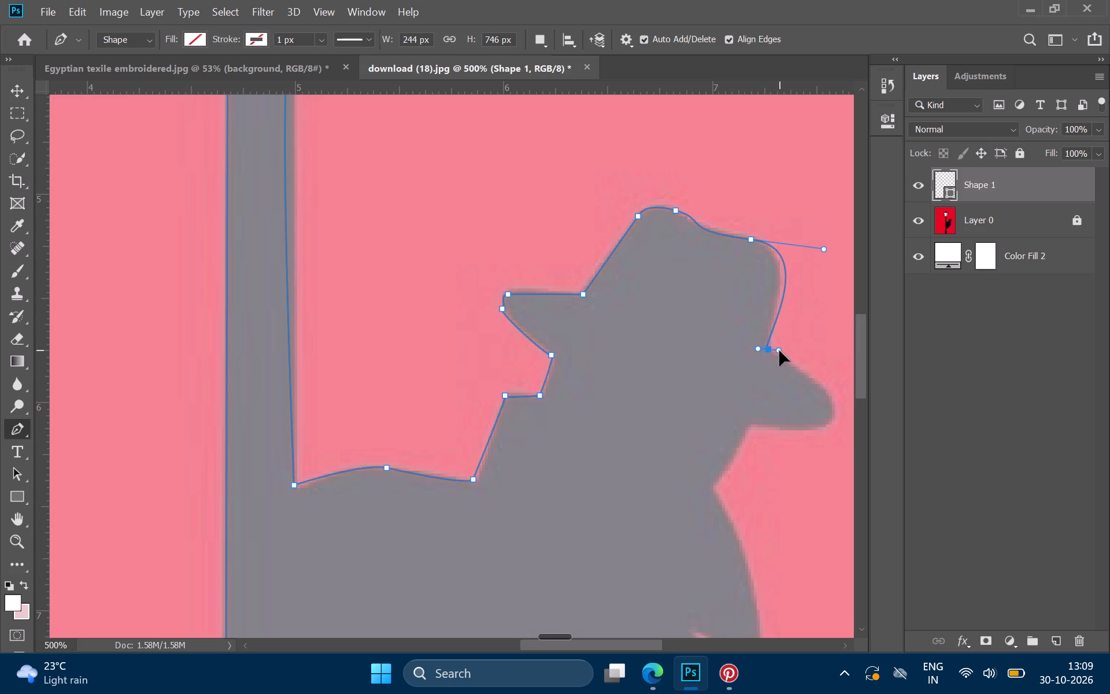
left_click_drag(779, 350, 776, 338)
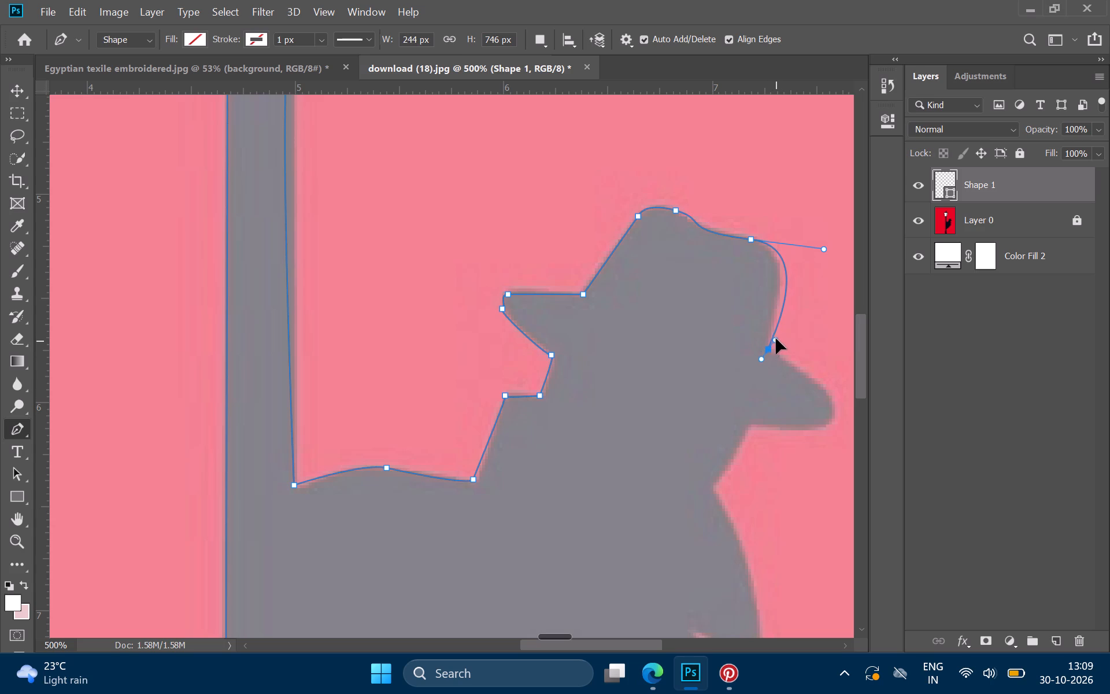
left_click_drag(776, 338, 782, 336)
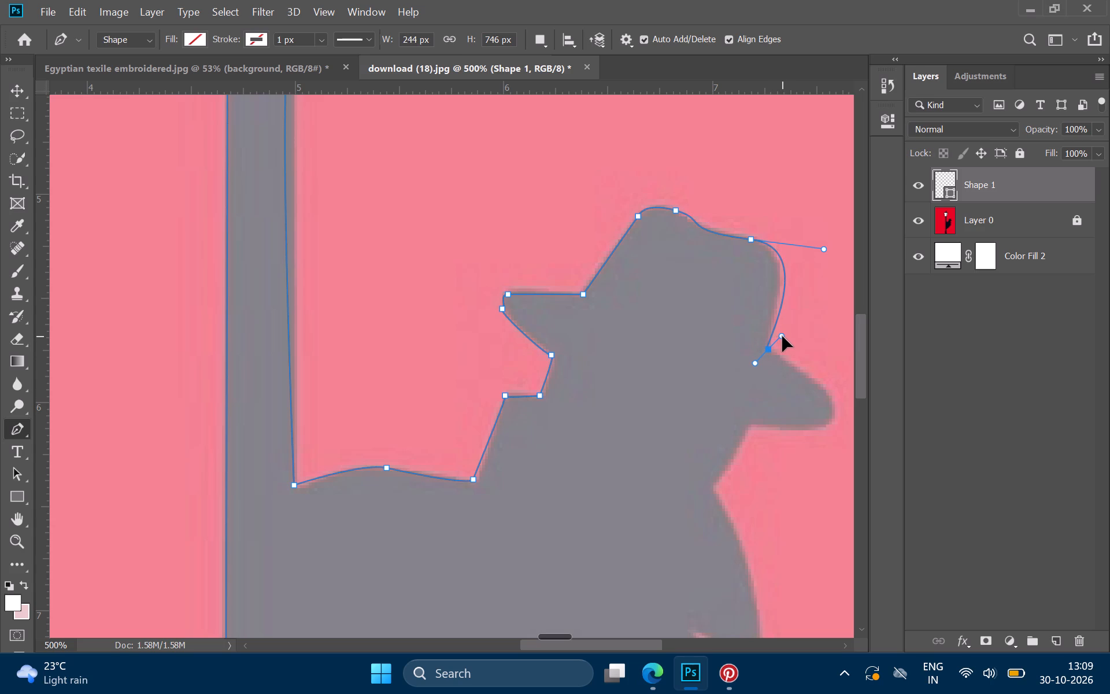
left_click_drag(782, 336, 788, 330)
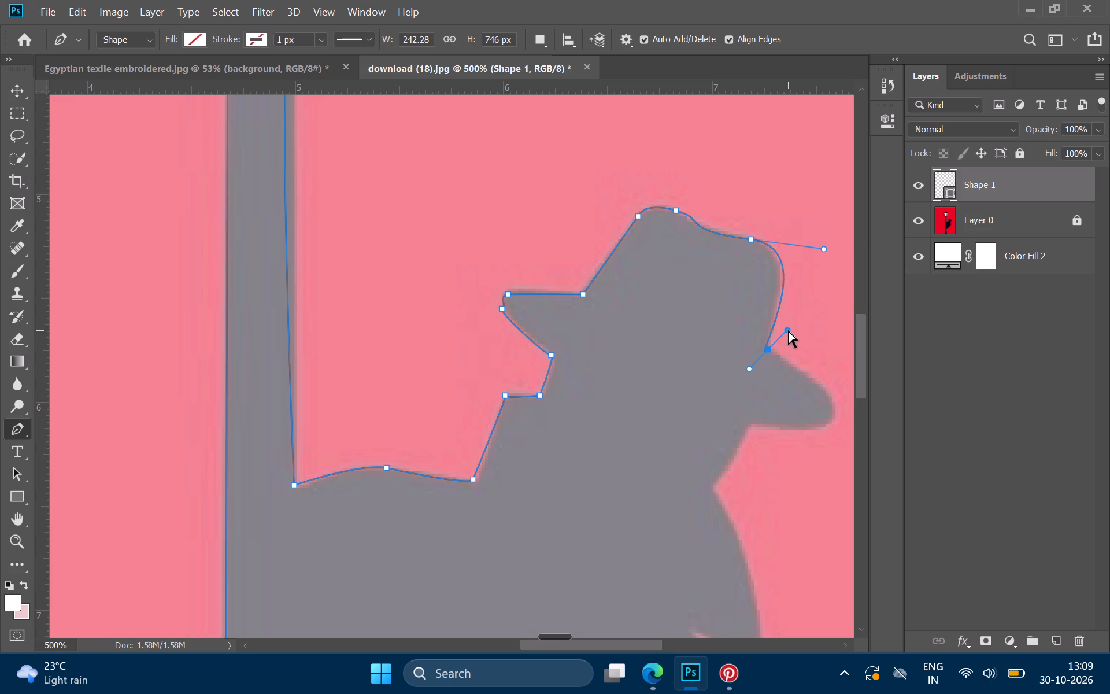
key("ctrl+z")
Place a plain corner anchor where the crown's rear edge meets the brim.
left_click(767, 350)
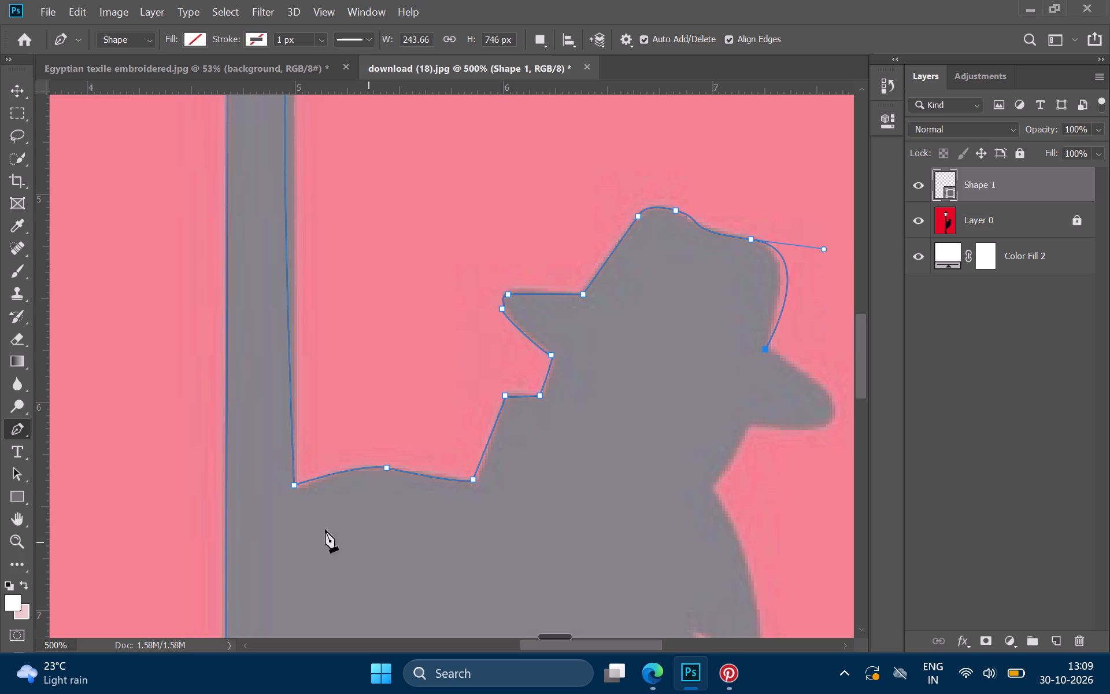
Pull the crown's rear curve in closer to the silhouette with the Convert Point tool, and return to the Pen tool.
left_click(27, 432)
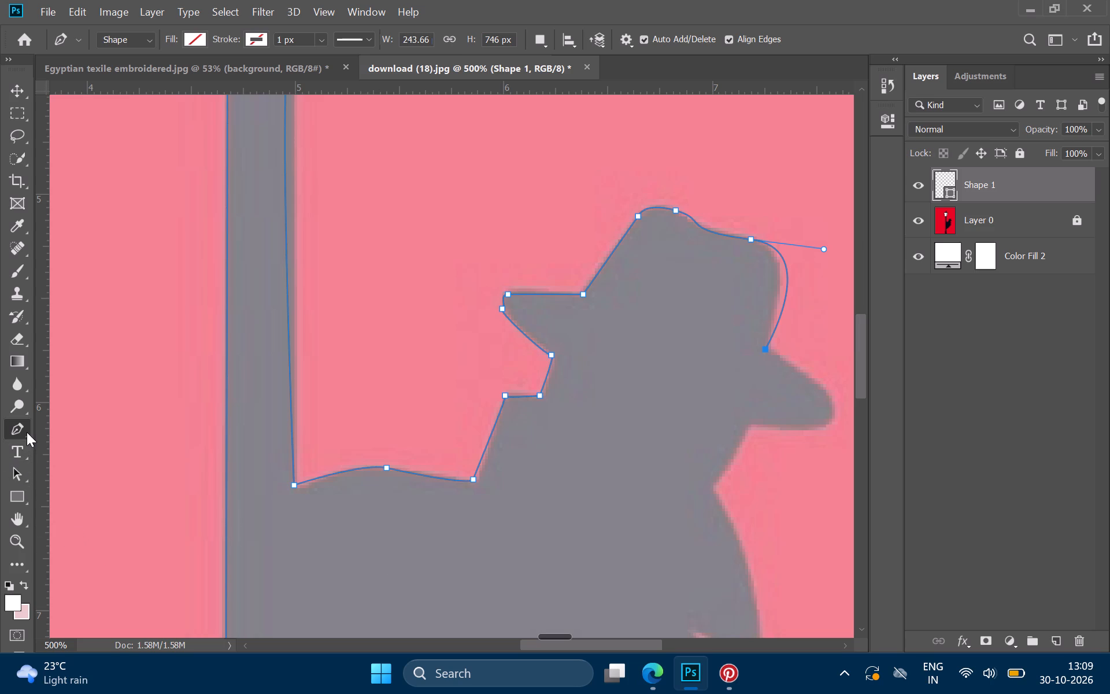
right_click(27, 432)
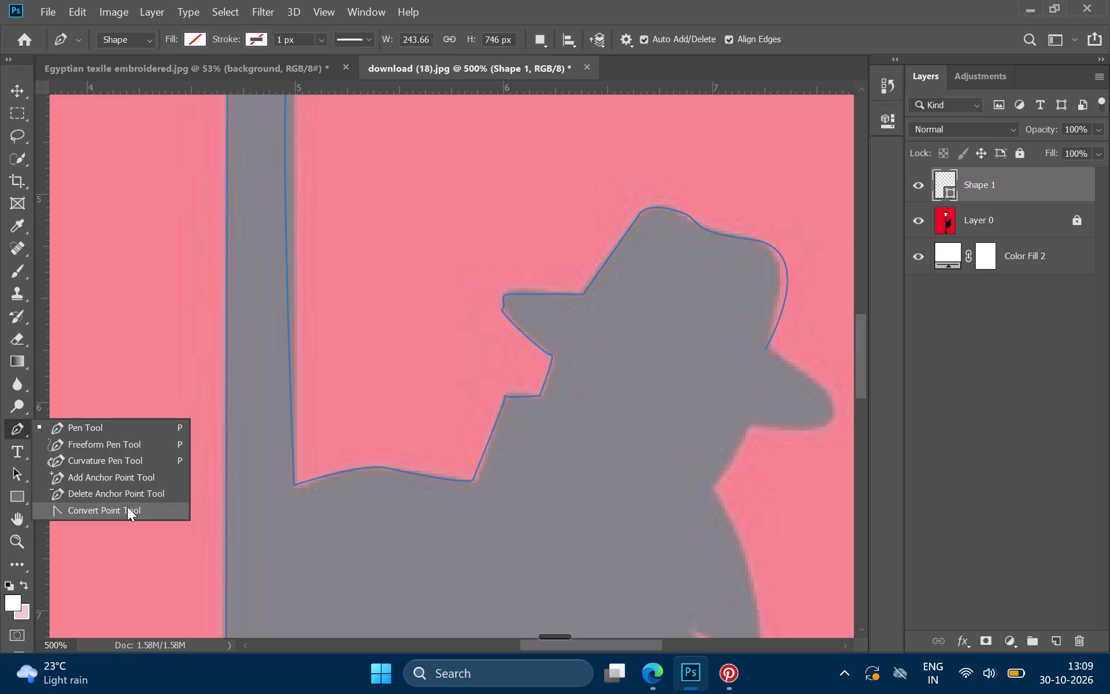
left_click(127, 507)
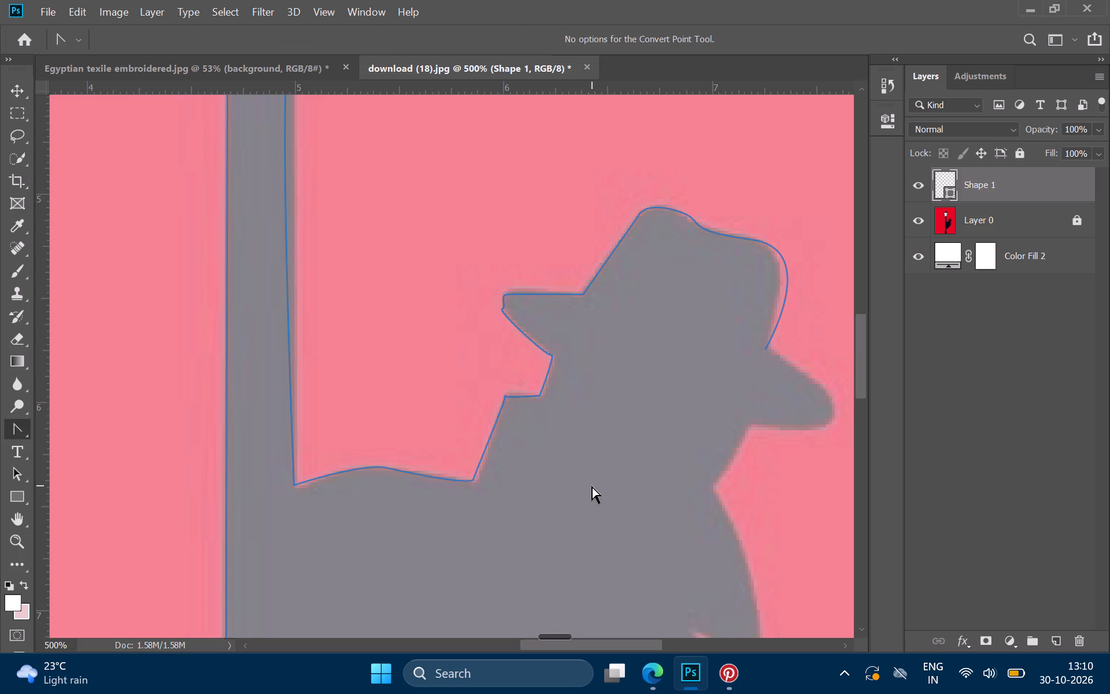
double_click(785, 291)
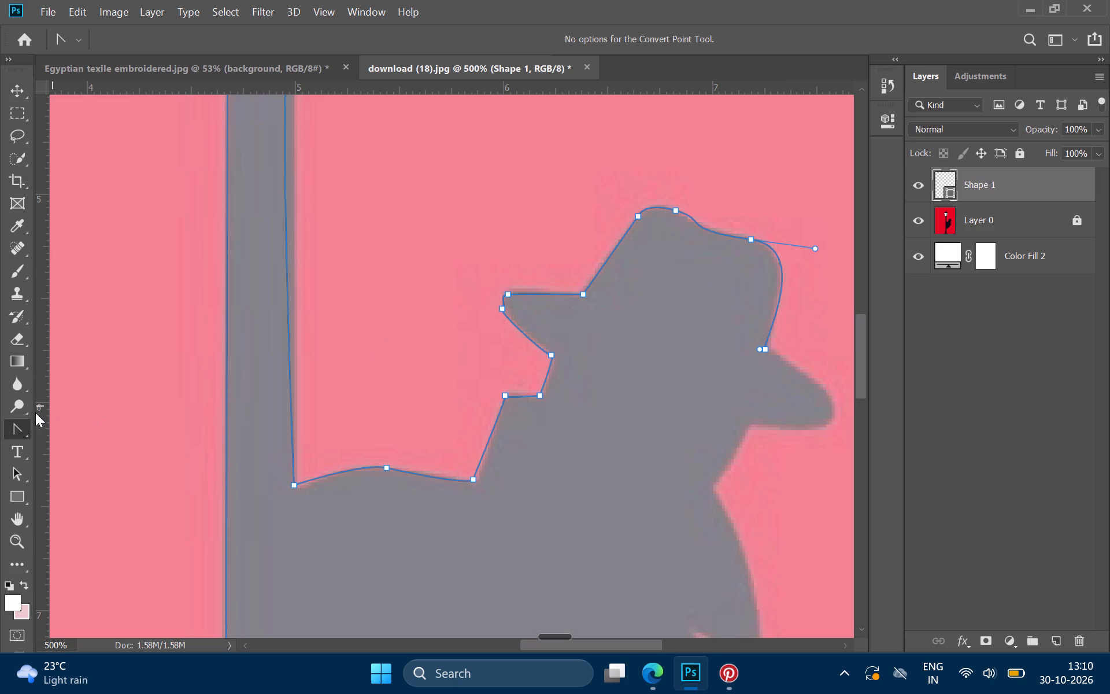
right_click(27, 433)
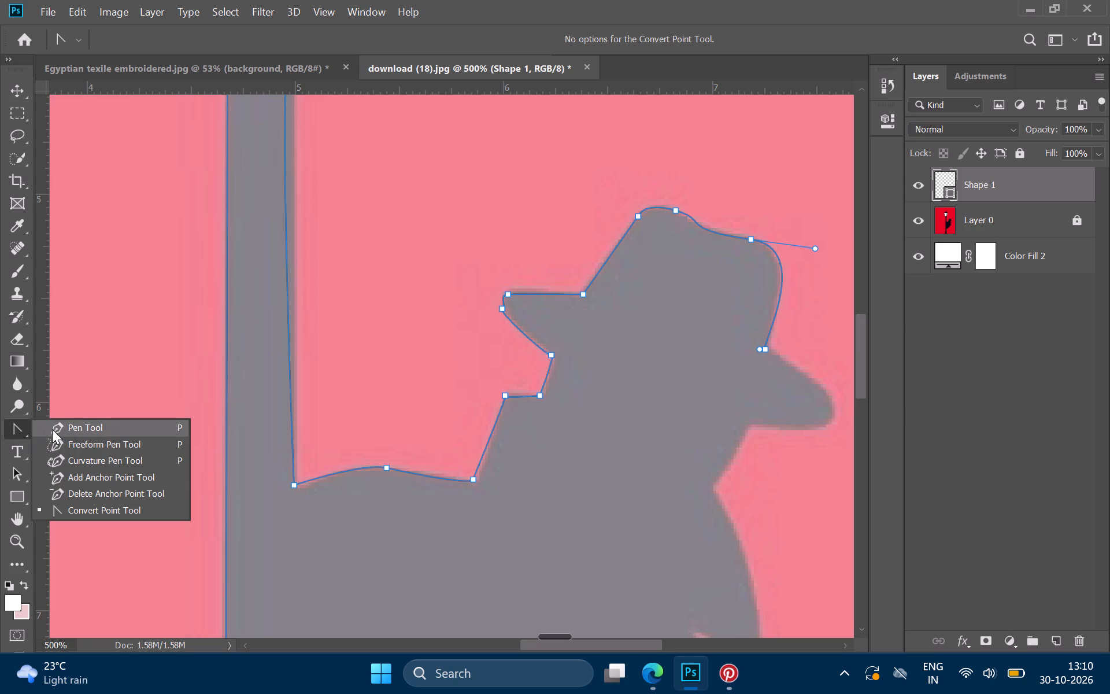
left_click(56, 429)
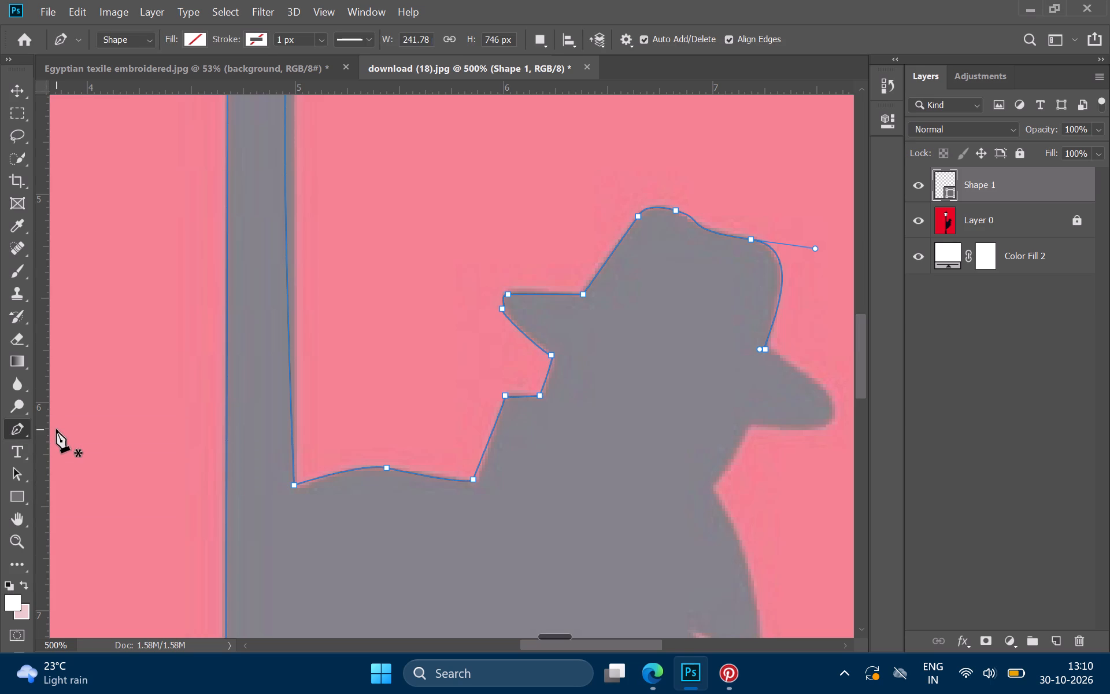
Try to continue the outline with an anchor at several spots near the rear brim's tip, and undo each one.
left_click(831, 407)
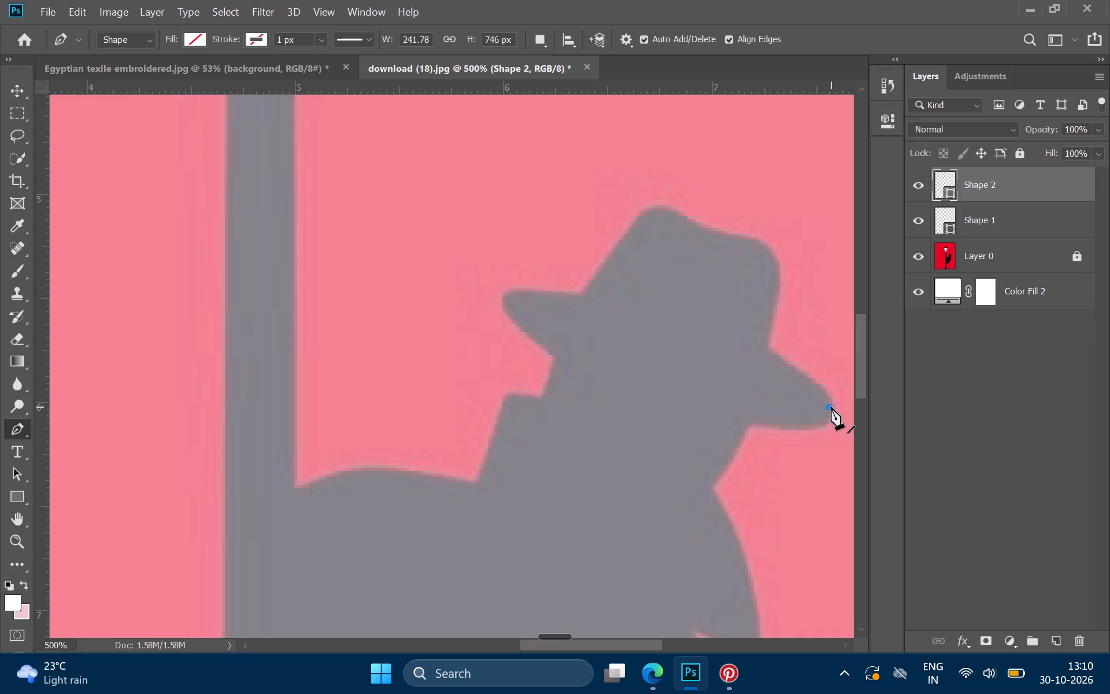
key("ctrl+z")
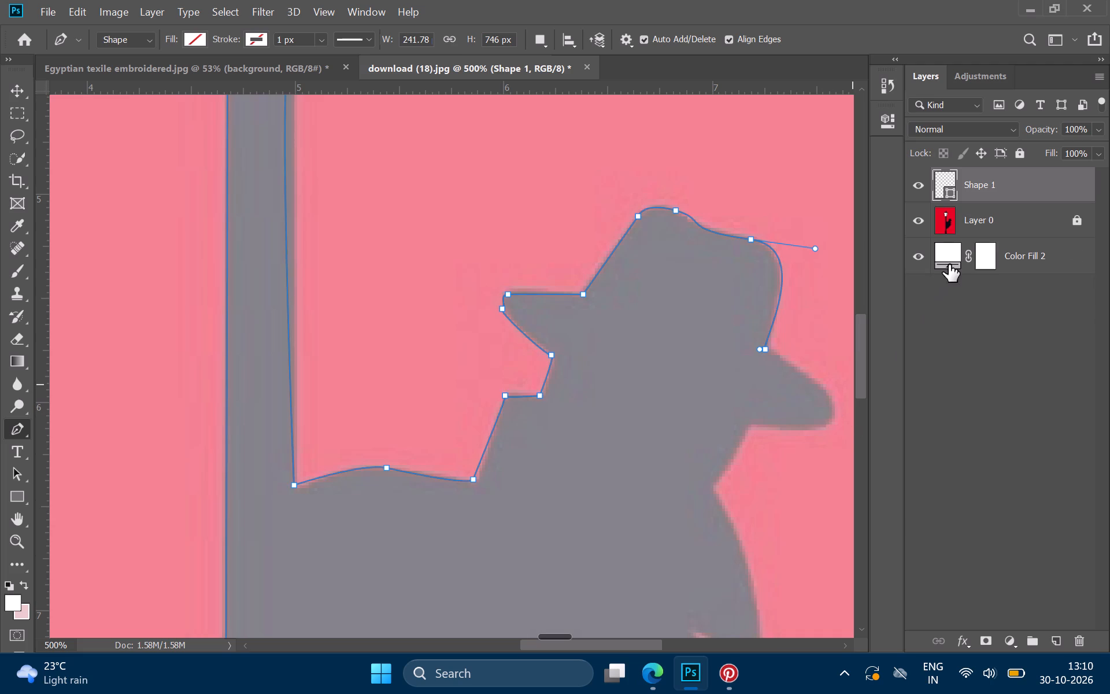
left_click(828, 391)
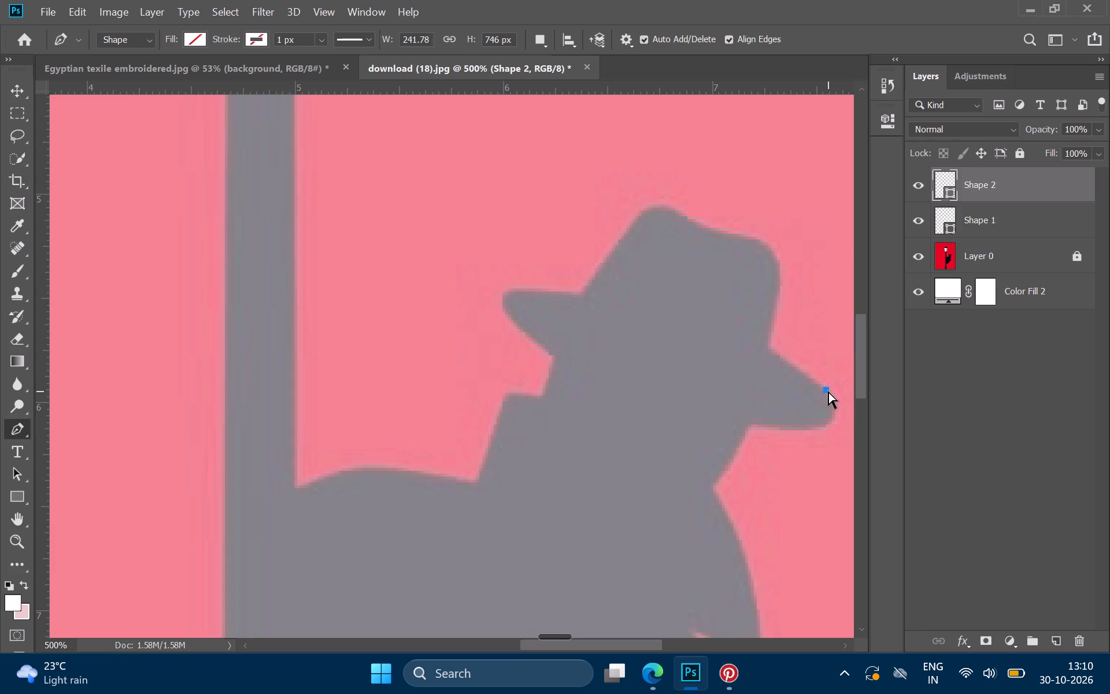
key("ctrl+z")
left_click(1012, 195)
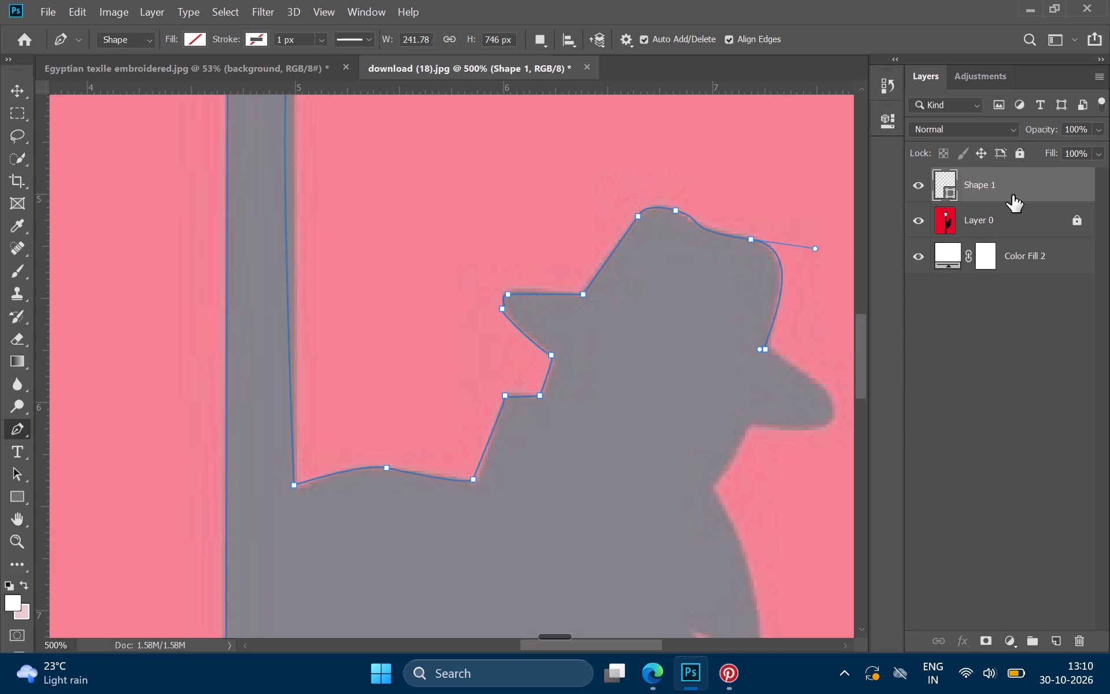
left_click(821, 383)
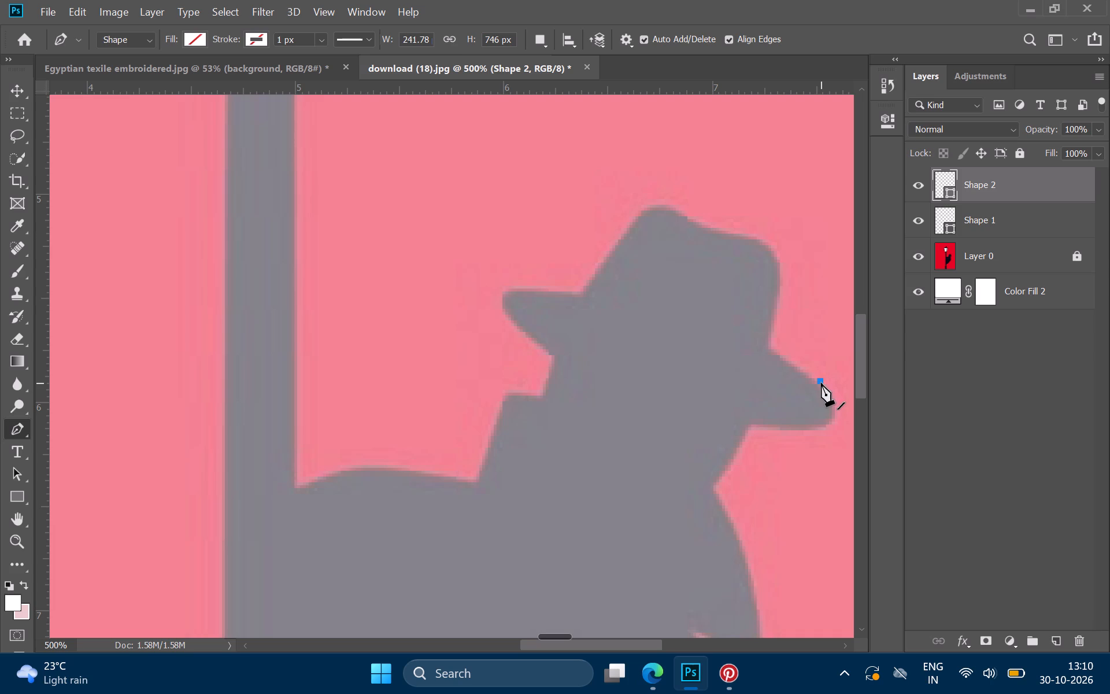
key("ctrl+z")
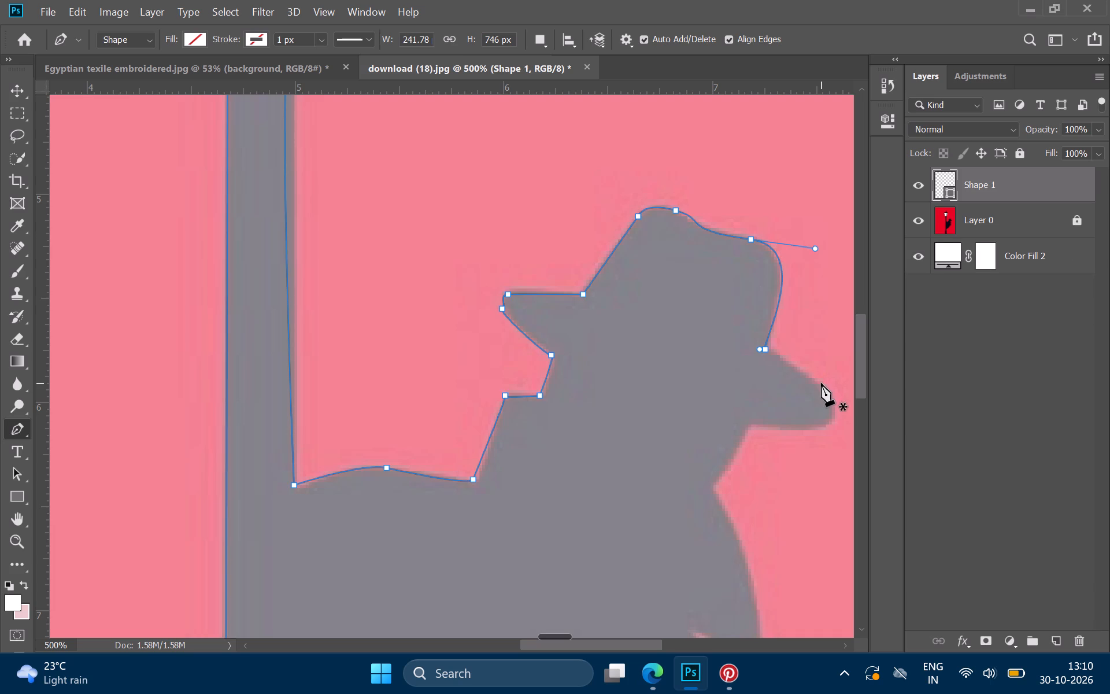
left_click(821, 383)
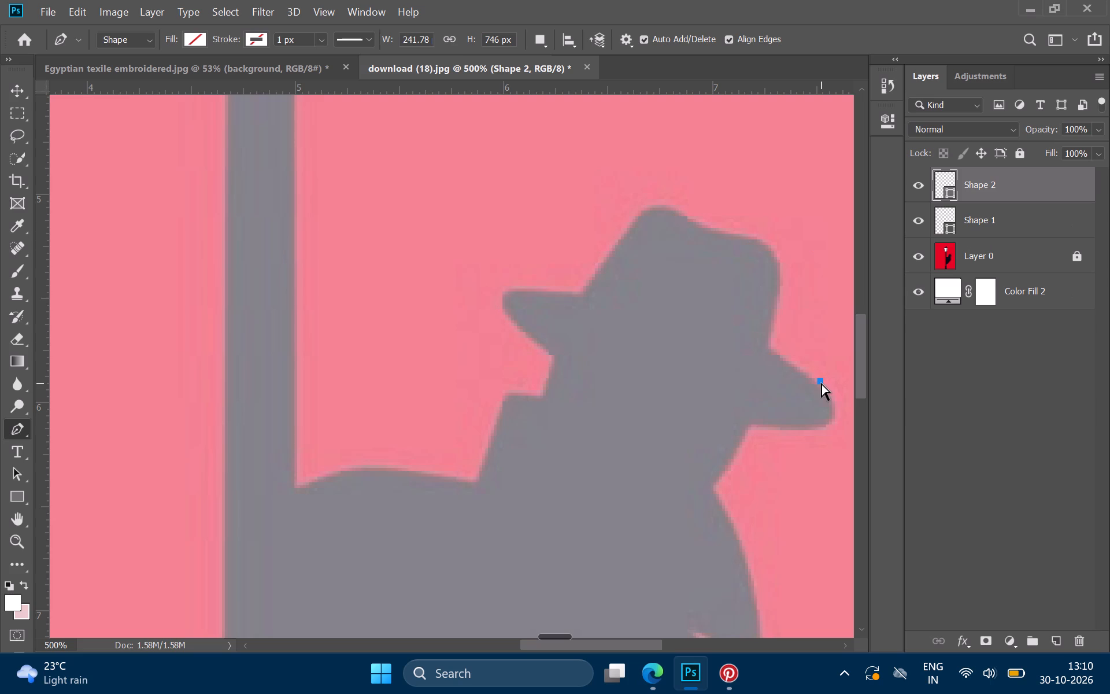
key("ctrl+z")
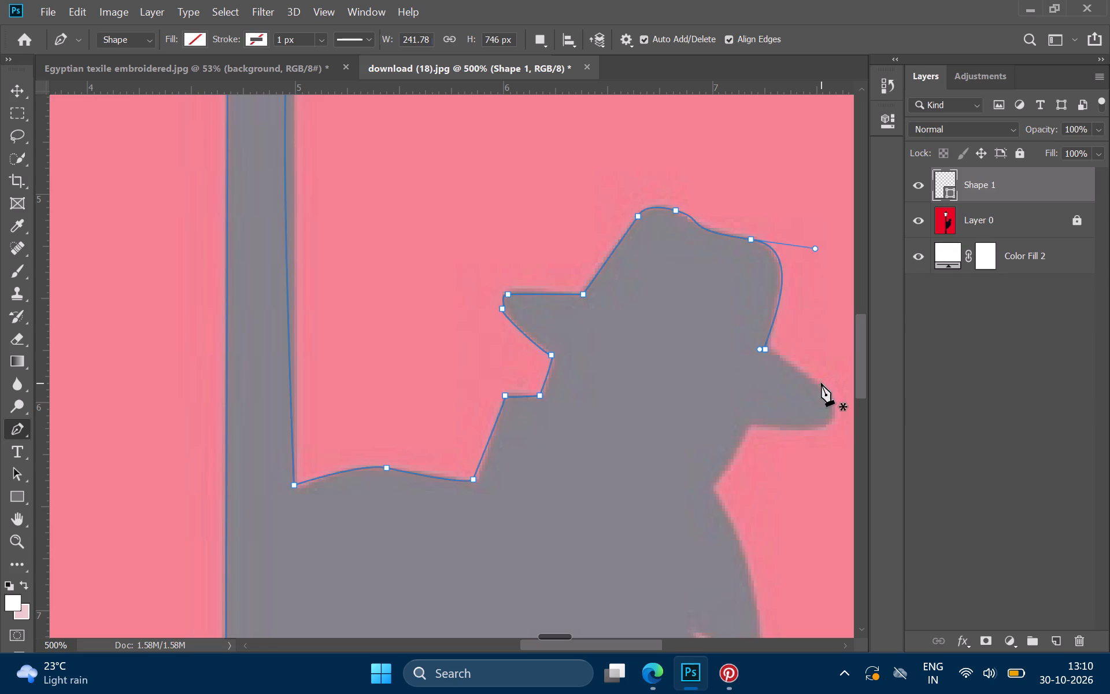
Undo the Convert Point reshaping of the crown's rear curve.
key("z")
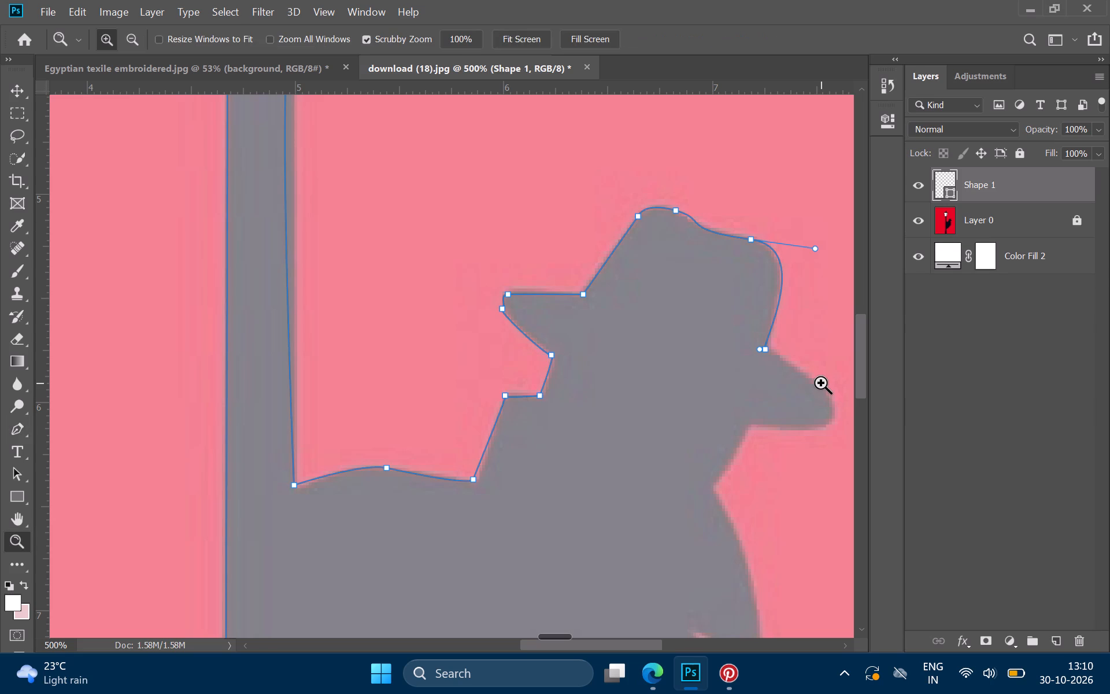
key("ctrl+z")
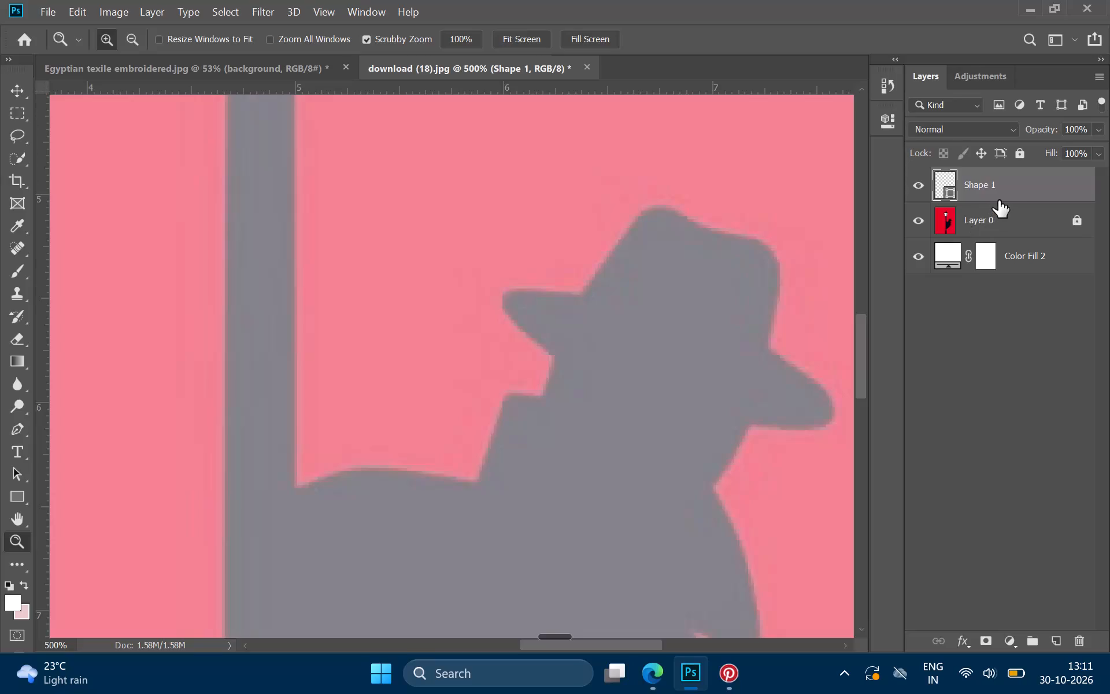
Resume Shape 1 from the corner anchor at the crown's rear base and add a curve anchor at the rear brim's tip.
key("p")
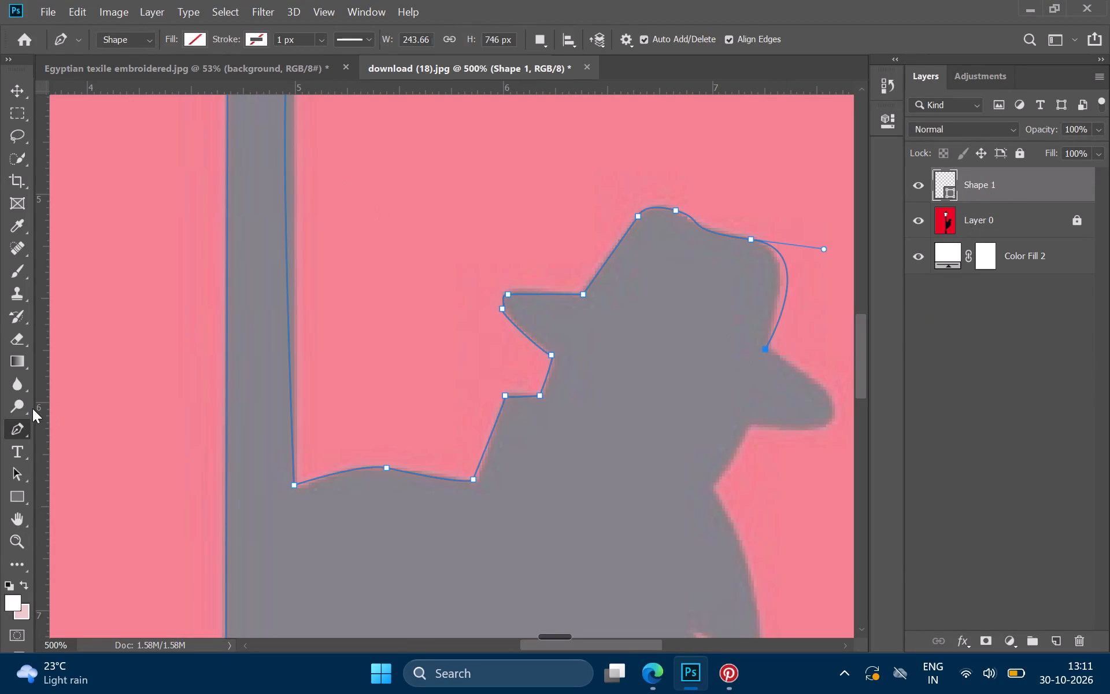
left_click(768, 350)
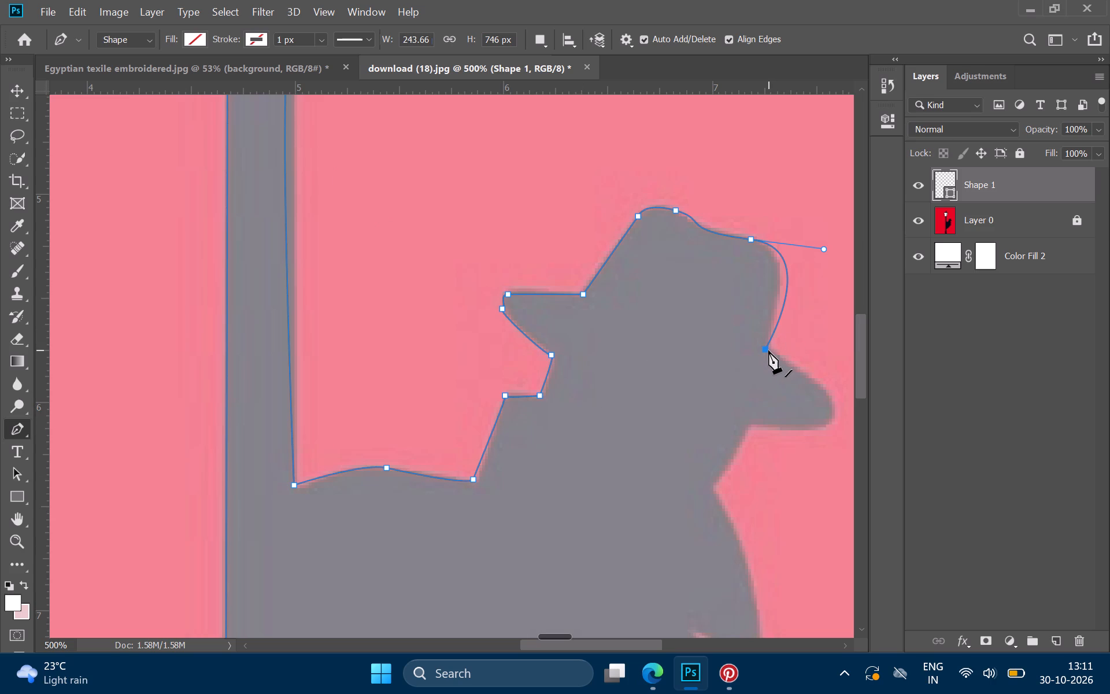
left_click(765, 350)
left_click_drag(831, 415, 820, 437)
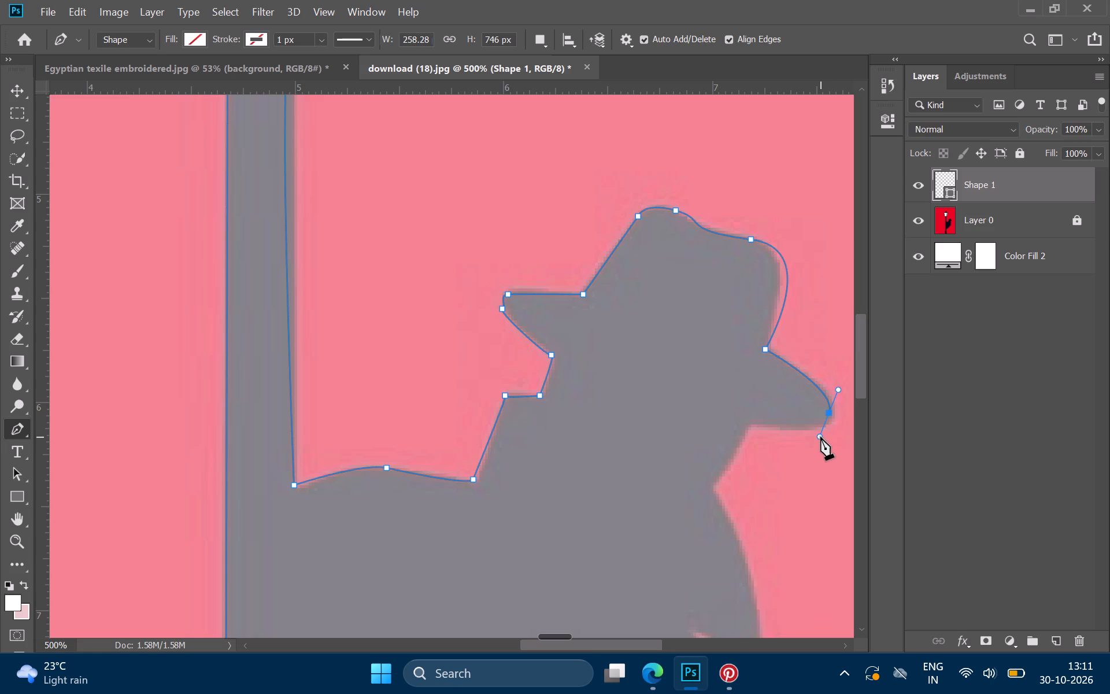
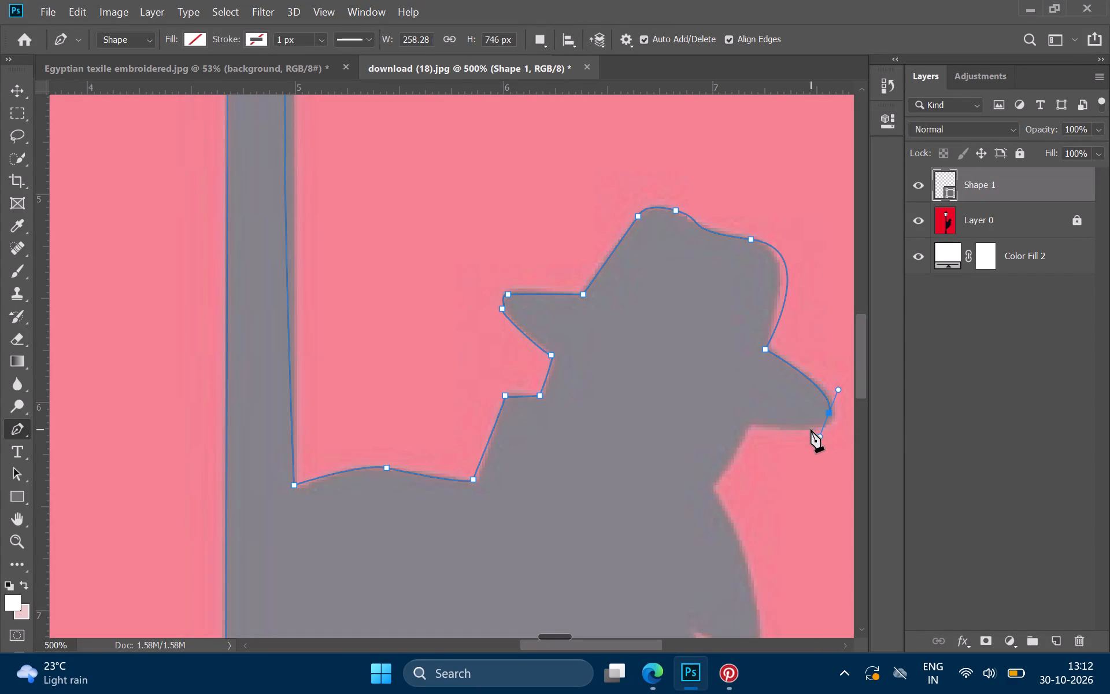
Continue Shape 1 with anchors along the rear brim's underside and down to the inward corner at the back of the neck.
double_click(811, 429)
left_click(749, 424)
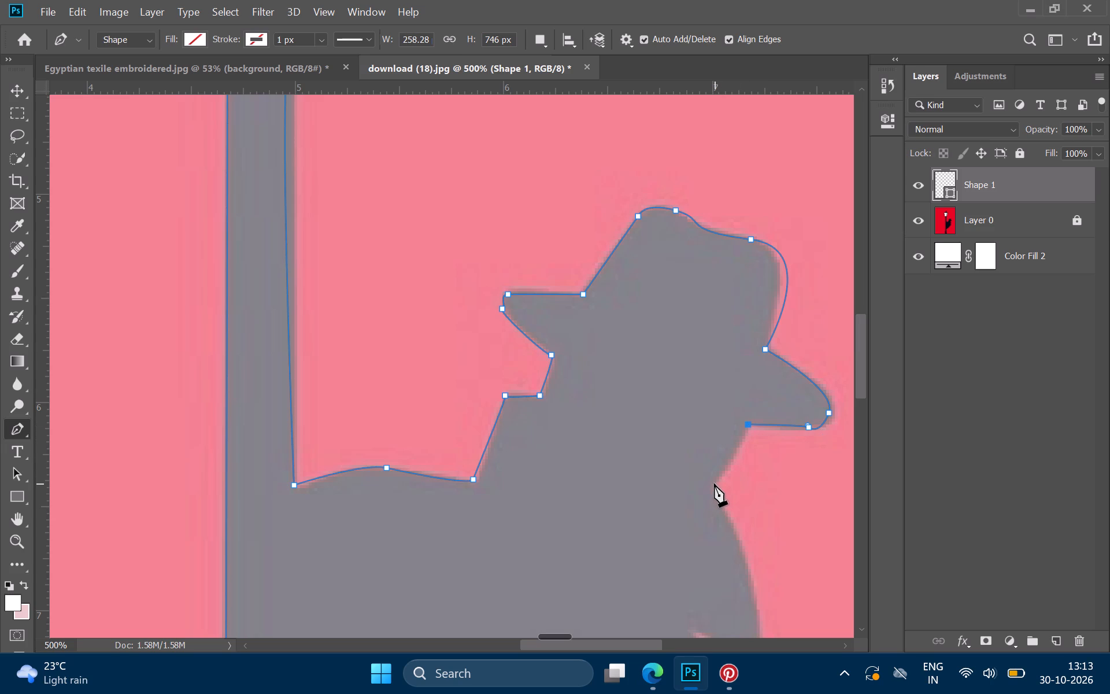
left_click_drag(714, 483, 716, 486)
left_click_drag(716, 486, 704, 486)
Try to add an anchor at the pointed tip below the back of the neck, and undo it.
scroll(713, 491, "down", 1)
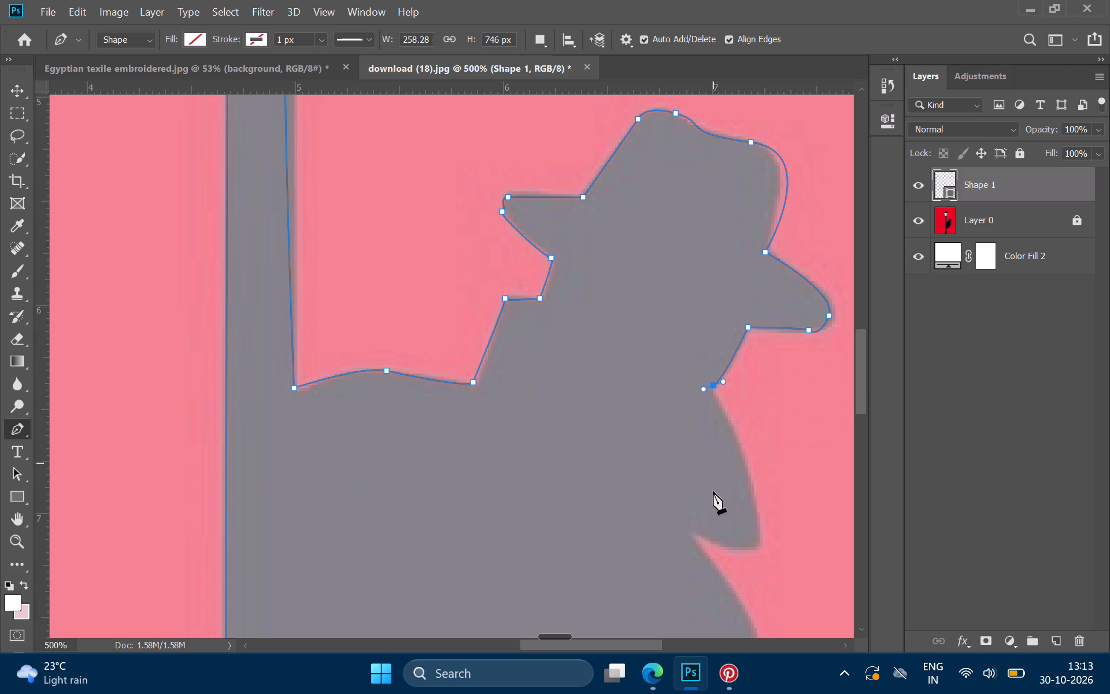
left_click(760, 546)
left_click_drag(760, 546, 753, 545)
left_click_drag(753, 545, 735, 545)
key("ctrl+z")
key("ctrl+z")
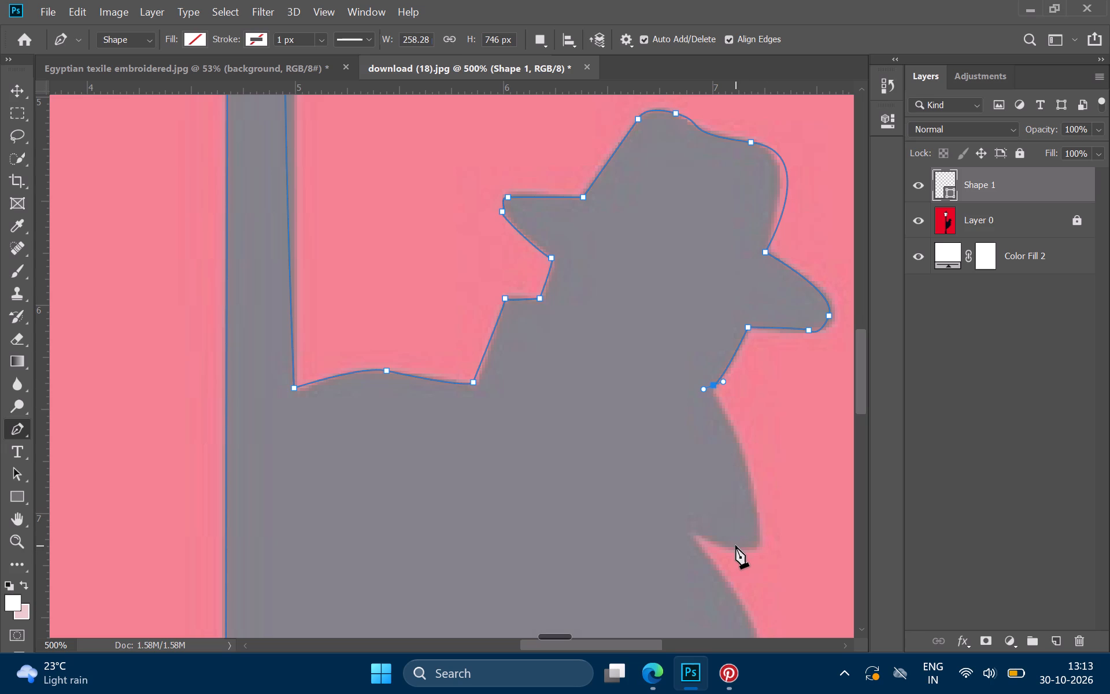
Add a curve anchor at the pointed tip below the neck, fitting its curve to the silhouette, and an anchor at the inner notch.
left_click_drag(759, 546, 761, 546)
left_click_drag(761, 546, 731, 546)
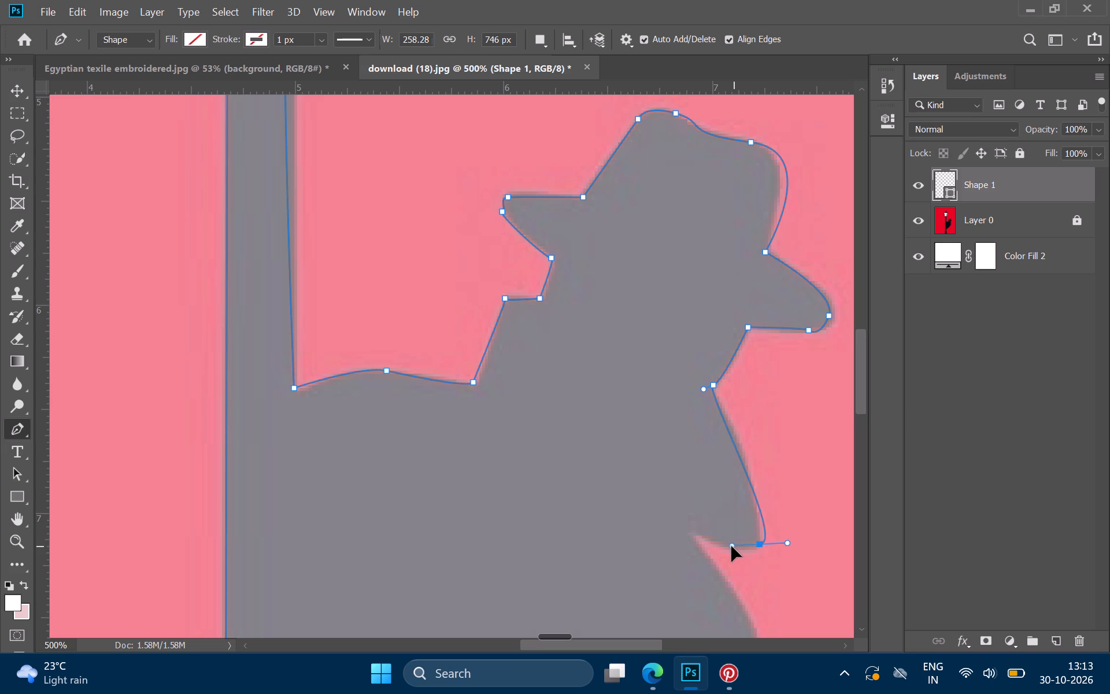
left_click_drag(731, 546, 741, 564)
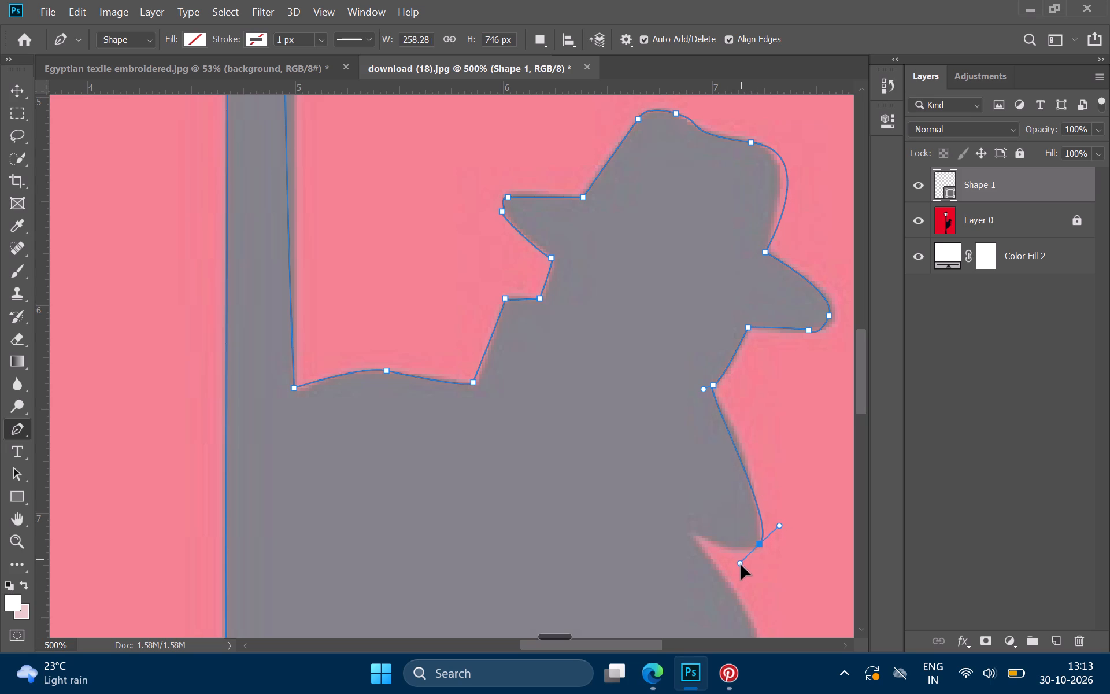
left_click_drag(741, 564, 731, 588)
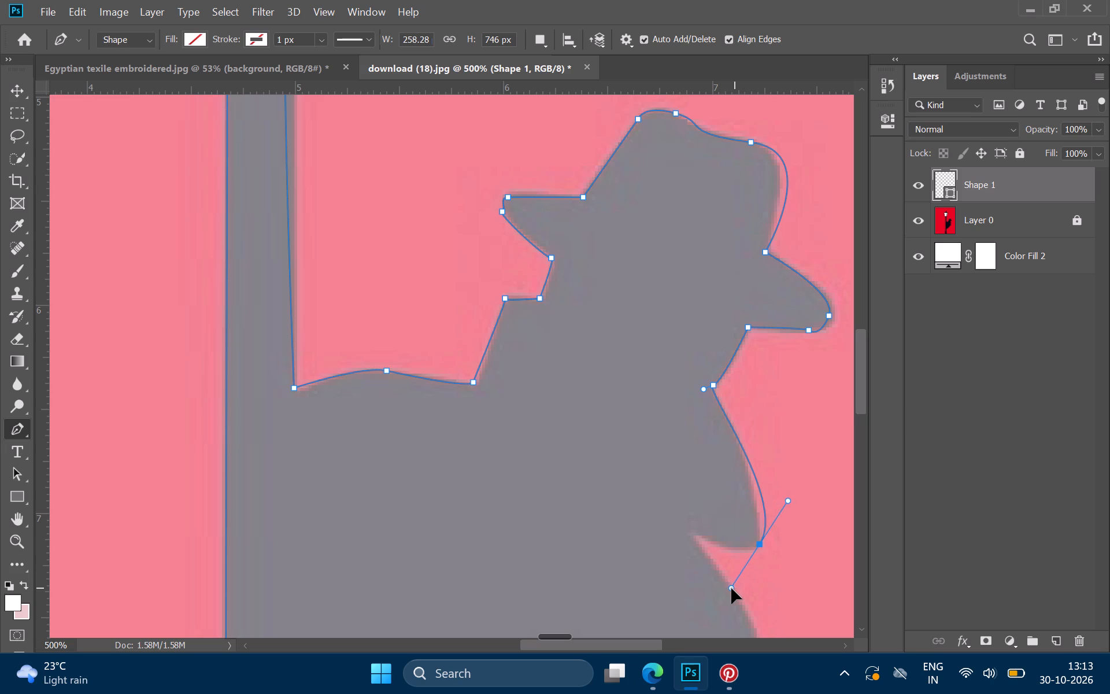
left_click_drag(731, 588, 741, 597)
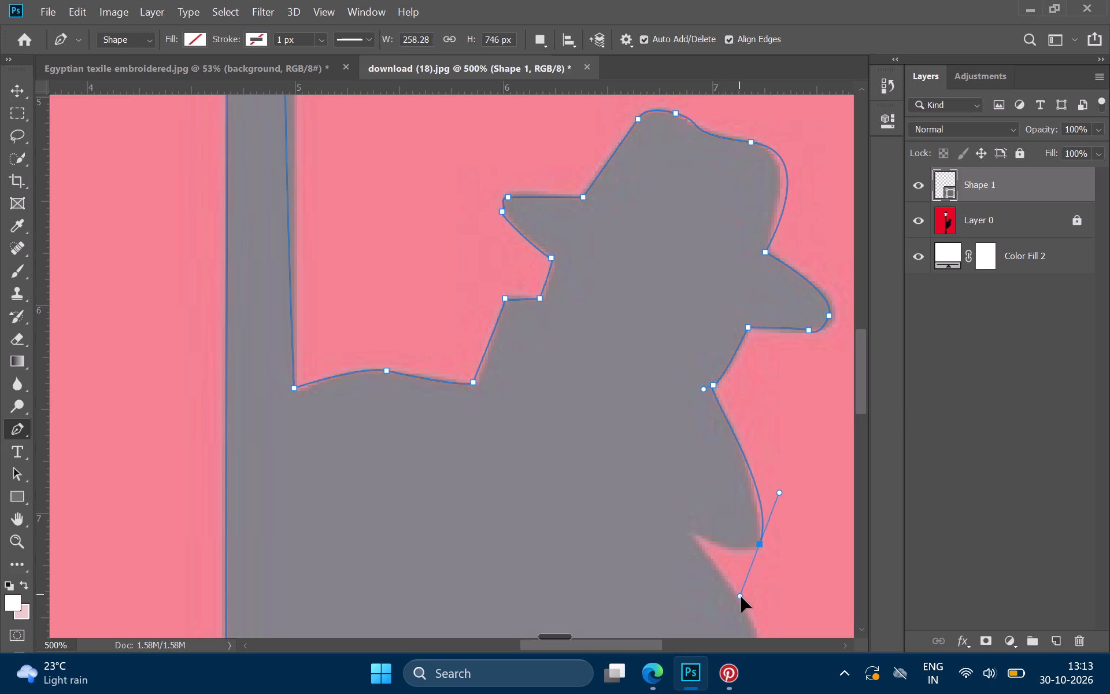
left_click_drag(741, 597, 752, 606)
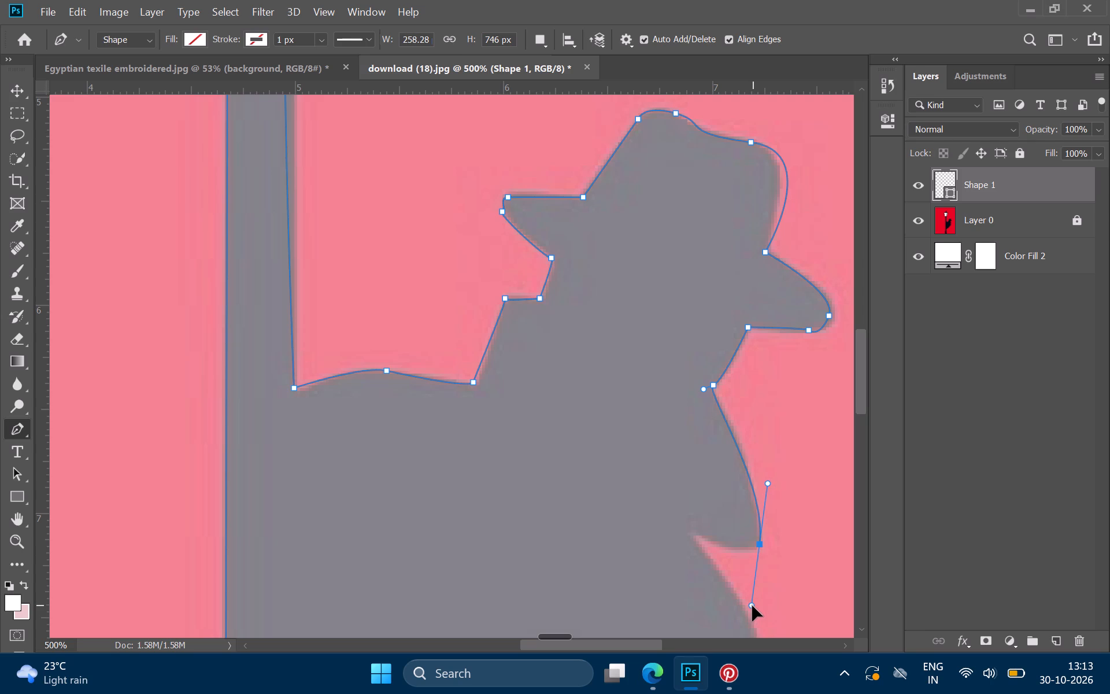
left_click_drag(752, 606, 752, 606)
left_click(689, 534)
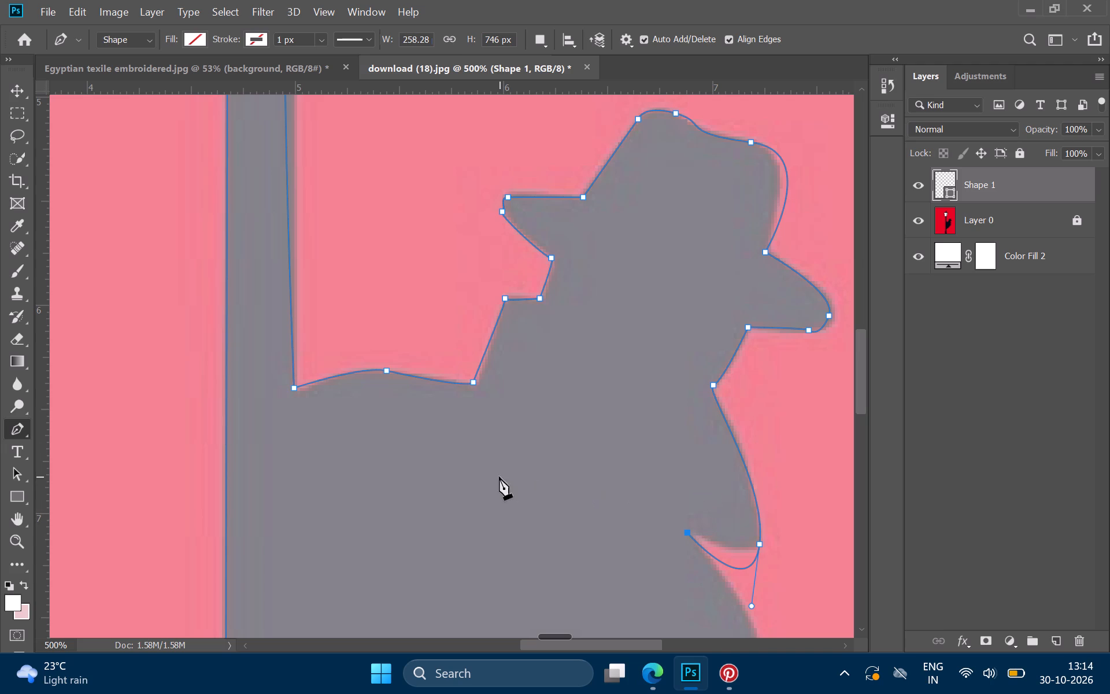
Reshape the segment between the pointed tip and the inner notch with the Convert Point tool so it follows the silhouette's lower edge.
right_click(26, 432)
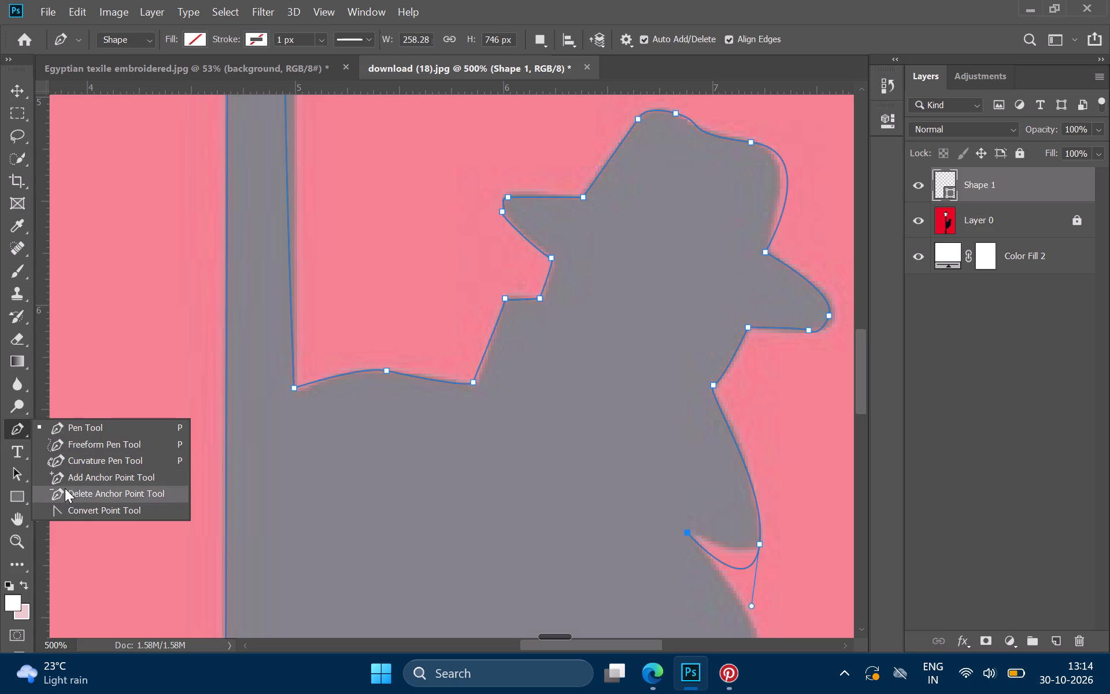
left_click(72, 517)
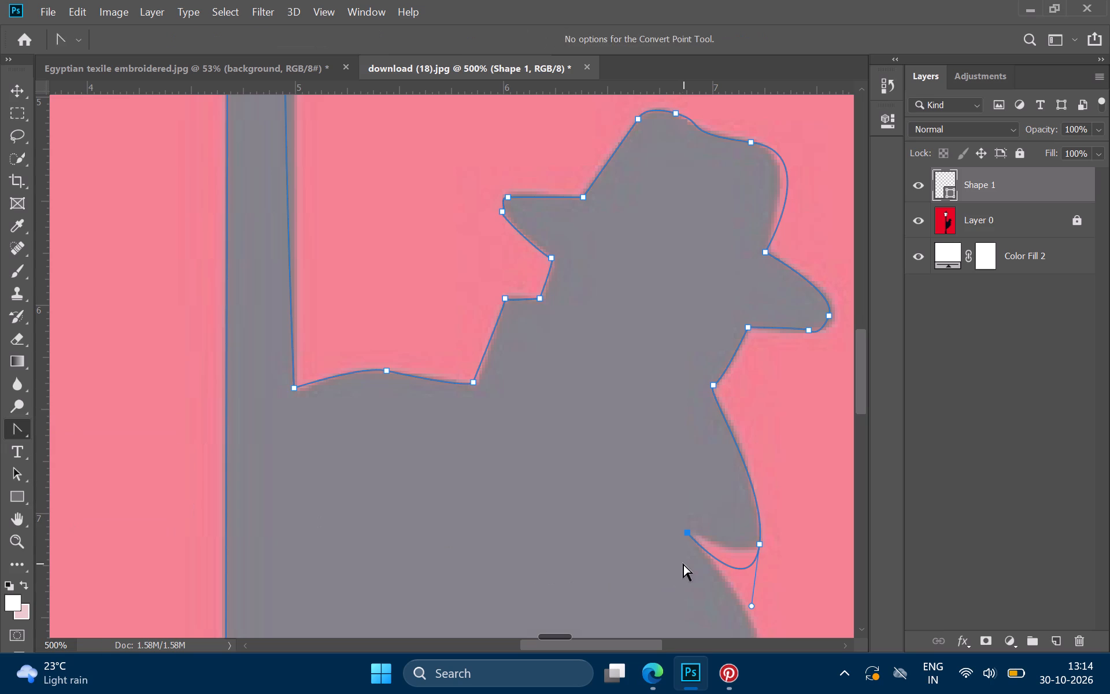
left_click(743, 566)
left_click_drag(741, 564, 752, 576)
left_click_drag(746, 571, 738, 551)
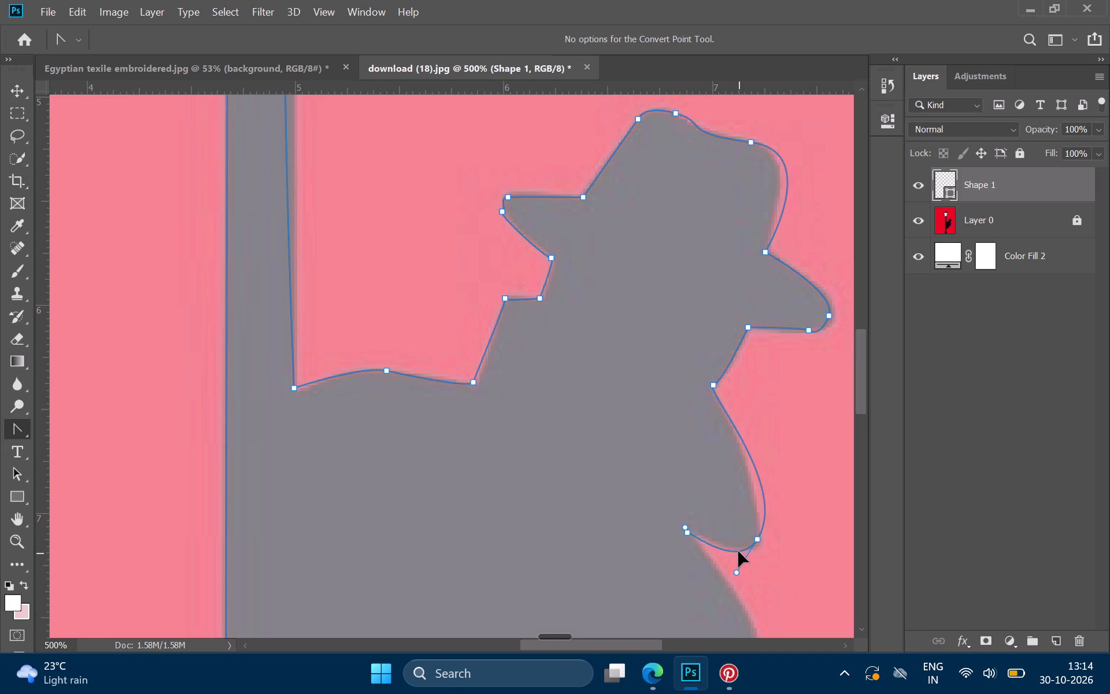
left_click_drag(738, 551, 741, 550)
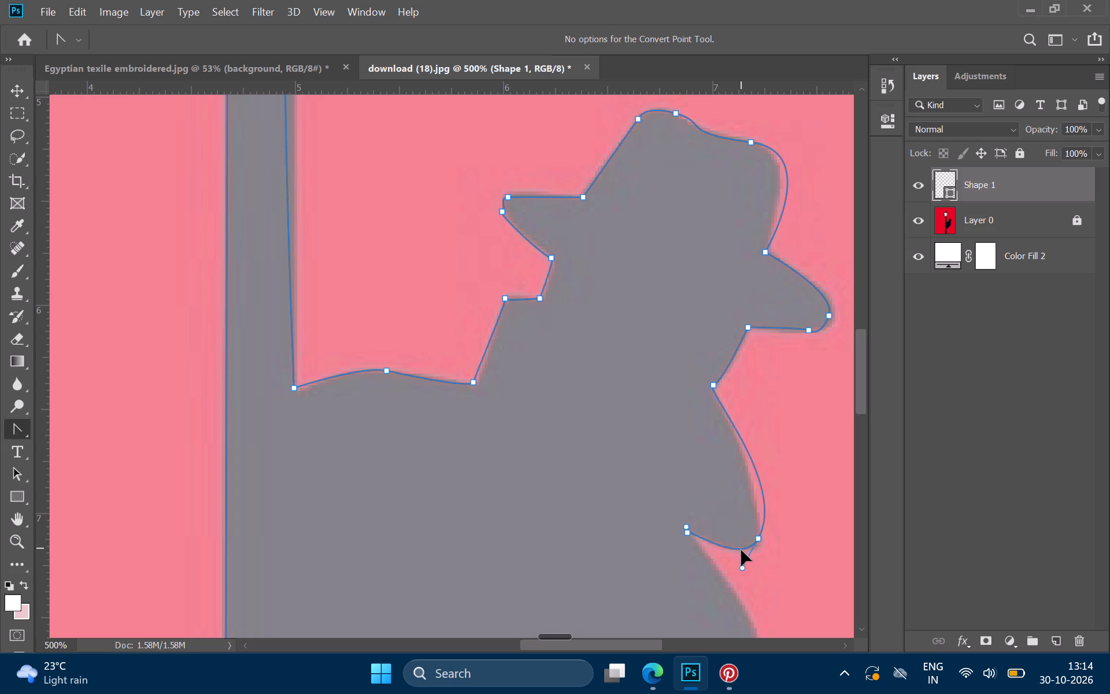
left_click_drag(741, 550, 749, 552)
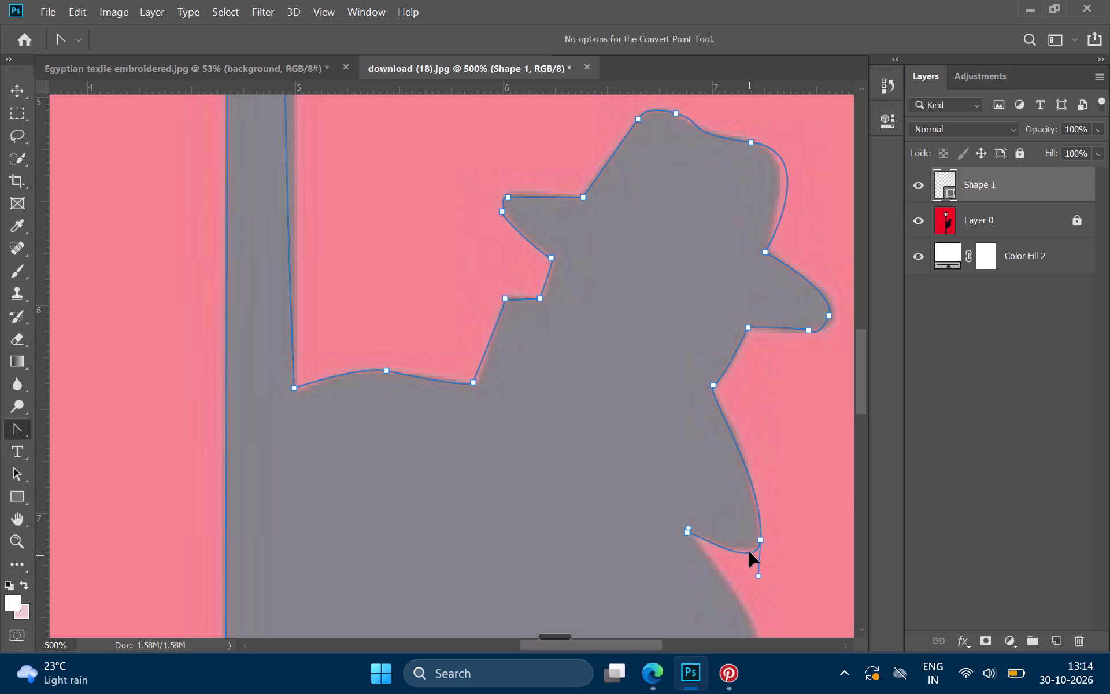
left_click_drag(749, 552, 752, 548)
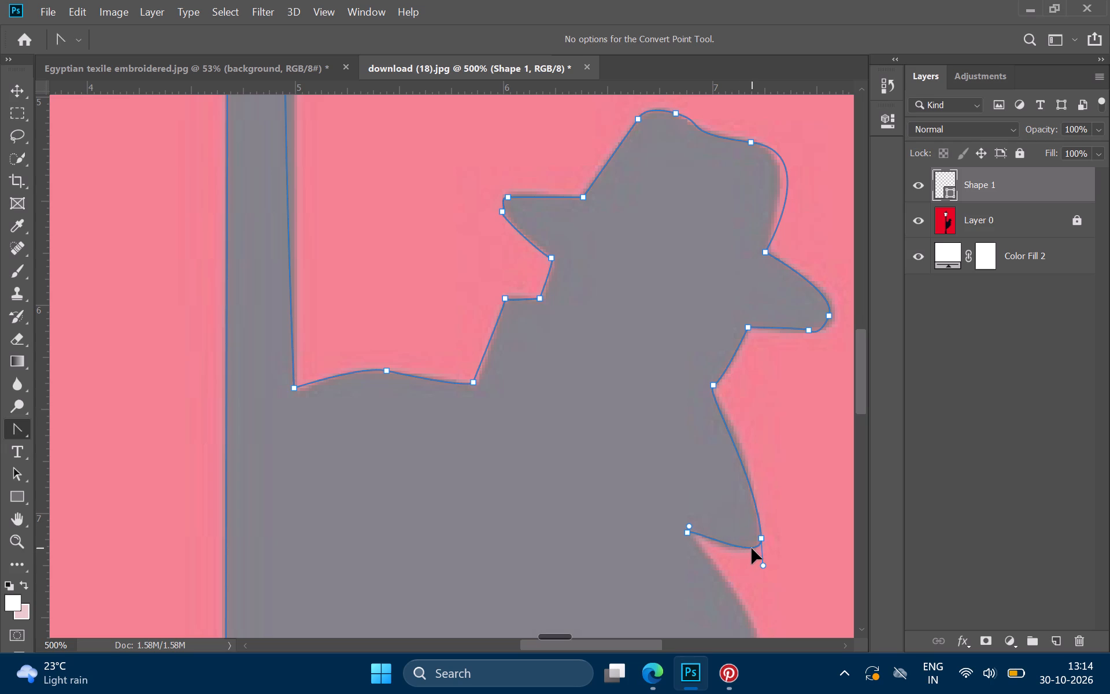
left_click_drag(752, 548, 748, 547)
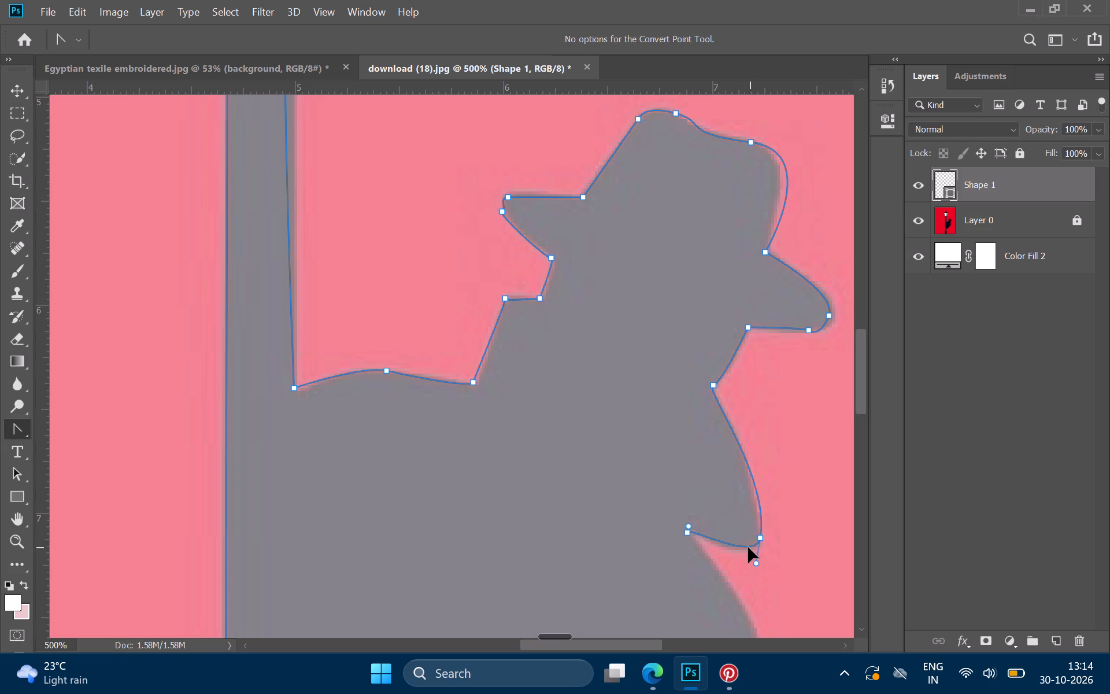
left_click_drag(748, 547, 750, 546)
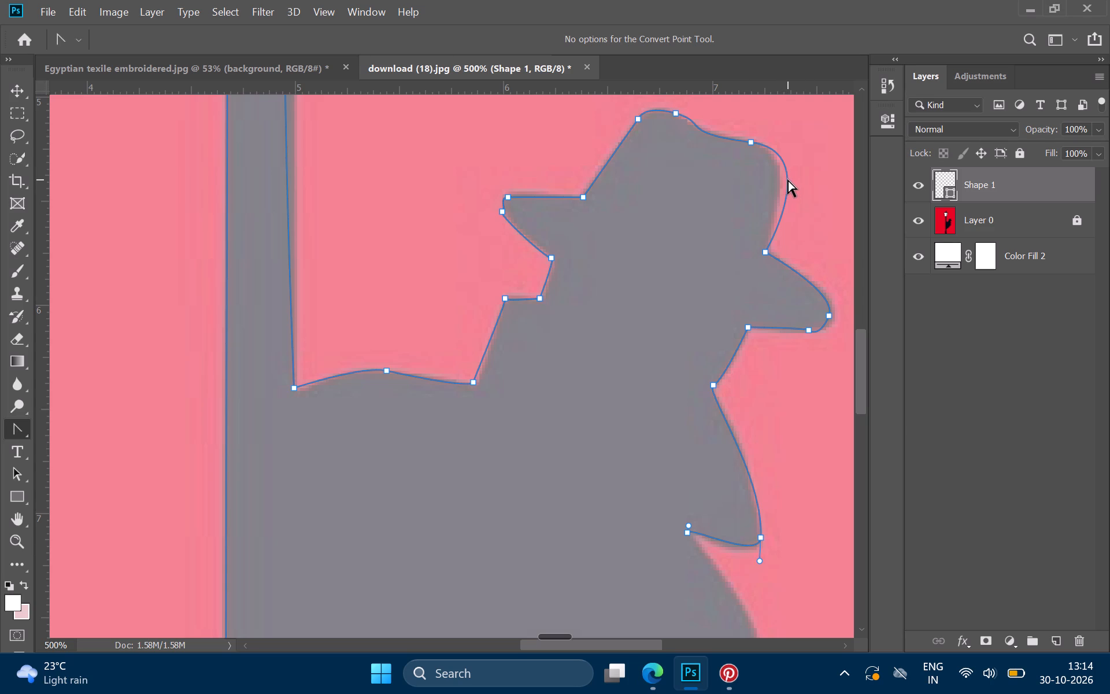
Pull the crown's rear curve in to match the edge of the hat silhouette.
left_click(789, 179)
left_click_drag(789, 179, 781, 180)
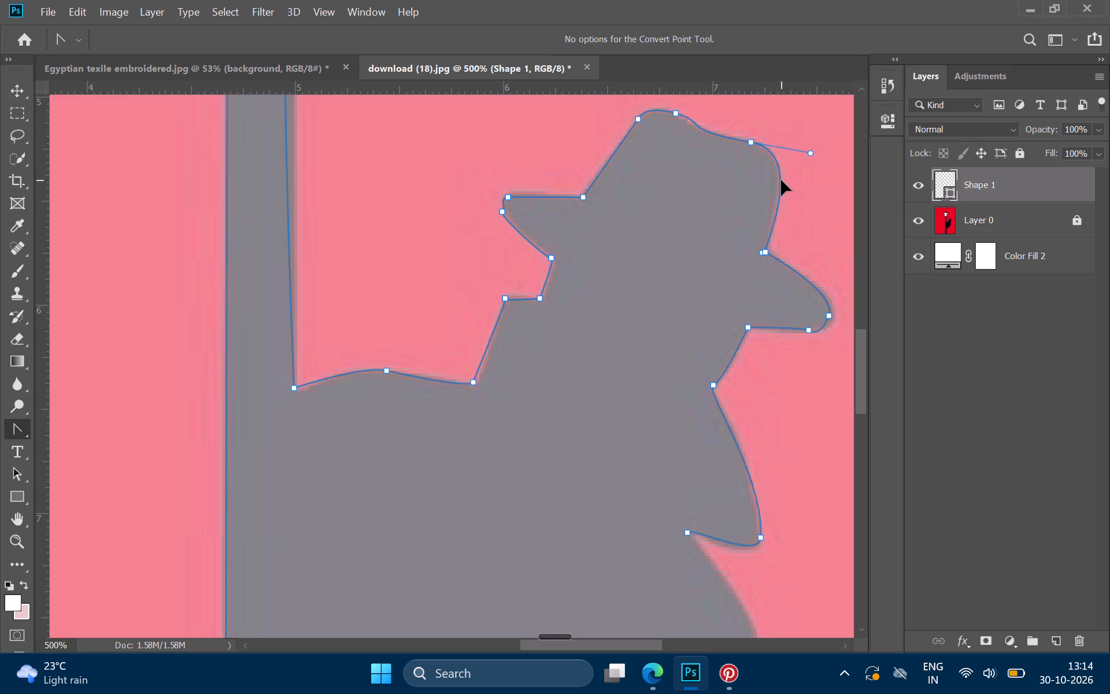
left_click_drag(781, 180, 780, 180)
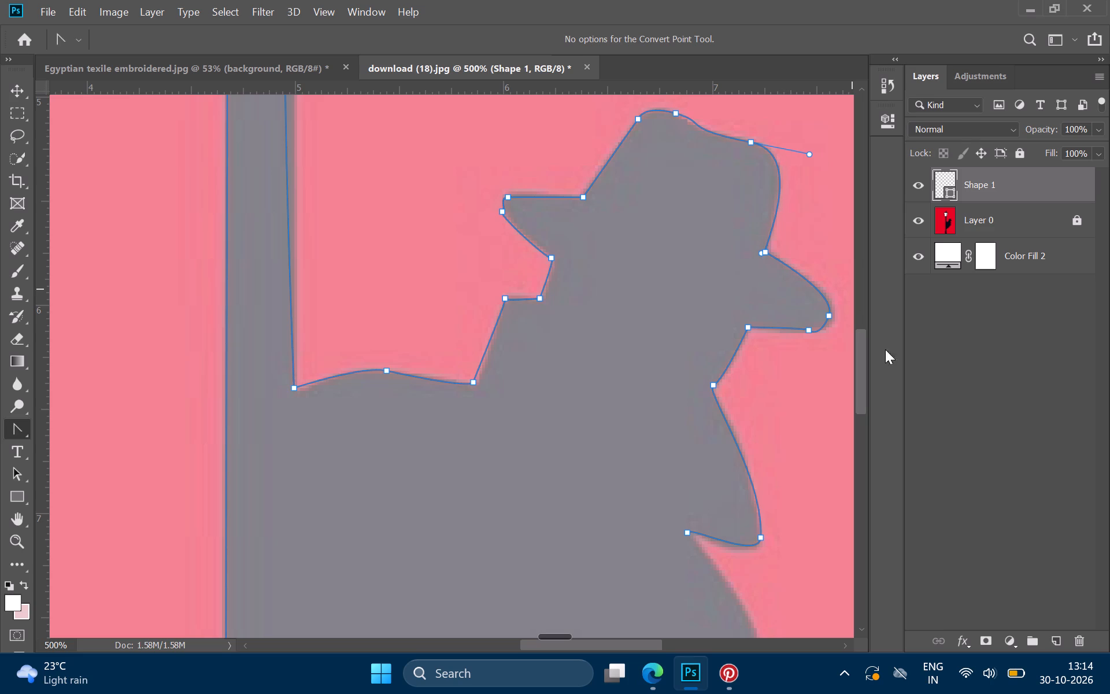
Adjust the path curves at the rear and front tips of the hat brim to match their rounded edges.
left_click_drag(822, 325, 825, 324)
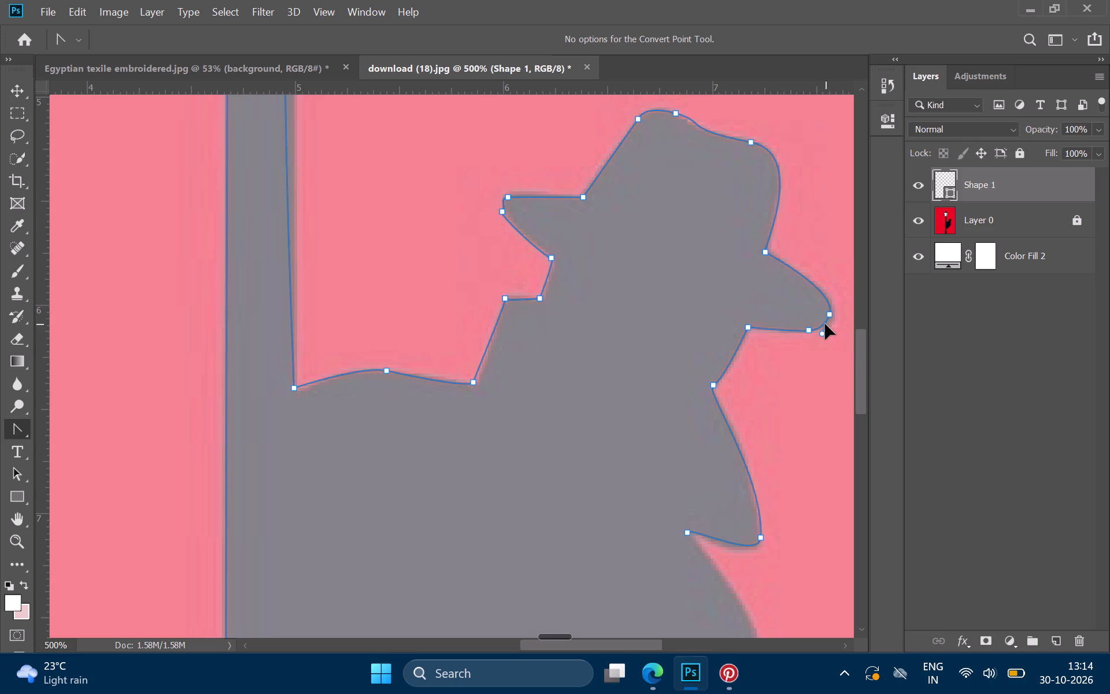
left_click_drag(825, 324, 830, 322)
left_click(503, 202)
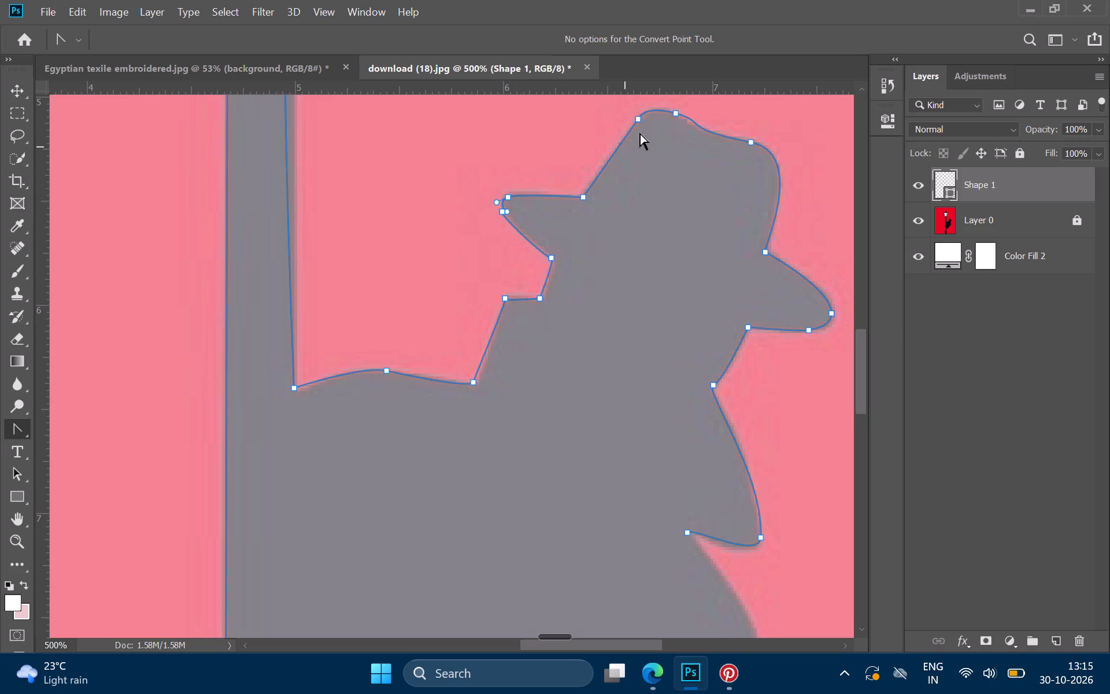
Refine the curves along the top of the hat's crown, including the dip behind its peak, to fit the silhouette.
left_click_drag(698, 125, 696, 126)
left_click_drag(696, 126, 693, 124)
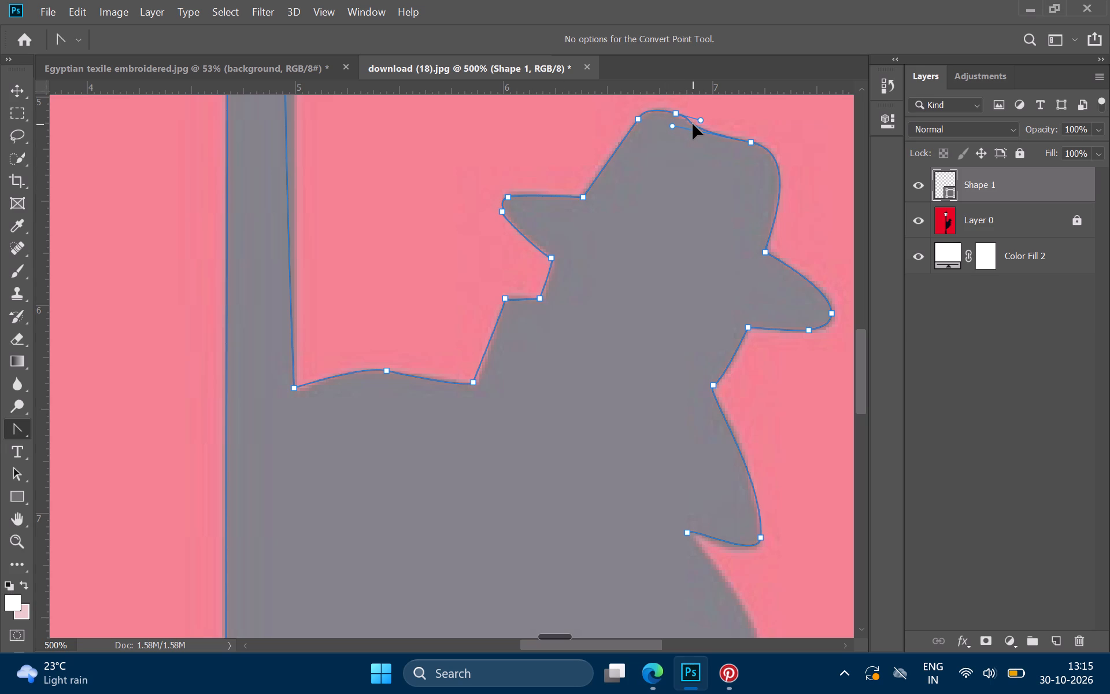
left_click_drag(693, 124, 693, 125)
left_click(652, 110)
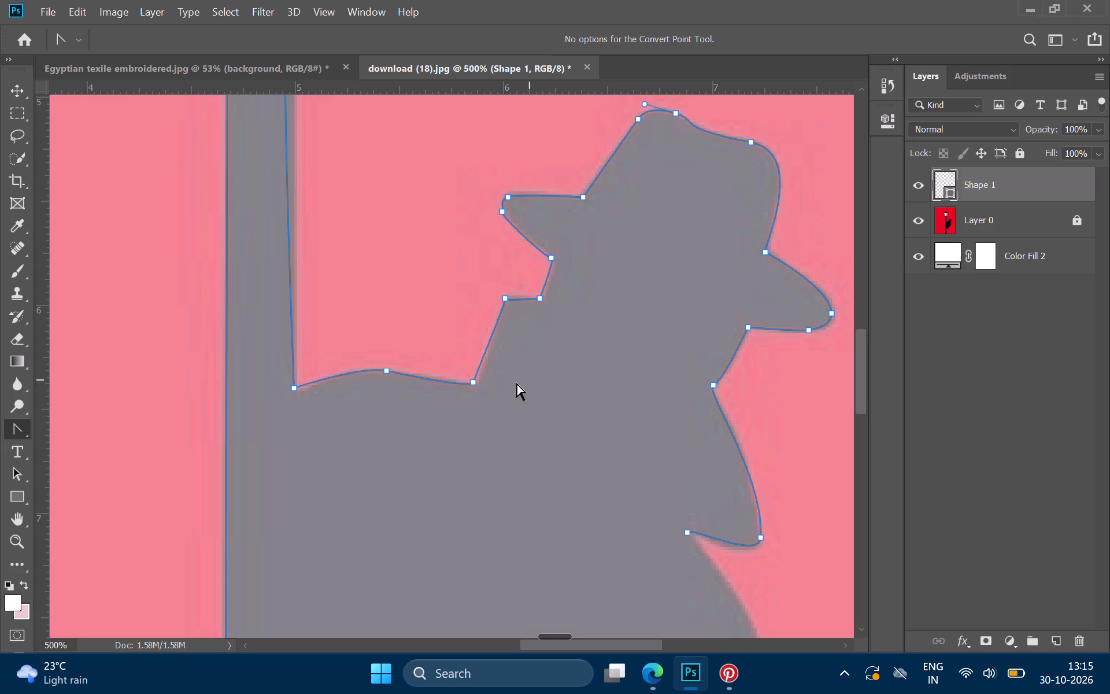
Bend the slanted segment between the shoulder line and the small ledge beneath the hat to follow the silhouette's edge.
left_click_drag(482, 353, 484, 354)
left_click_drag(484, 354, 486, 353)
left_click_drag(486, 353, 487, 355)
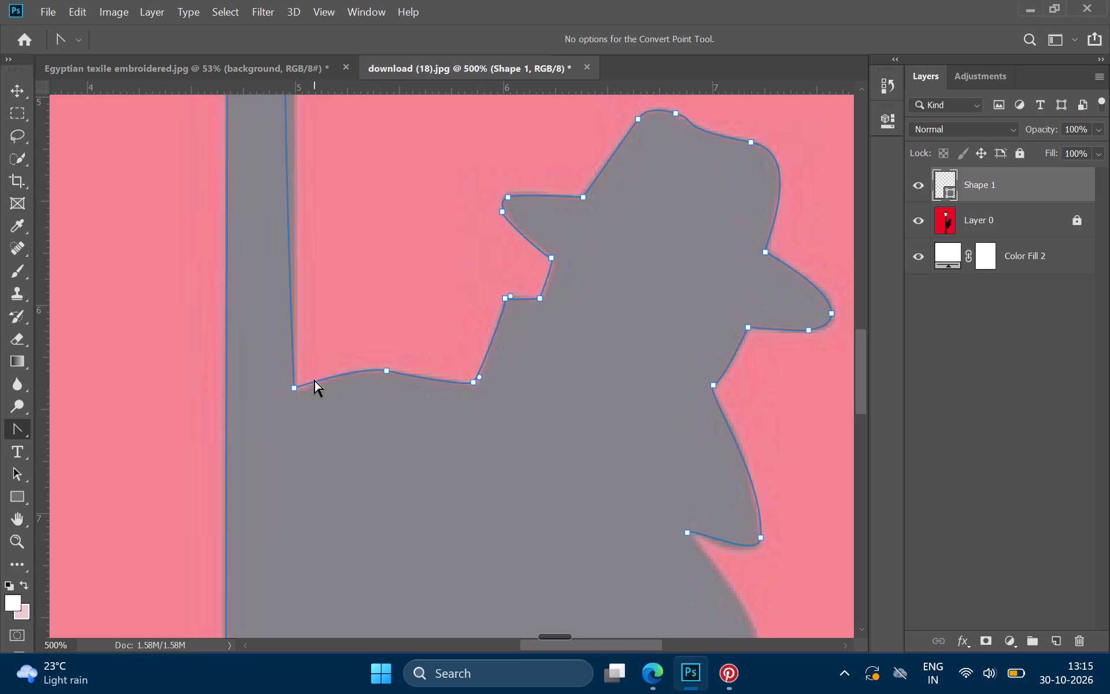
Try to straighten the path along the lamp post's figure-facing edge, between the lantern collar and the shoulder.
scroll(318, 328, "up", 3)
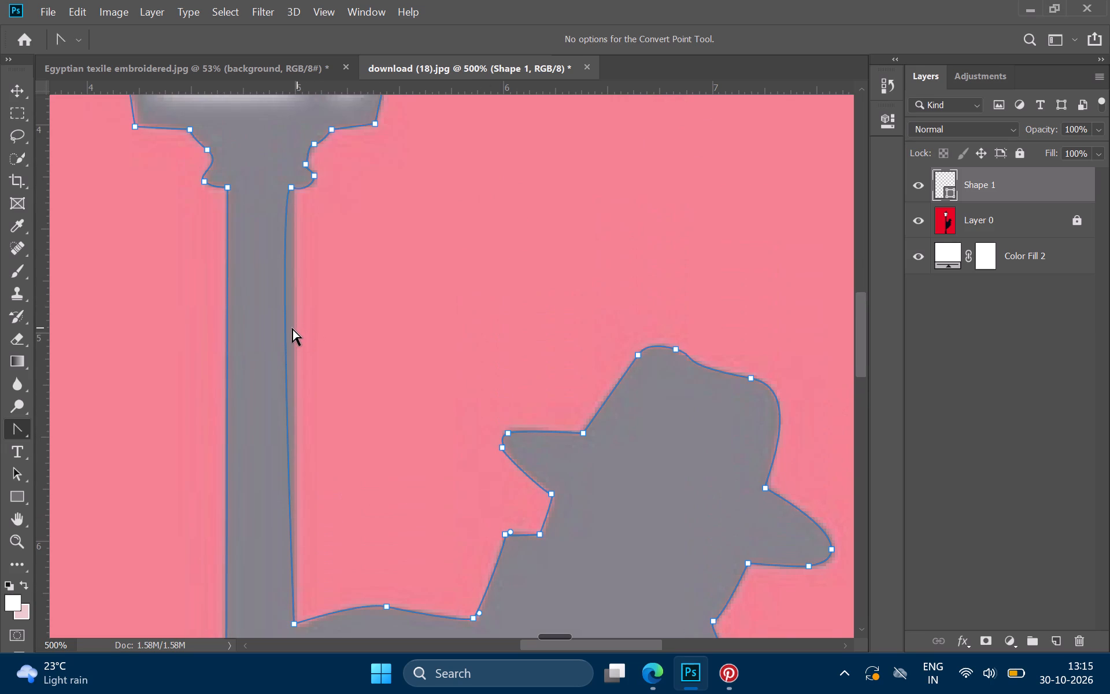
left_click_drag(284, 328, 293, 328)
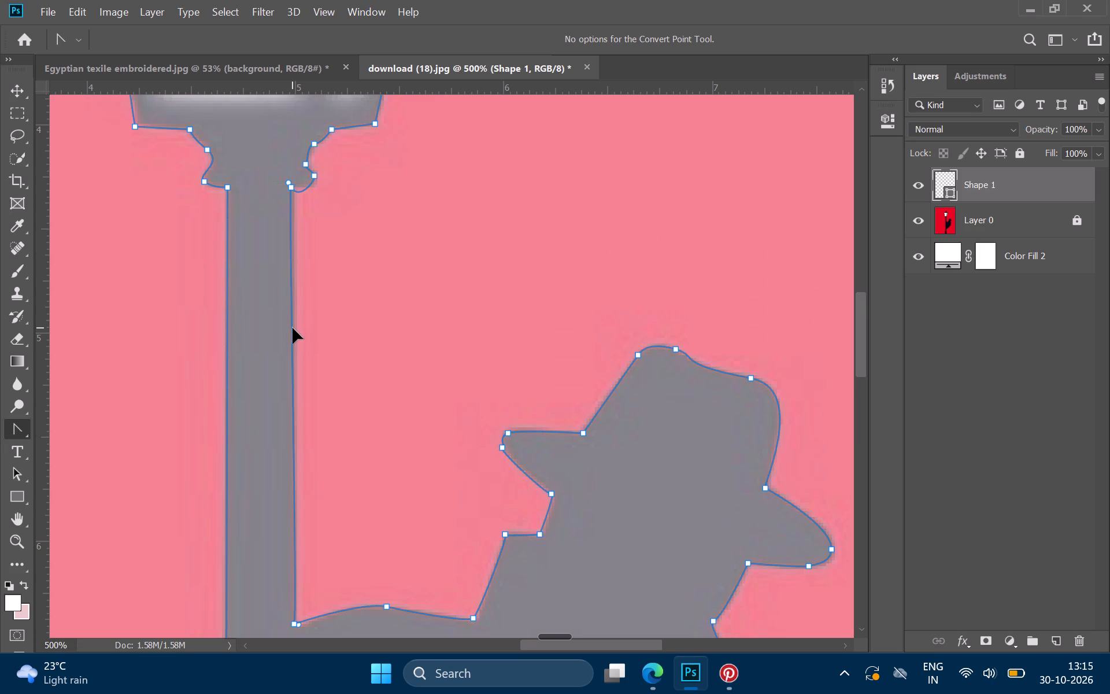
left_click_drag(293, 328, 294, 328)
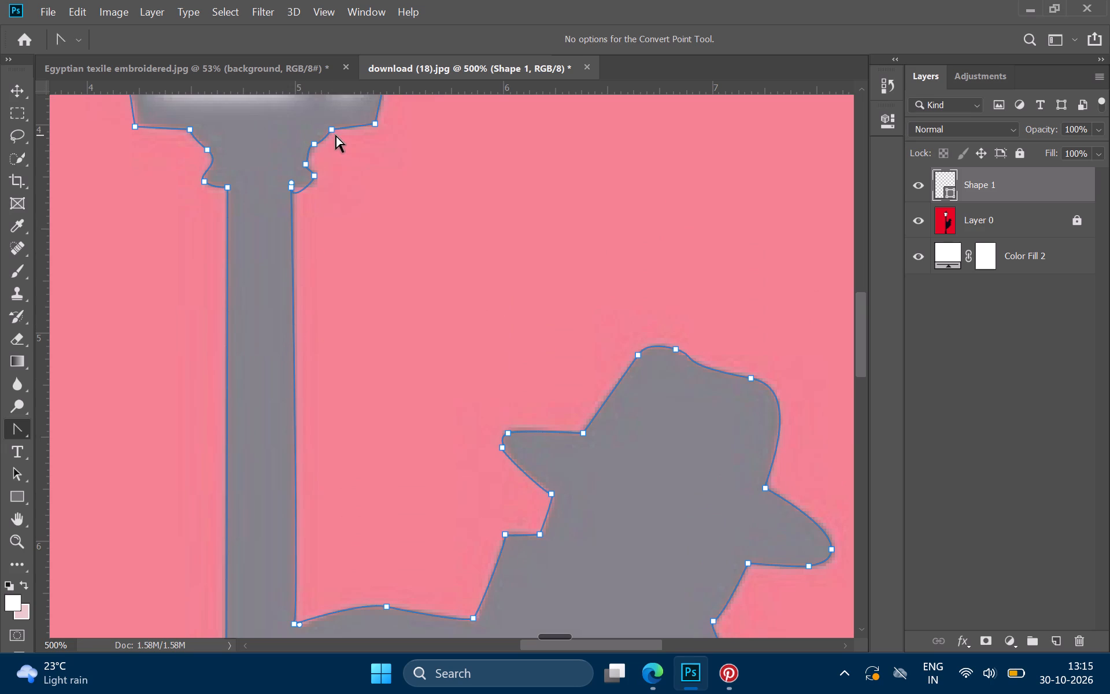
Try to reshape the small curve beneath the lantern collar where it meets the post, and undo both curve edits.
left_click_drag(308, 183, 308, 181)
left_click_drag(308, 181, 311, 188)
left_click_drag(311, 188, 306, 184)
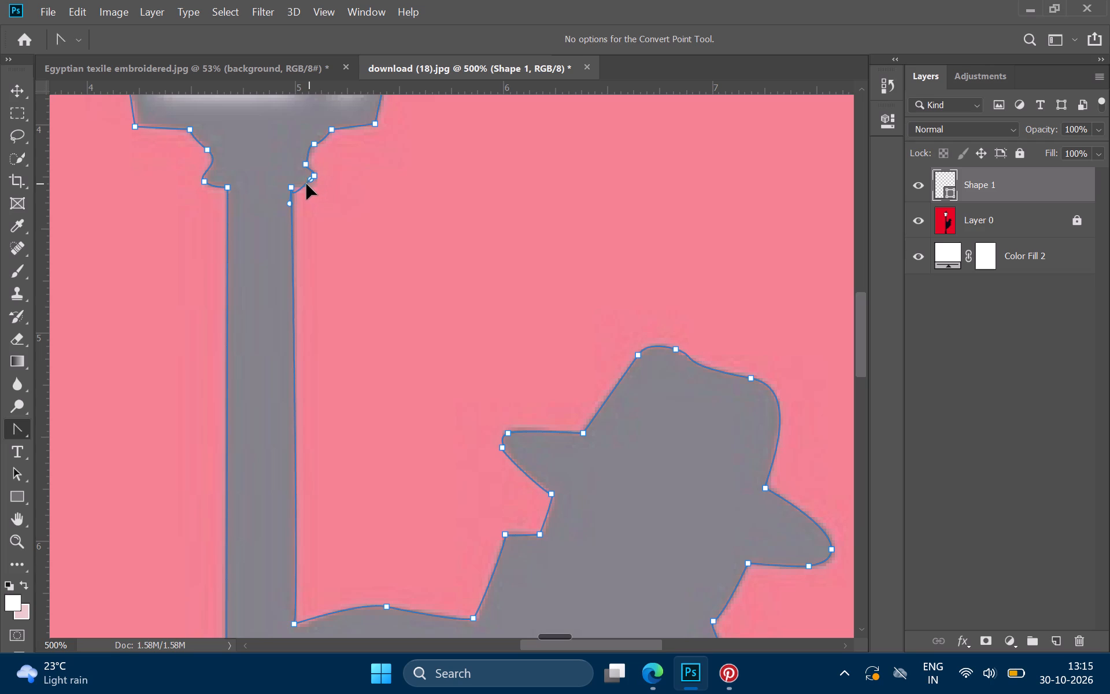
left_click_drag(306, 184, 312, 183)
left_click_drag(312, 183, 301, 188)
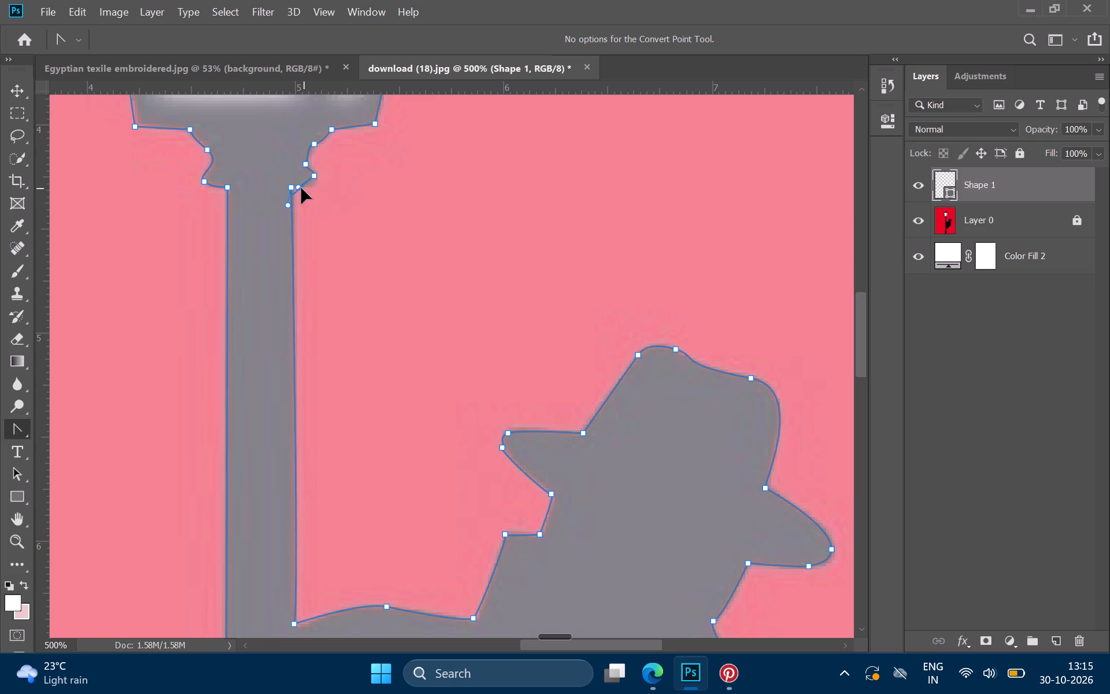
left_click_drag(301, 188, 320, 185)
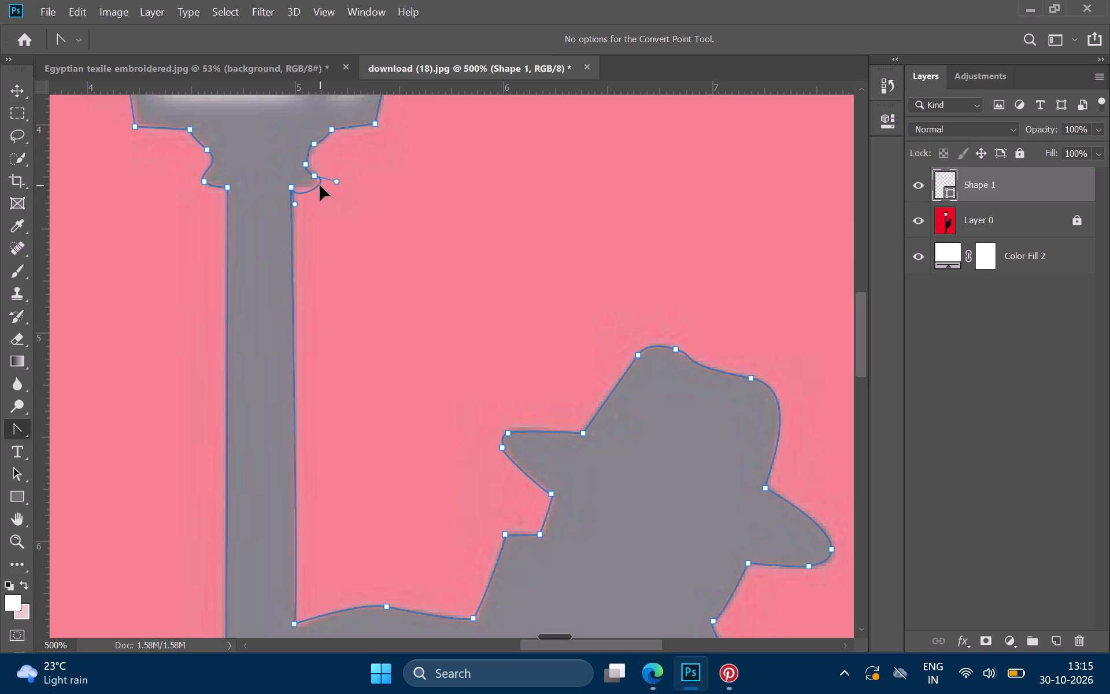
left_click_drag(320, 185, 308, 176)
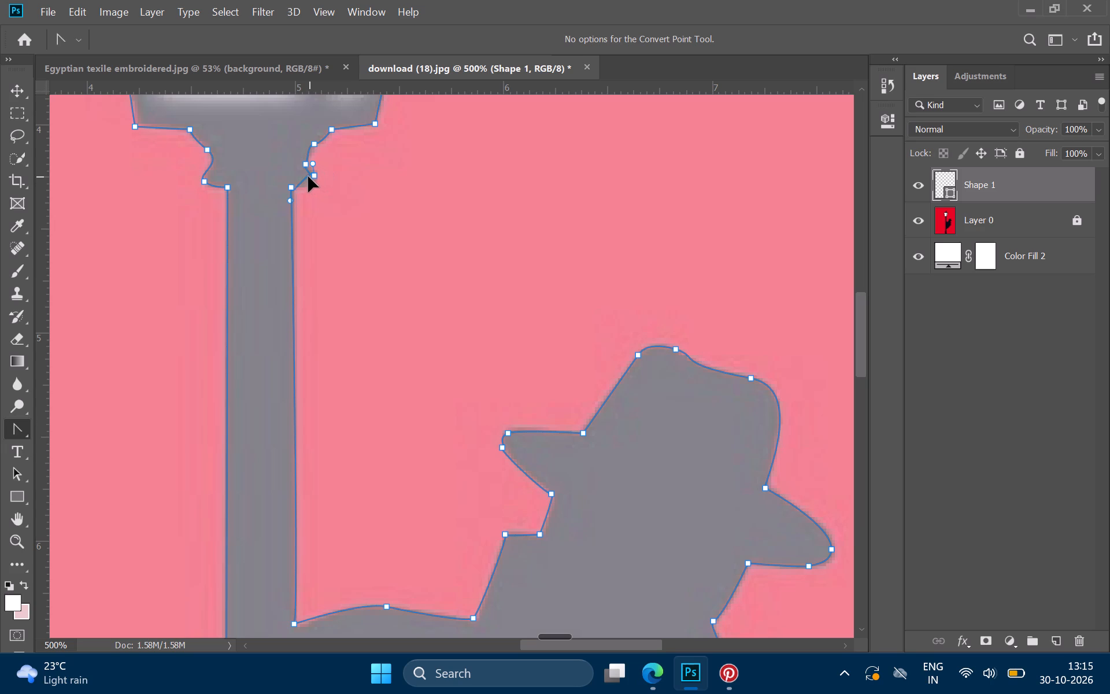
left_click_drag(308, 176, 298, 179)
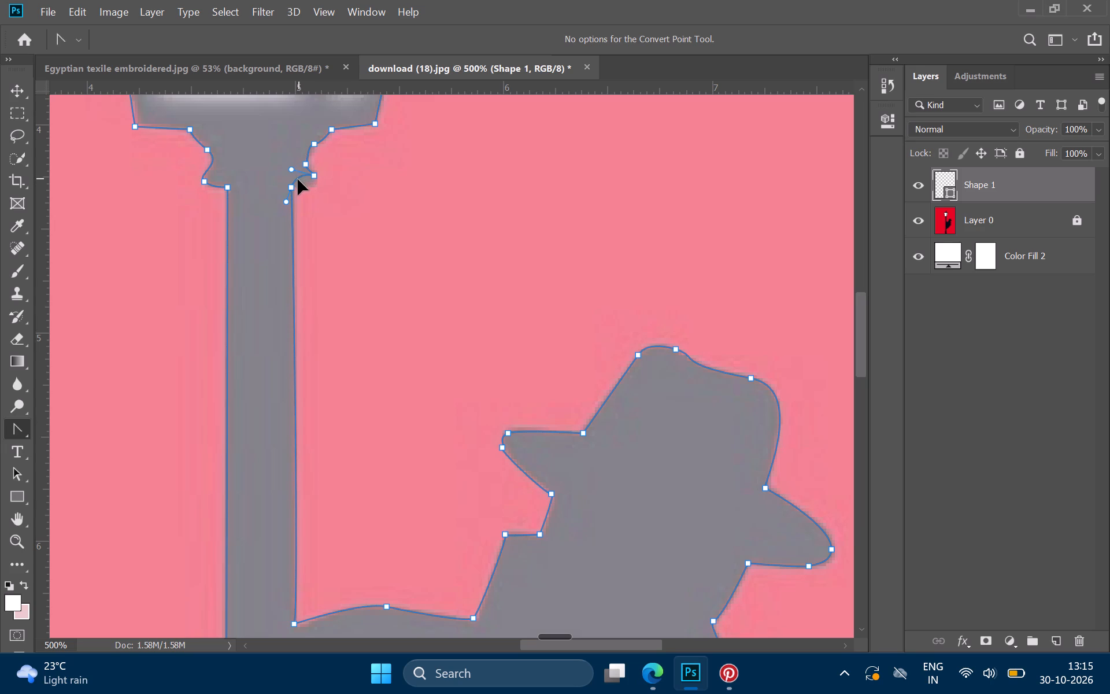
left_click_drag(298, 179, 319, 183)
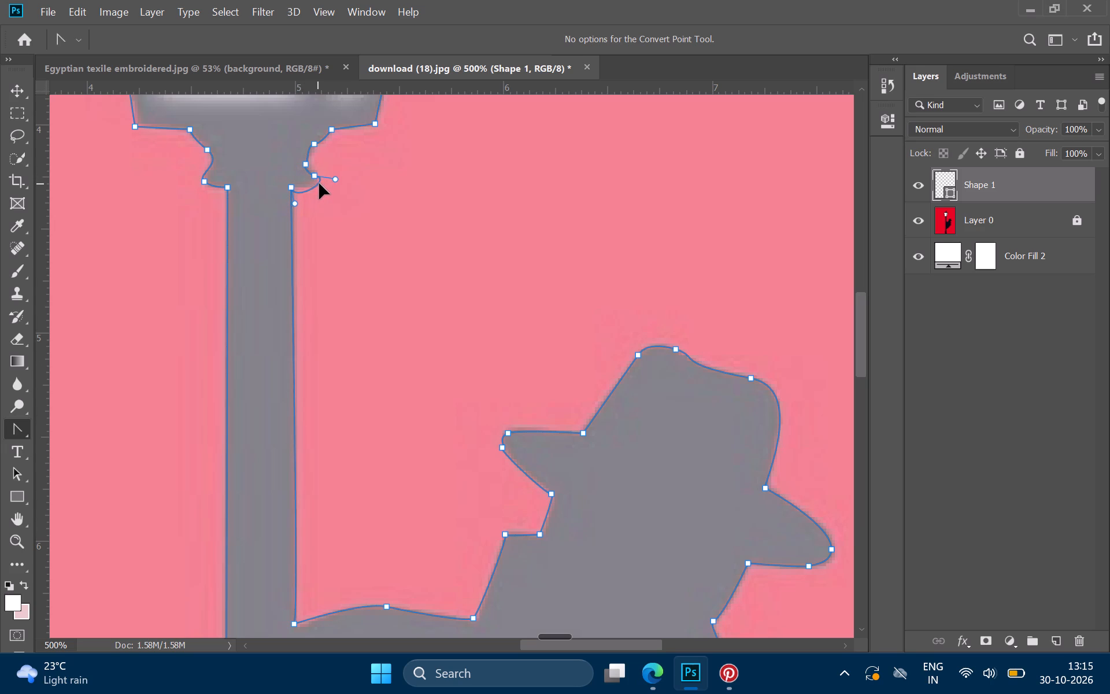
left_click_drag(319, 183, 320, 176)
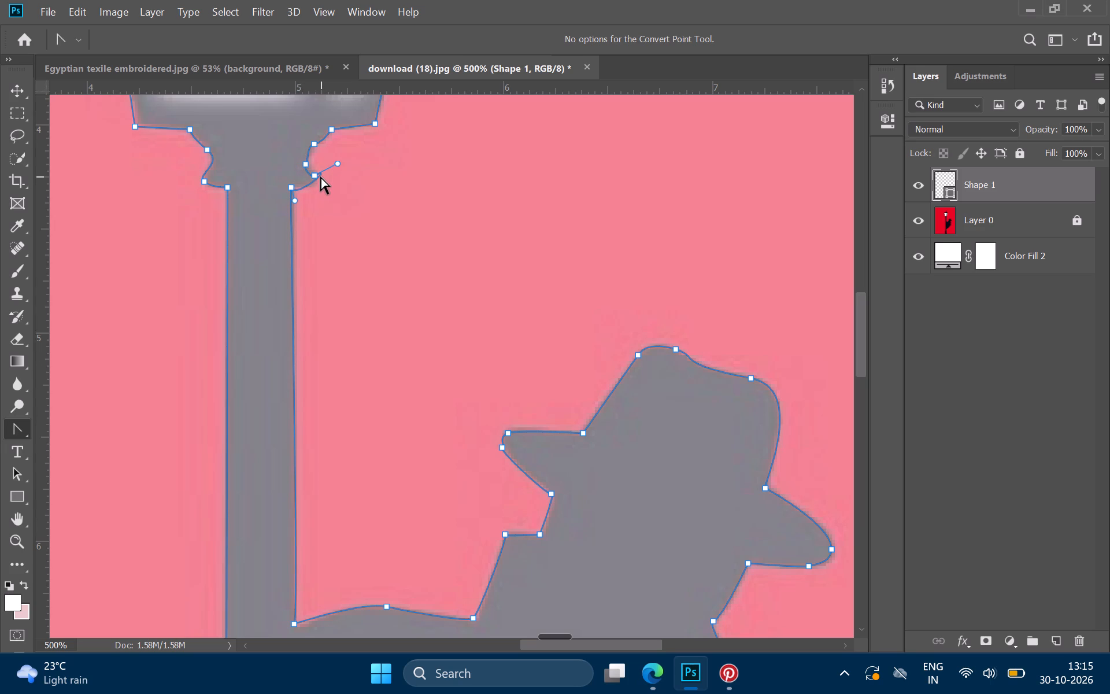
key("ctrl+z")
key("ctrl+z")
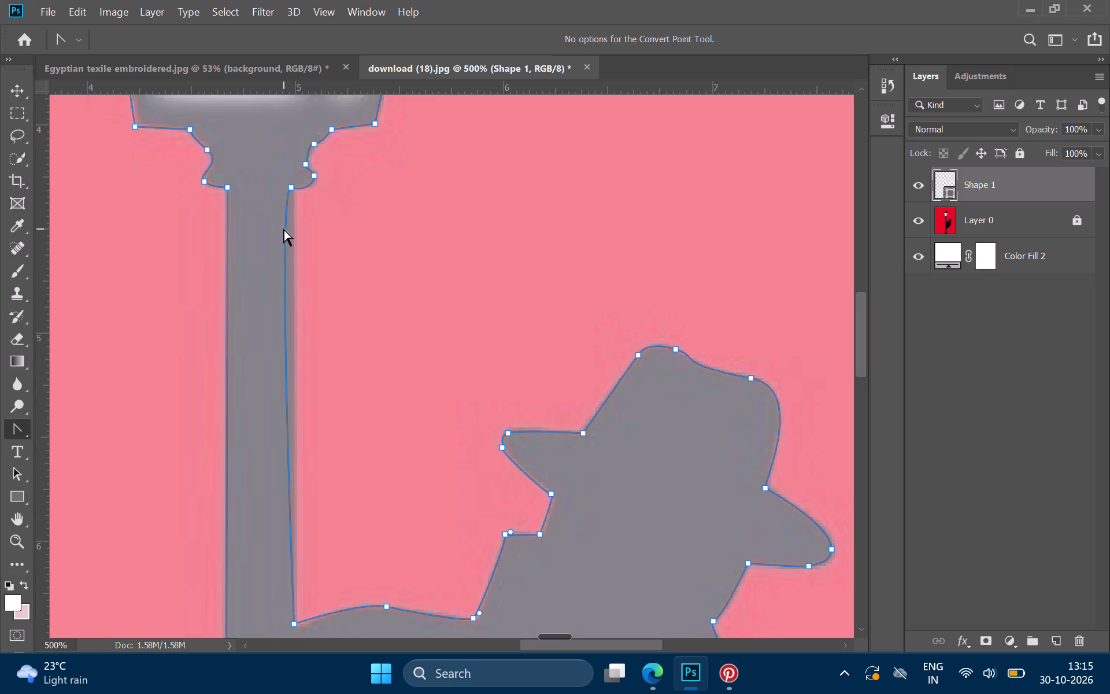
Pull the path along the lamp post's figure-facing edge outward so it runs straight from the lantern collar to the shoulder.
left_click_drag(283, 228, 290, 228)
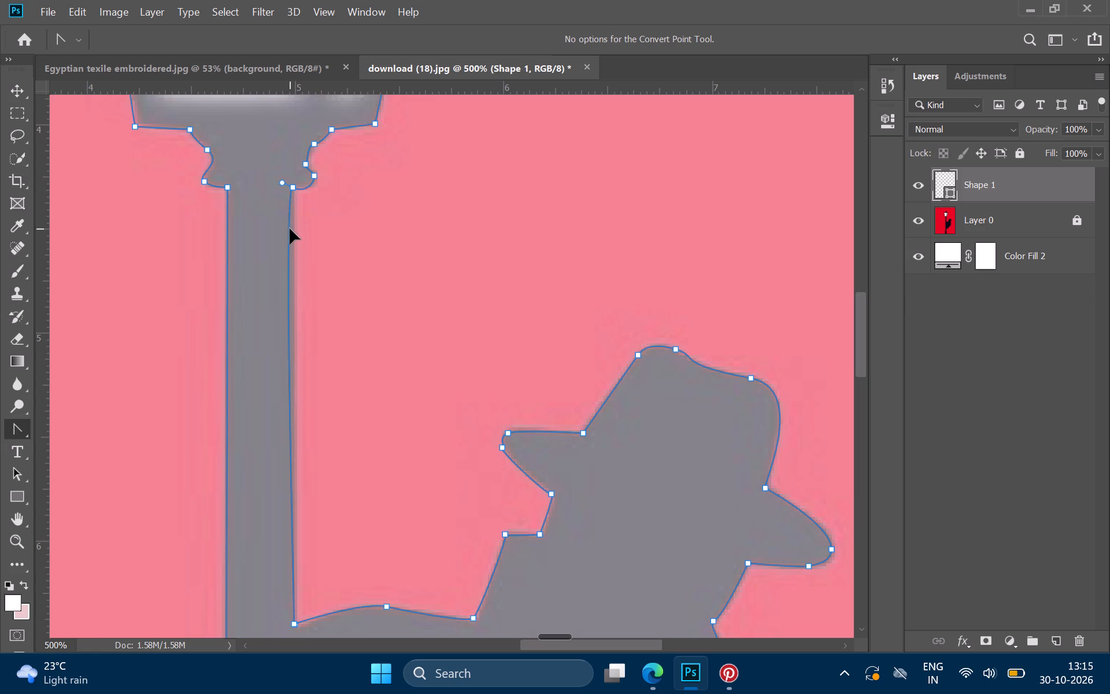
left_click_drag(290, 228, 287, 230)
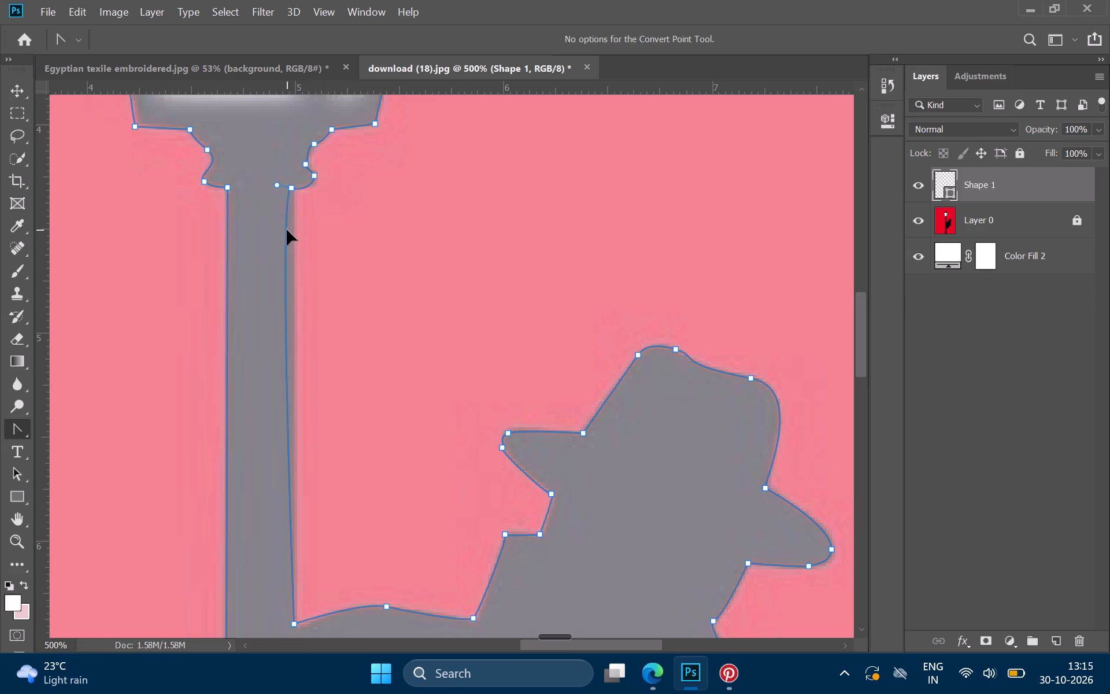
left_click_drag(287, 230, 289, 232)
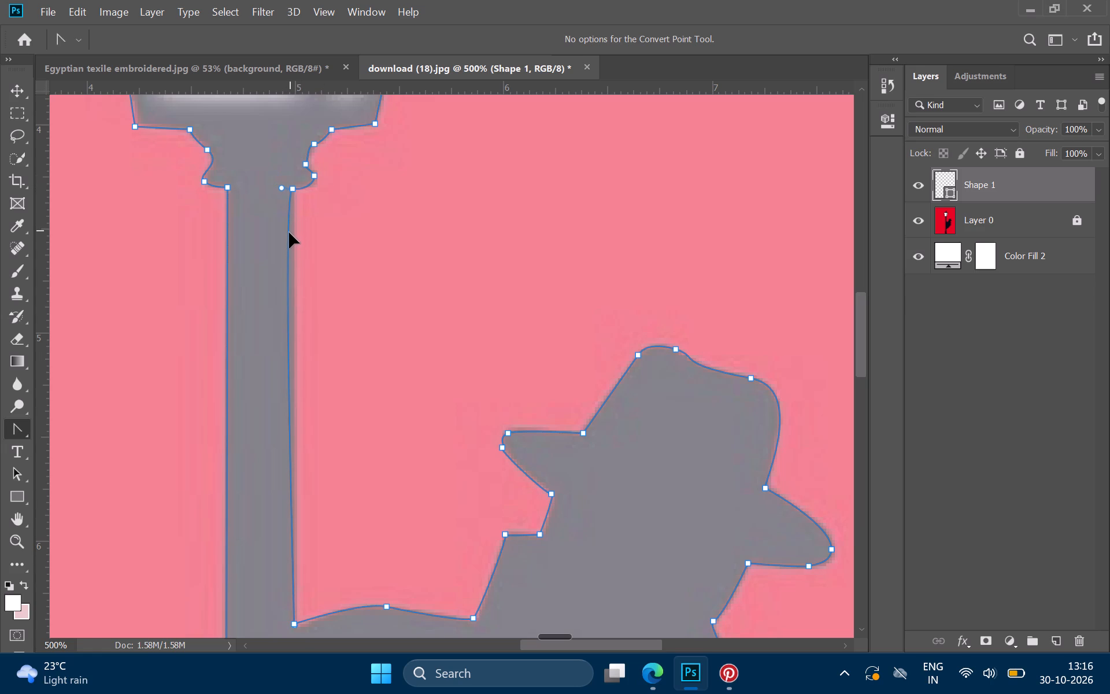
left_click_drag(289, 232, 292, 234)
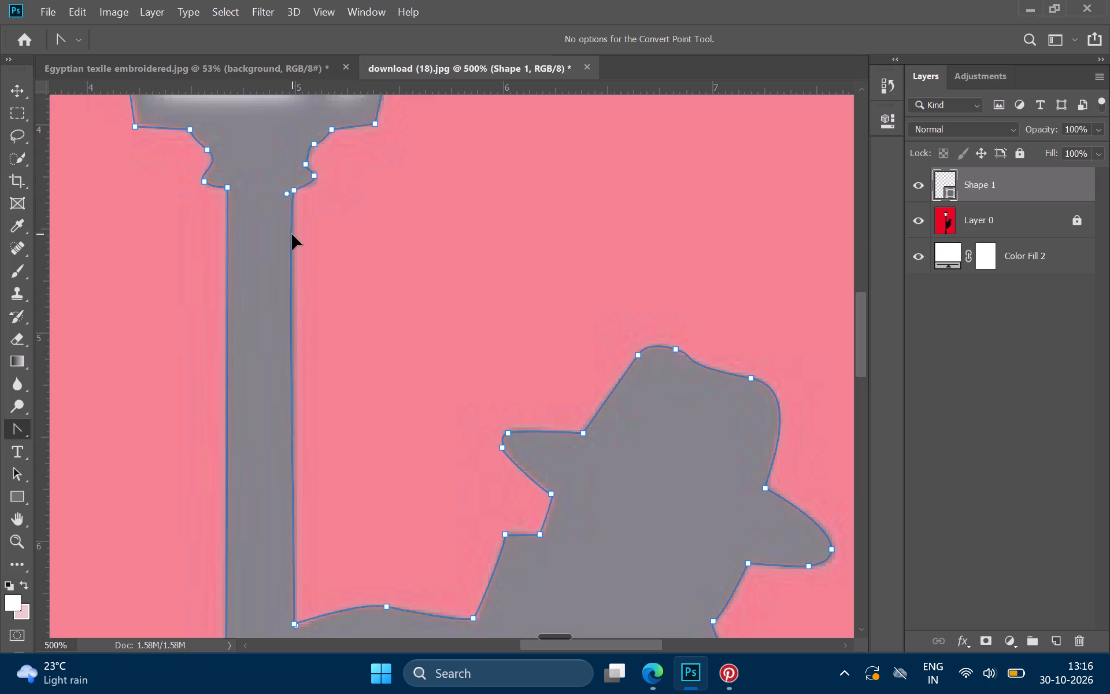
left_click_drag(292, 234, 293, 232)
Continue the open Shape 1 path with the Pen tool from its end anchor at the inner notch, curving down toward the body's outer bulge.
scroll(321, 248, "down", 2)
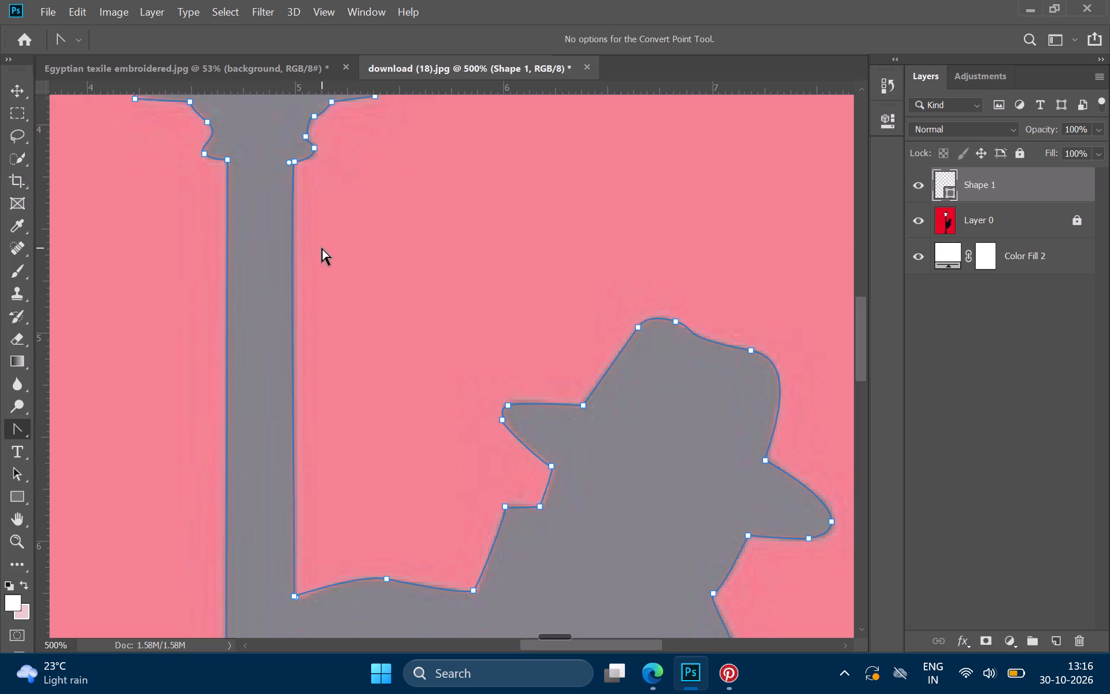
scroll(321, 248, "down", 4)
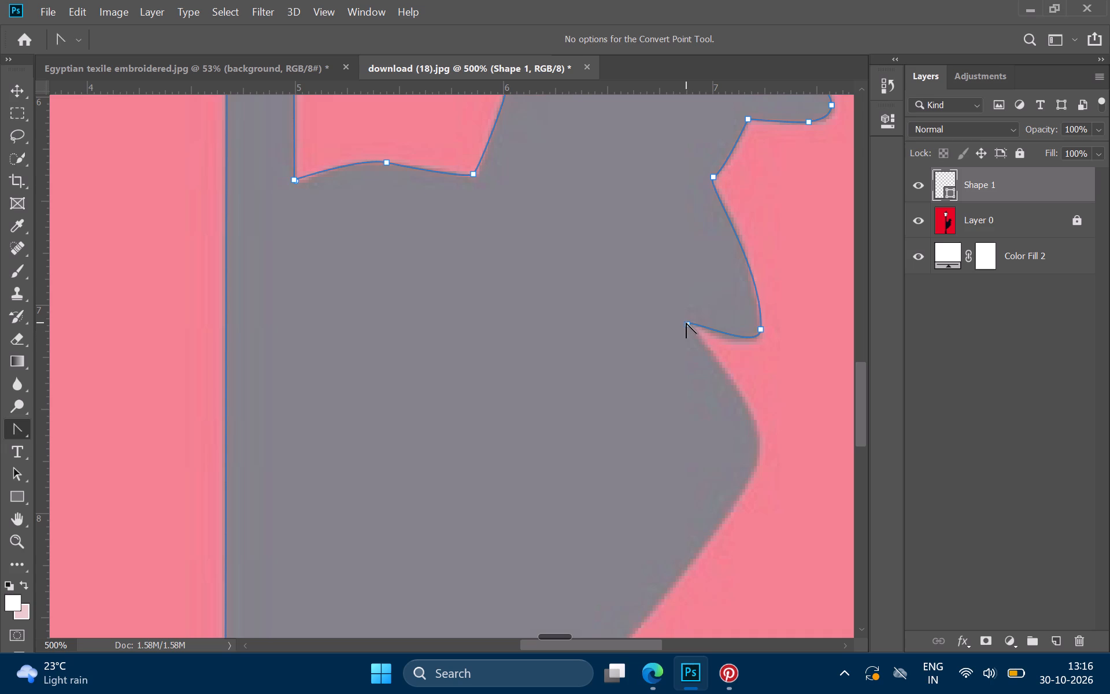
left_click(686, 323)
left_click(15, 434)
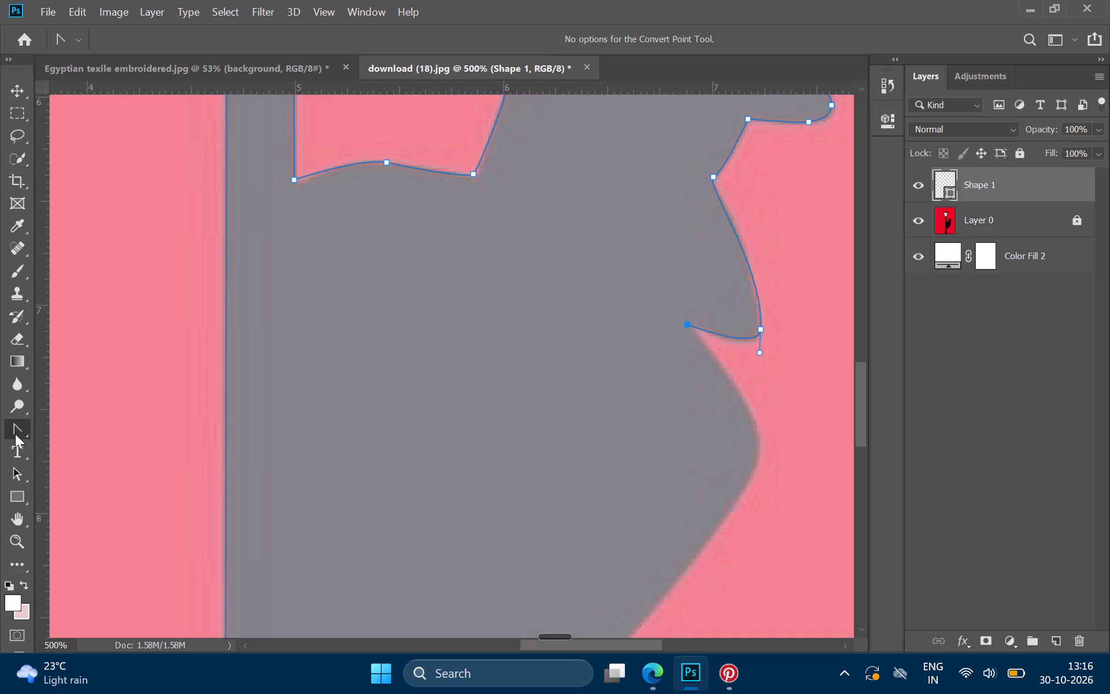
right_click(15, 434)
left_click(63, 434)
left_click(760, 441)
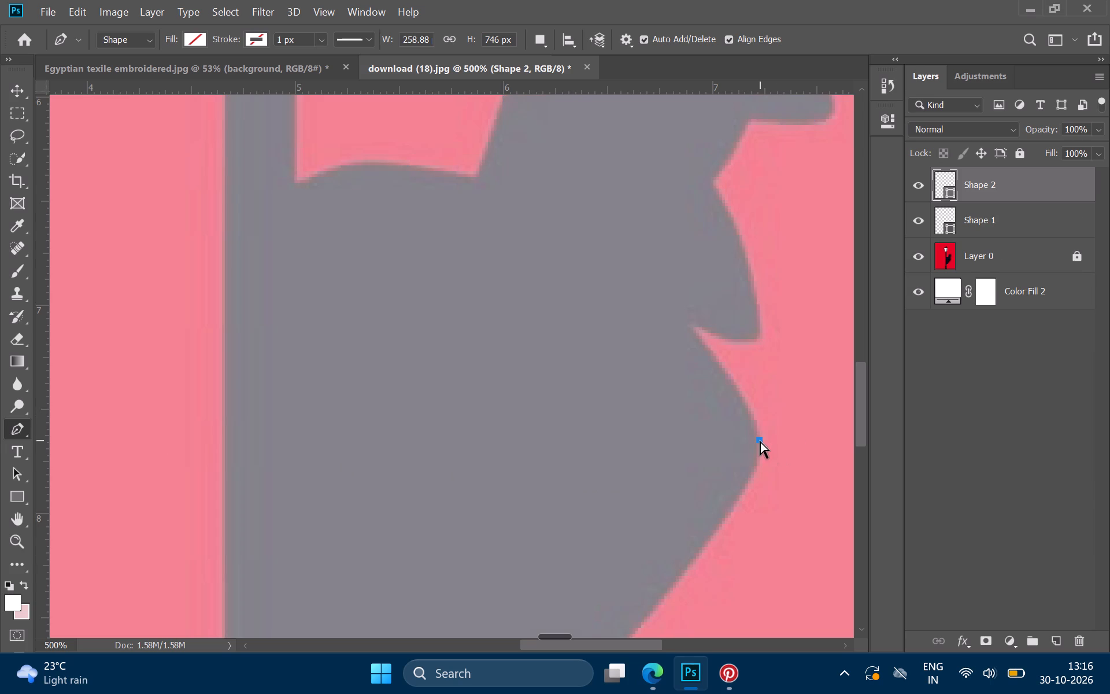
key("ctrl+z")
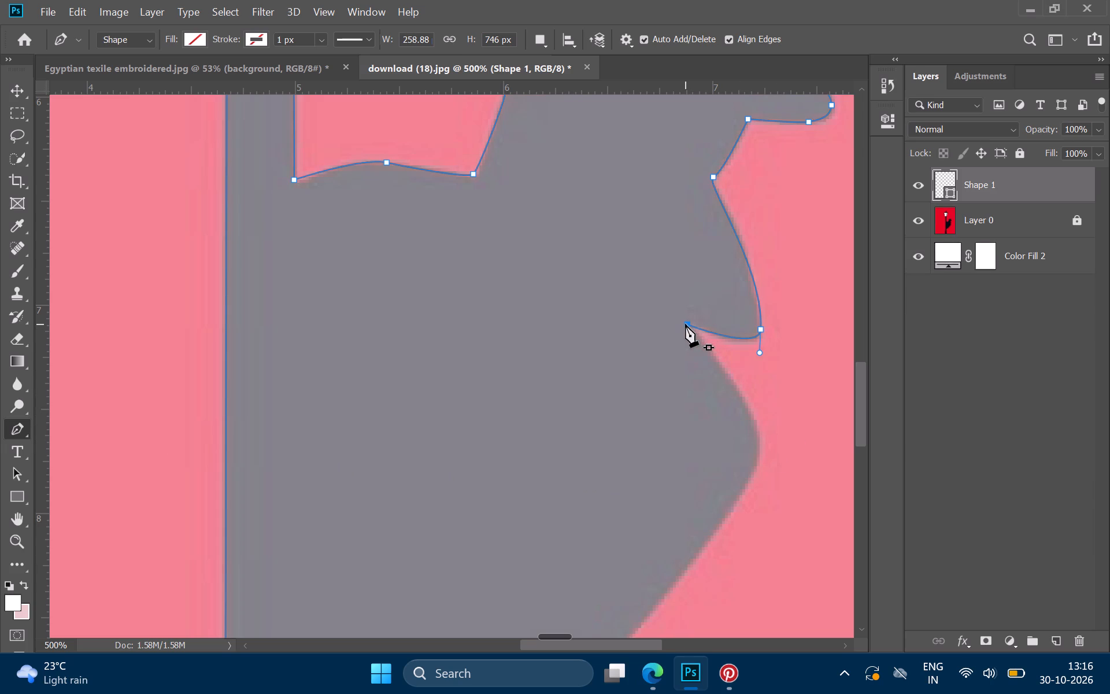
left_click(685, 324)
left_click(754, 424)
key("ctrl+z")
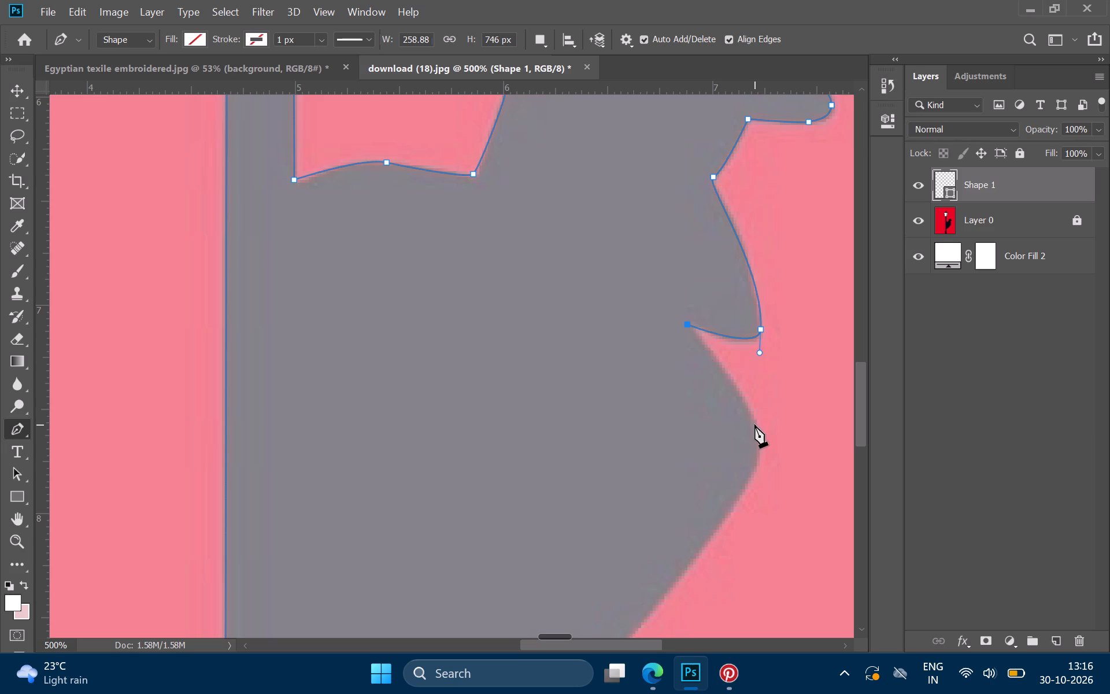
left_click_drag(754, 424, 763, 422)
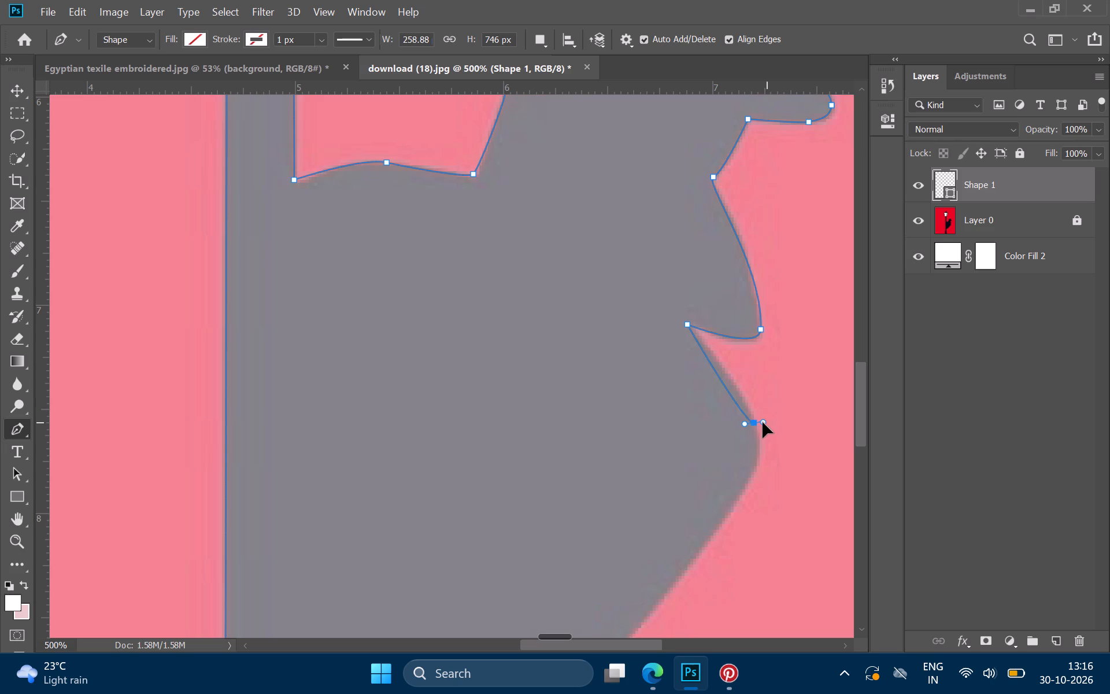
left_click_drag(763, 422, 749, 433)
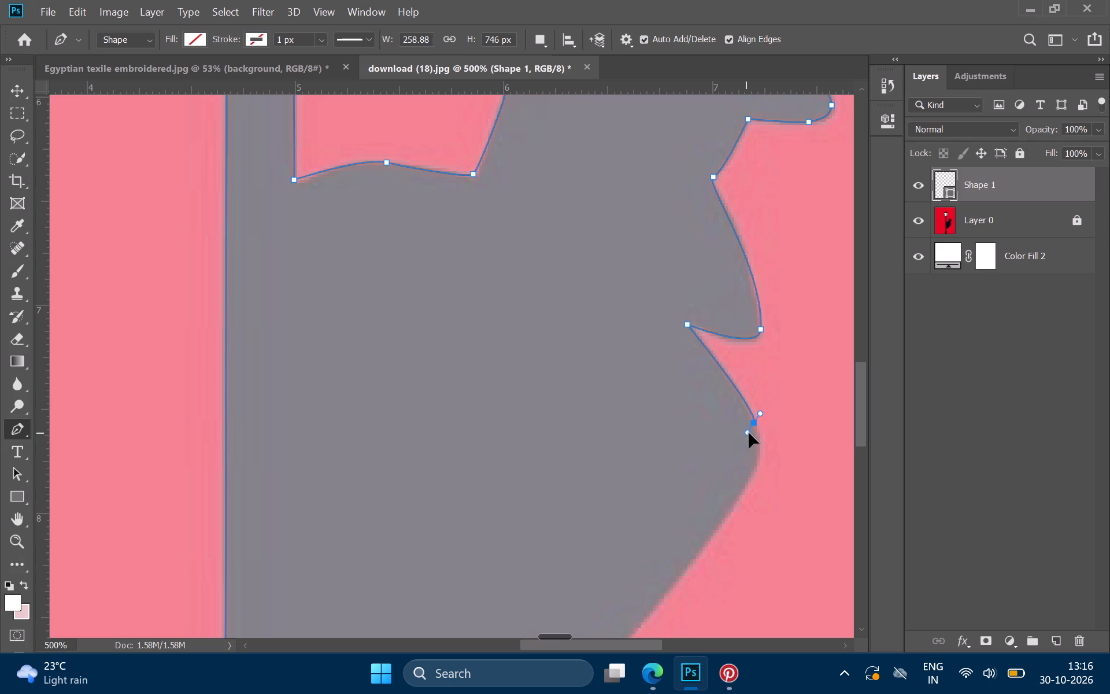
left_click_drag(749, 433, 751, 433)
scroll(751, 433, "down", 1)
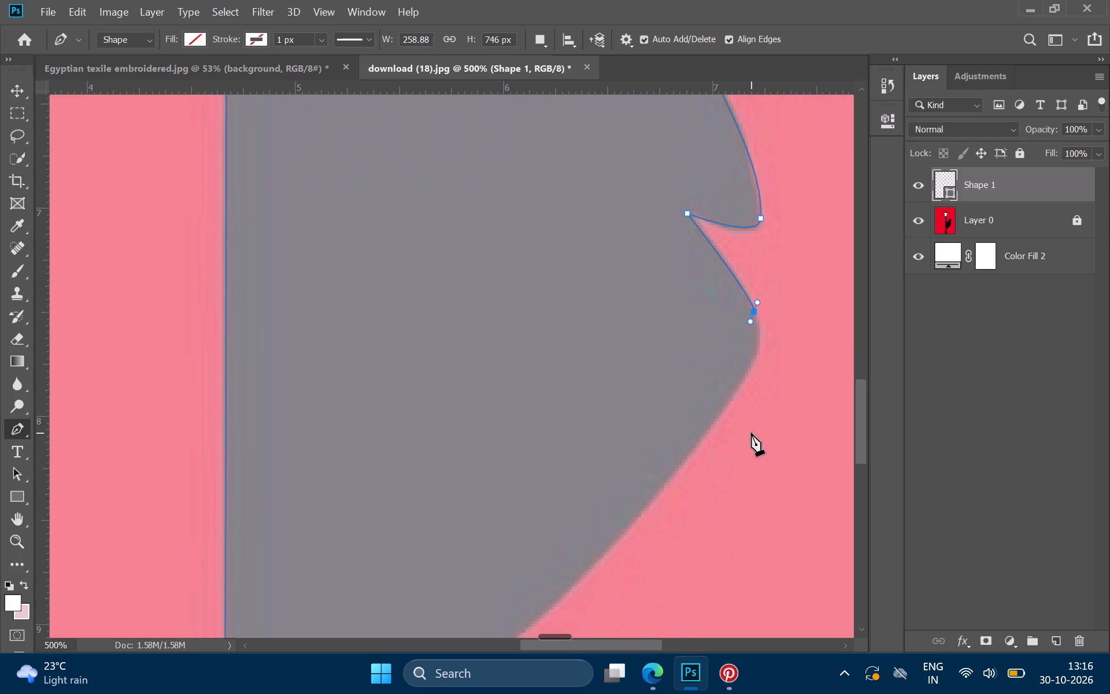
scroll(751, 433, "down", 1)
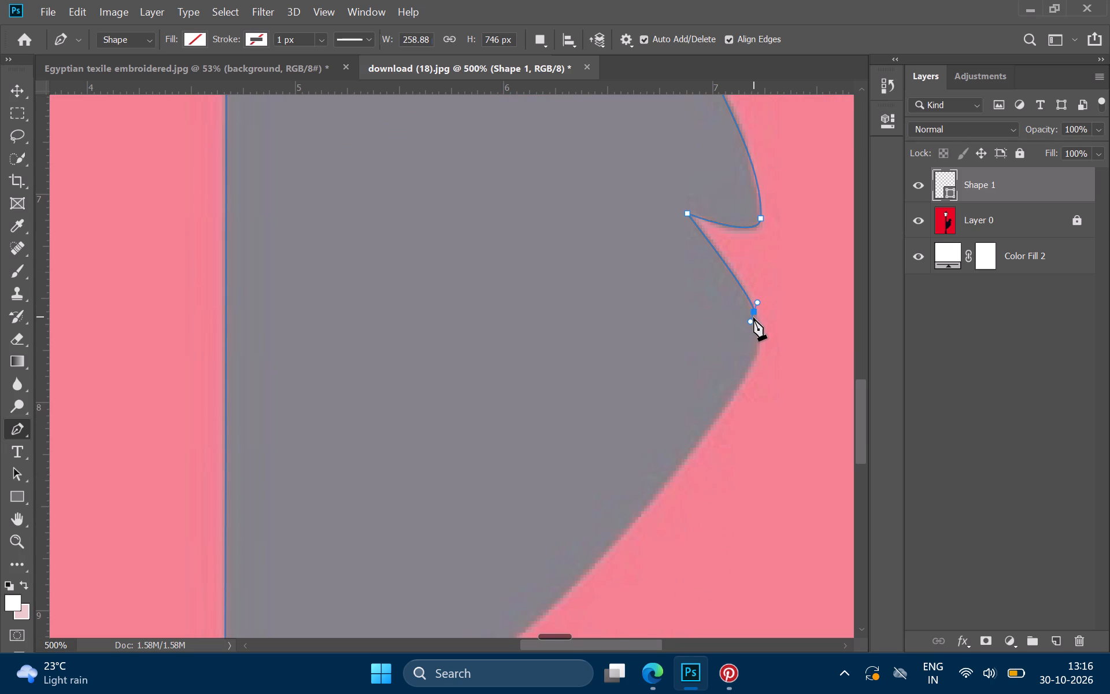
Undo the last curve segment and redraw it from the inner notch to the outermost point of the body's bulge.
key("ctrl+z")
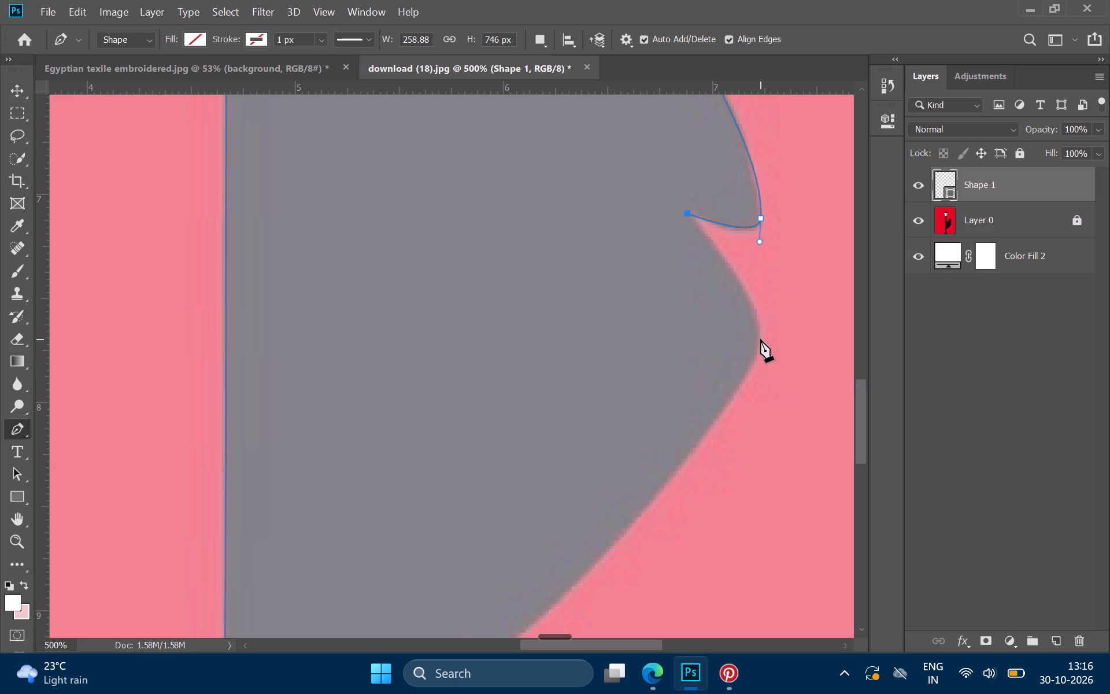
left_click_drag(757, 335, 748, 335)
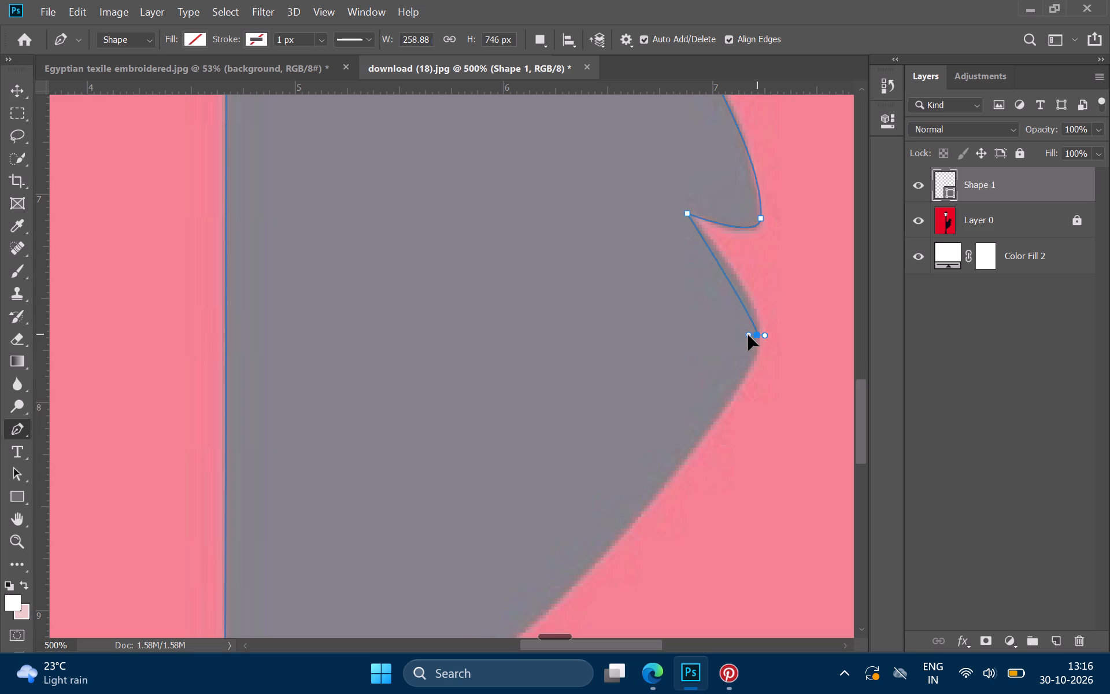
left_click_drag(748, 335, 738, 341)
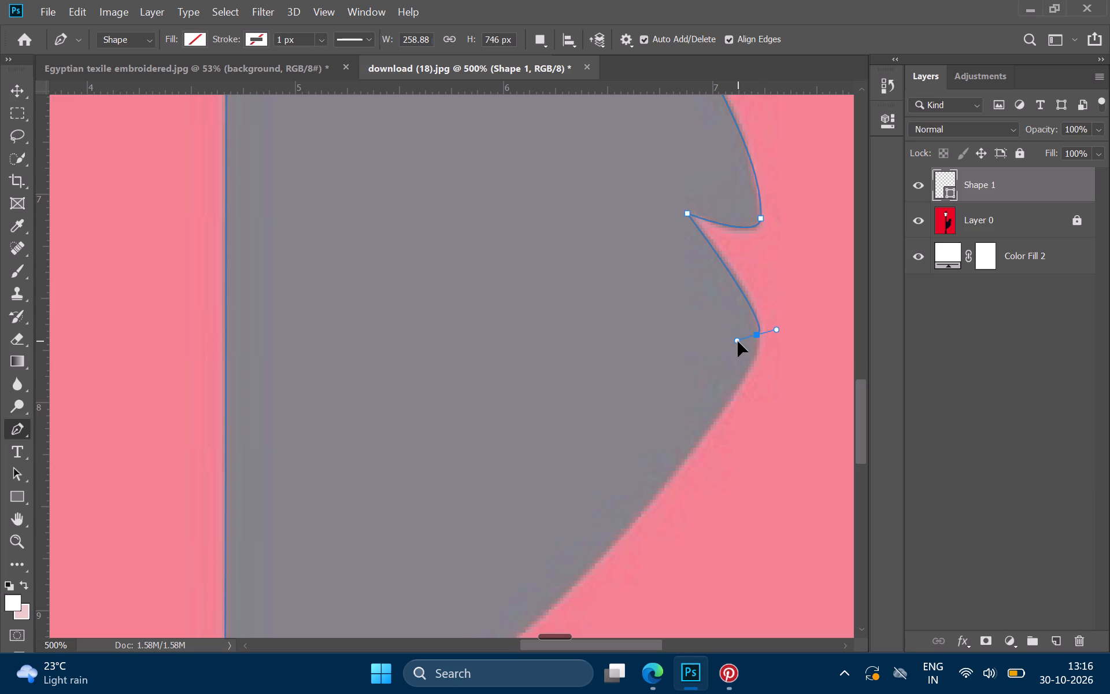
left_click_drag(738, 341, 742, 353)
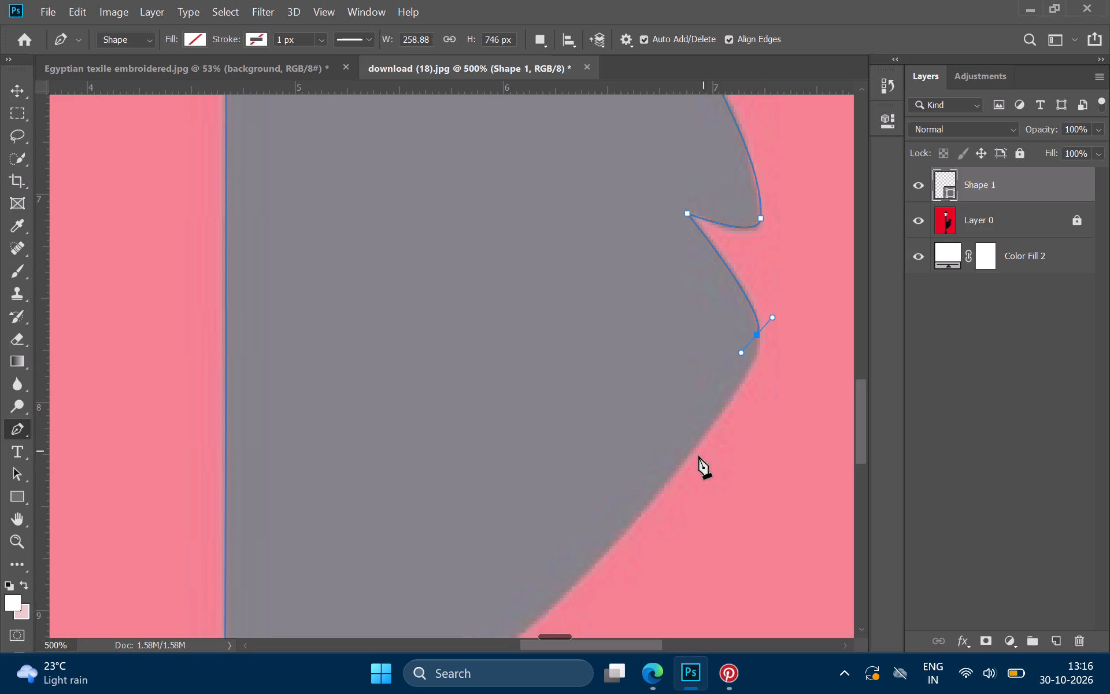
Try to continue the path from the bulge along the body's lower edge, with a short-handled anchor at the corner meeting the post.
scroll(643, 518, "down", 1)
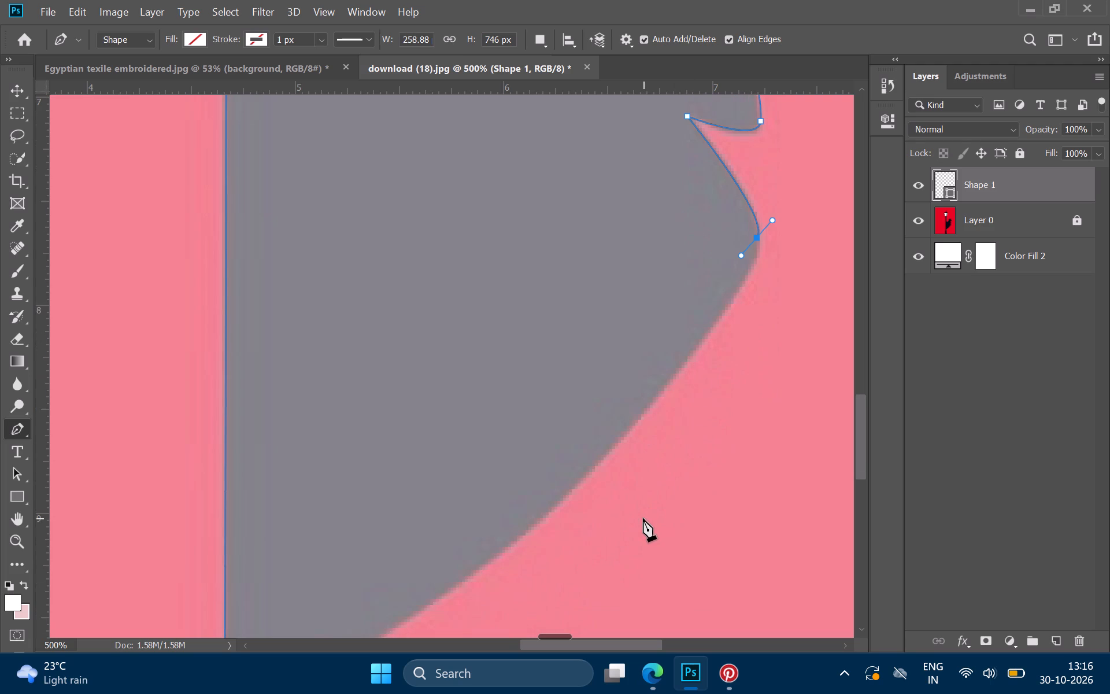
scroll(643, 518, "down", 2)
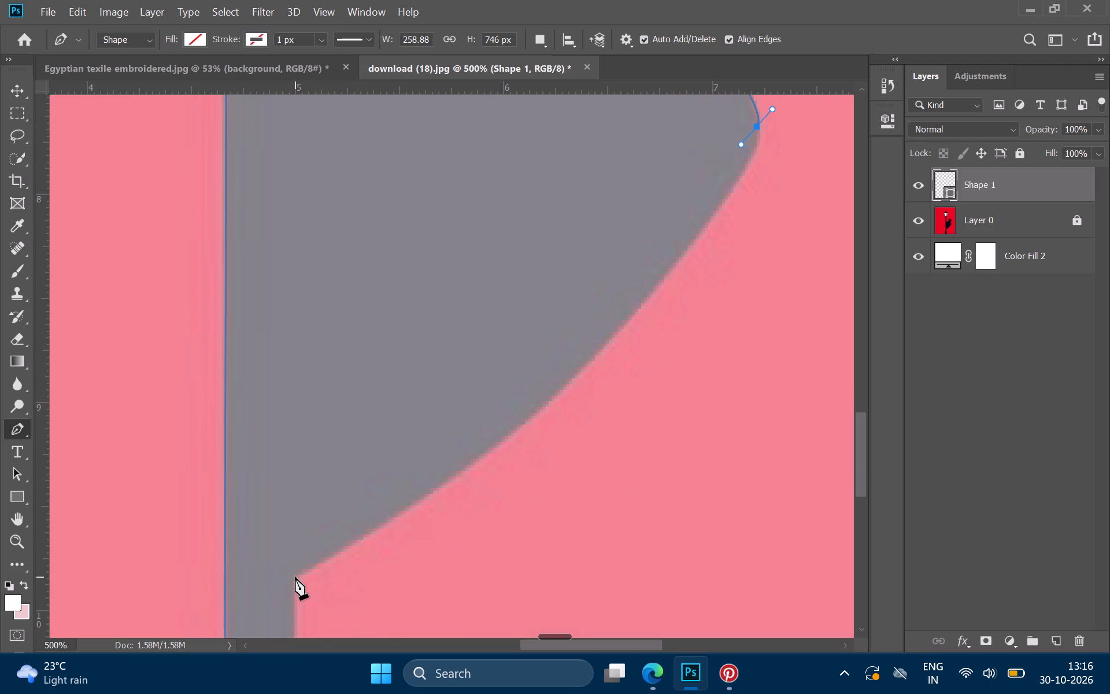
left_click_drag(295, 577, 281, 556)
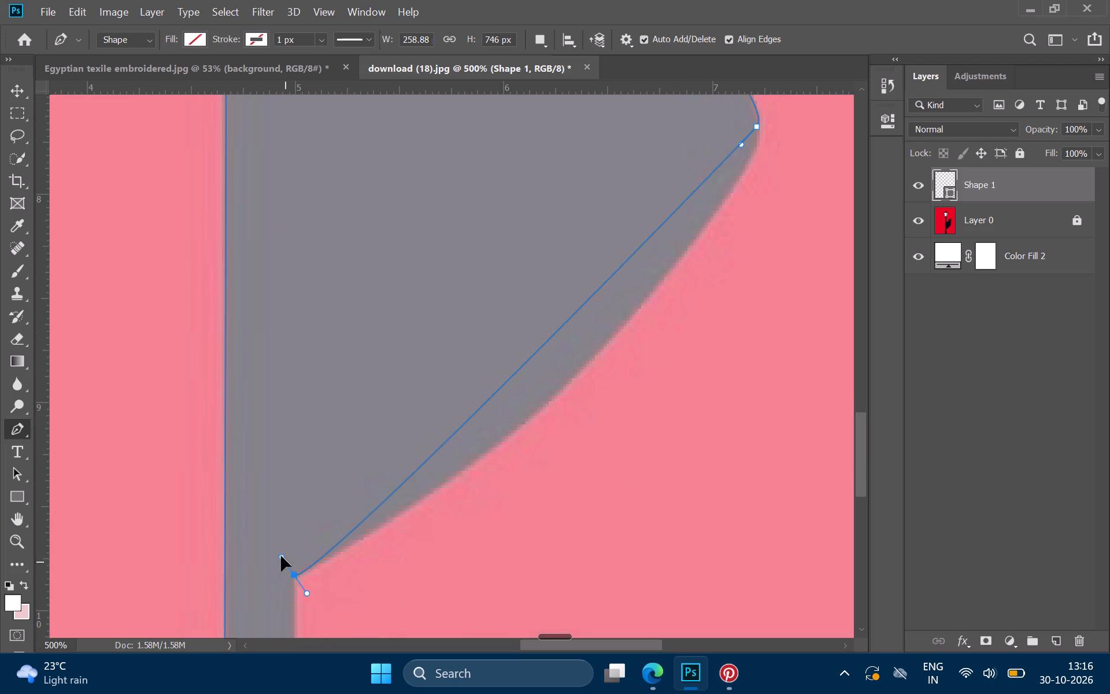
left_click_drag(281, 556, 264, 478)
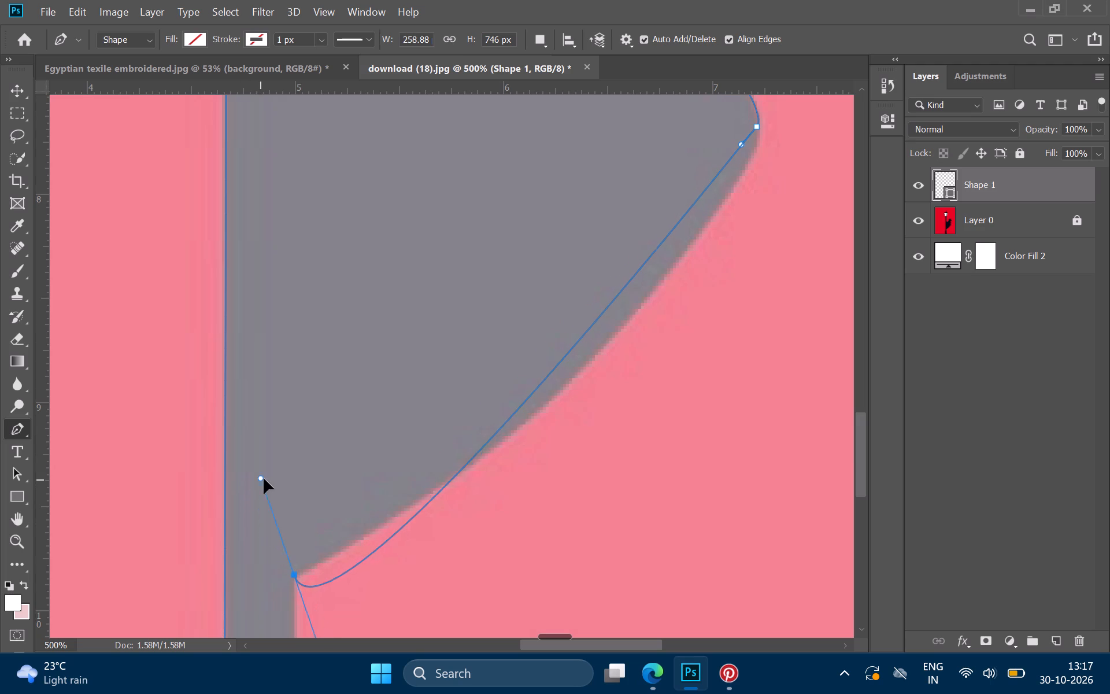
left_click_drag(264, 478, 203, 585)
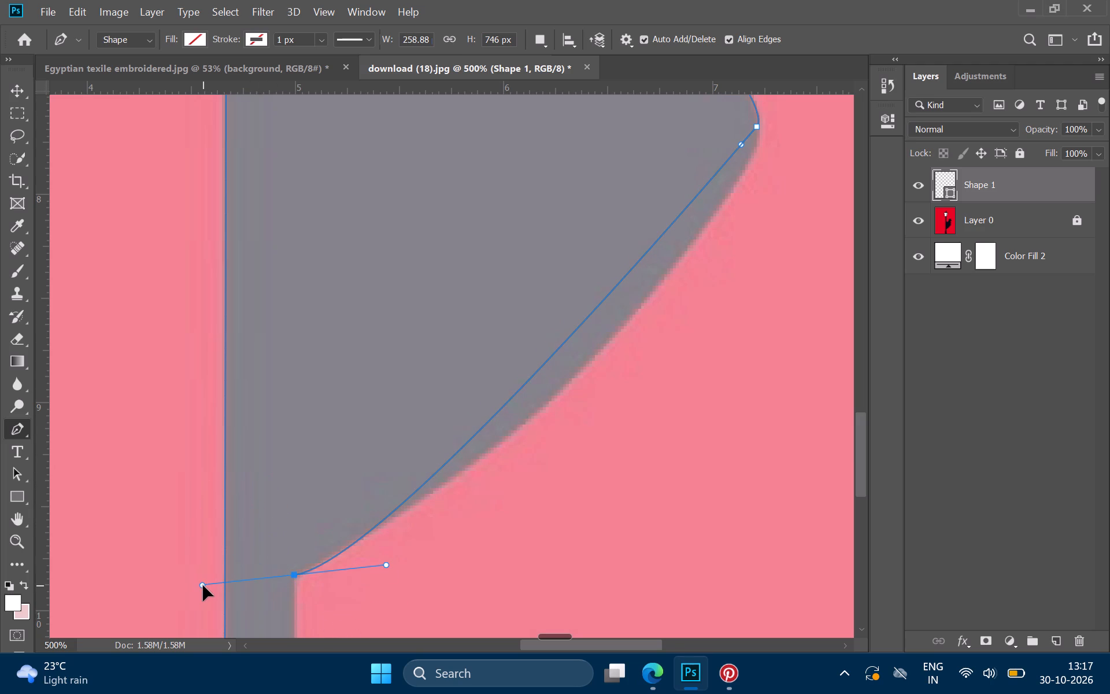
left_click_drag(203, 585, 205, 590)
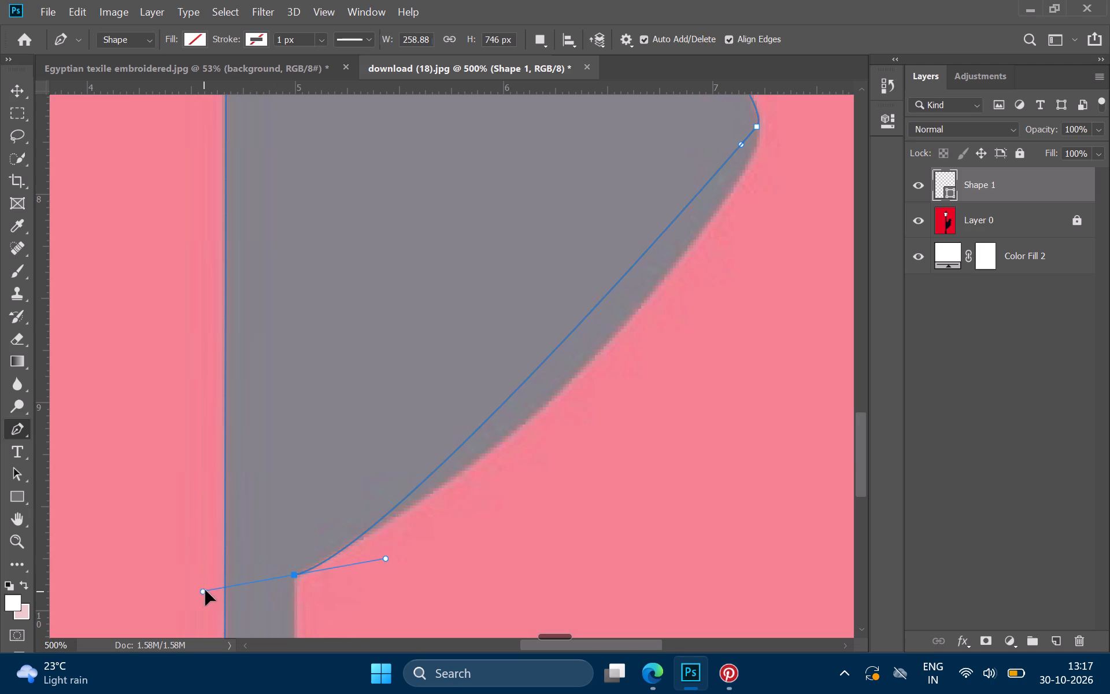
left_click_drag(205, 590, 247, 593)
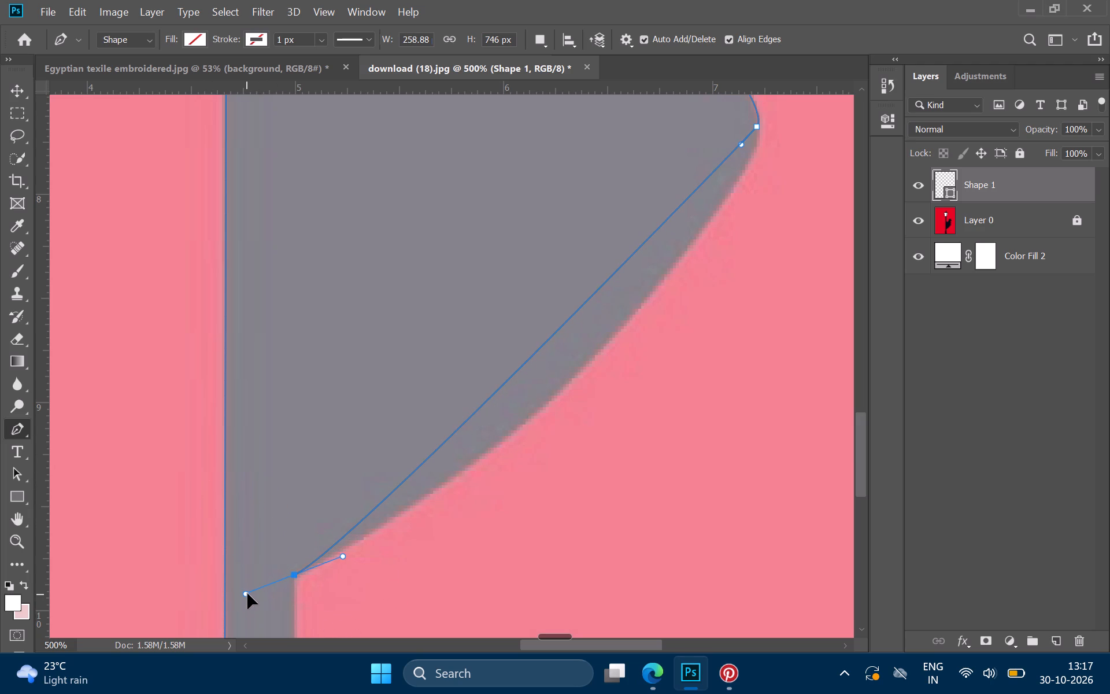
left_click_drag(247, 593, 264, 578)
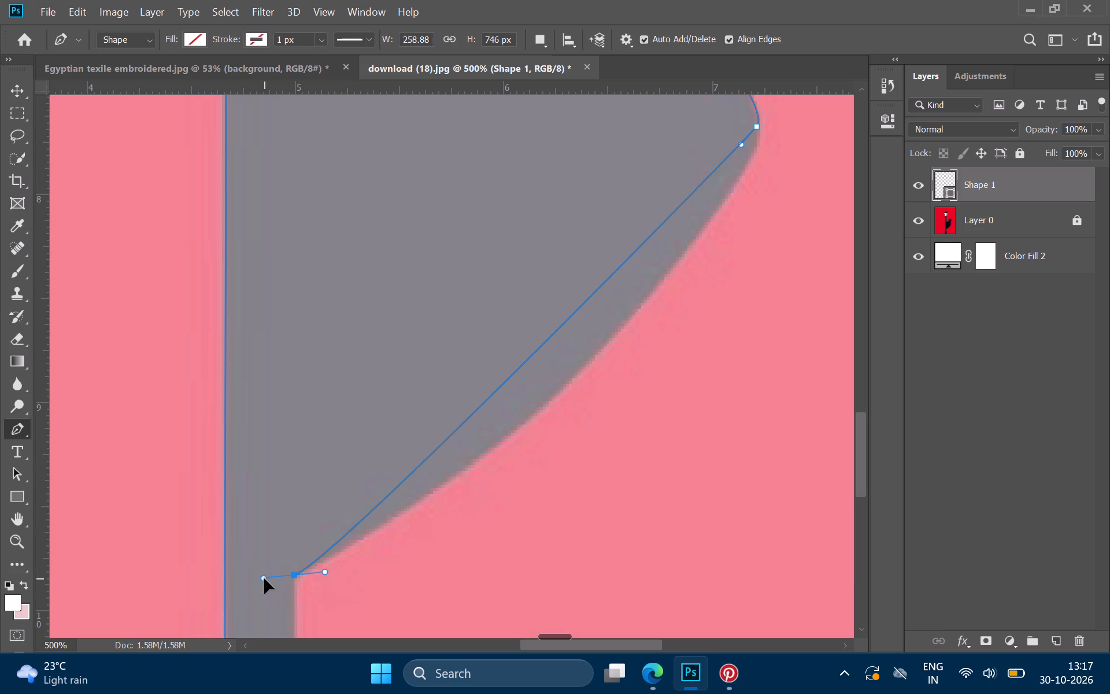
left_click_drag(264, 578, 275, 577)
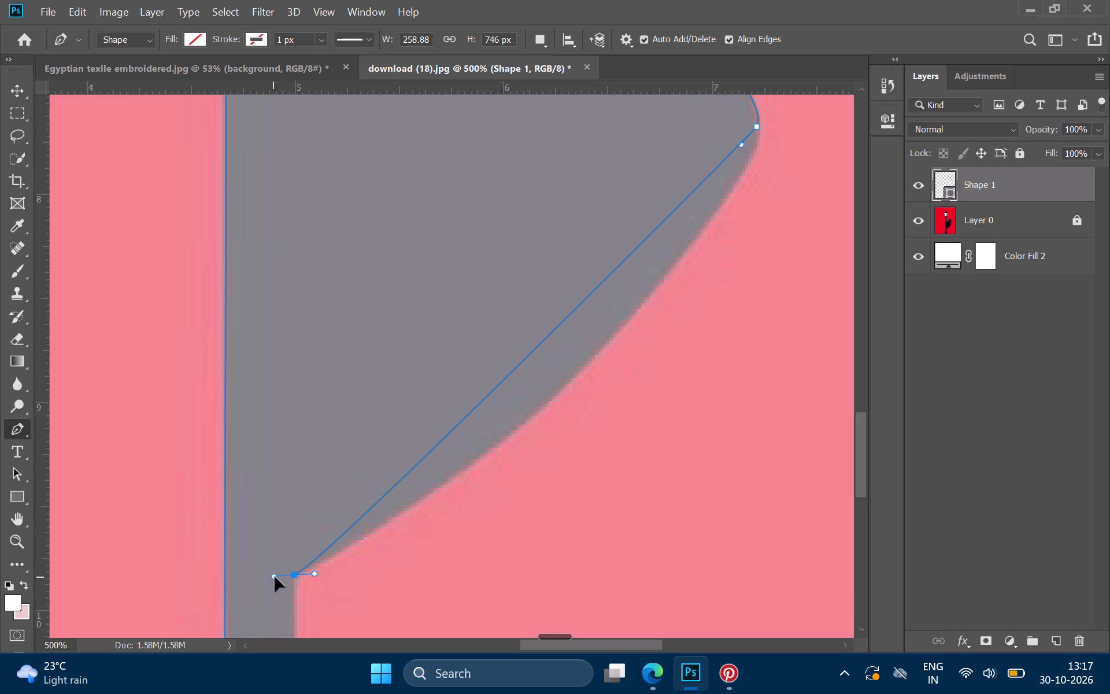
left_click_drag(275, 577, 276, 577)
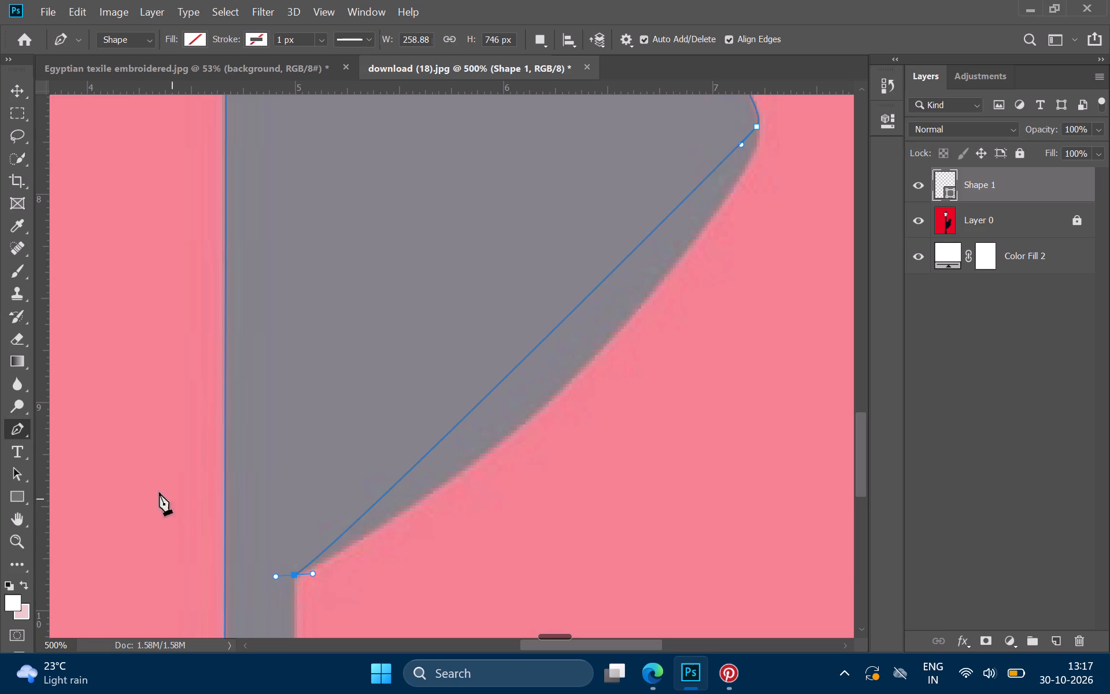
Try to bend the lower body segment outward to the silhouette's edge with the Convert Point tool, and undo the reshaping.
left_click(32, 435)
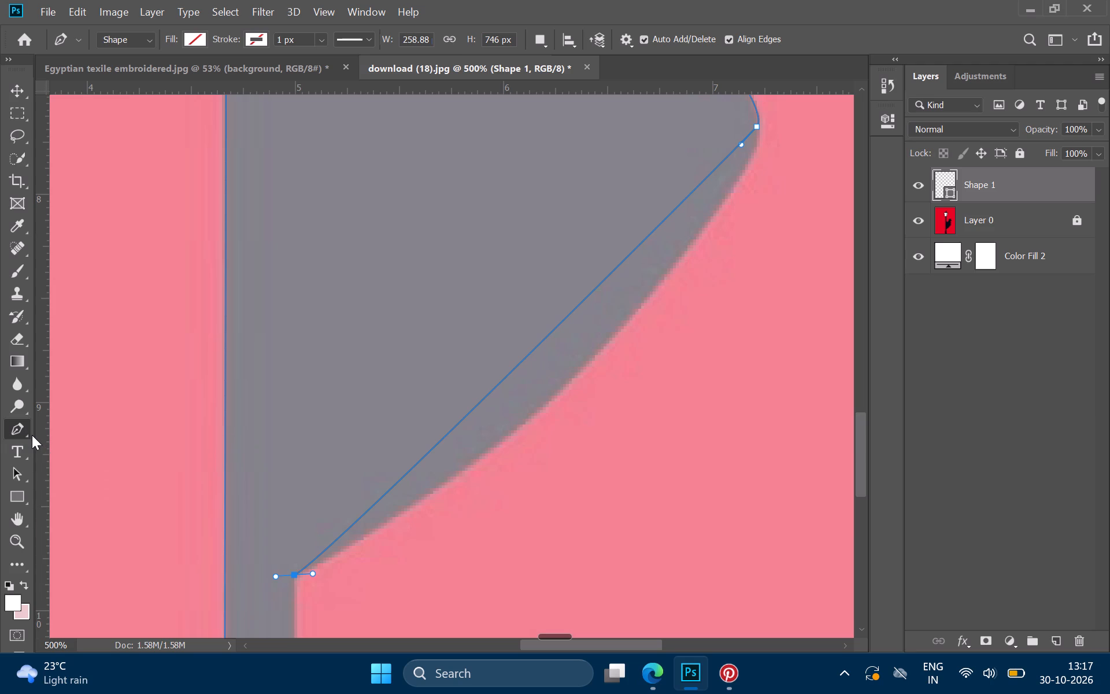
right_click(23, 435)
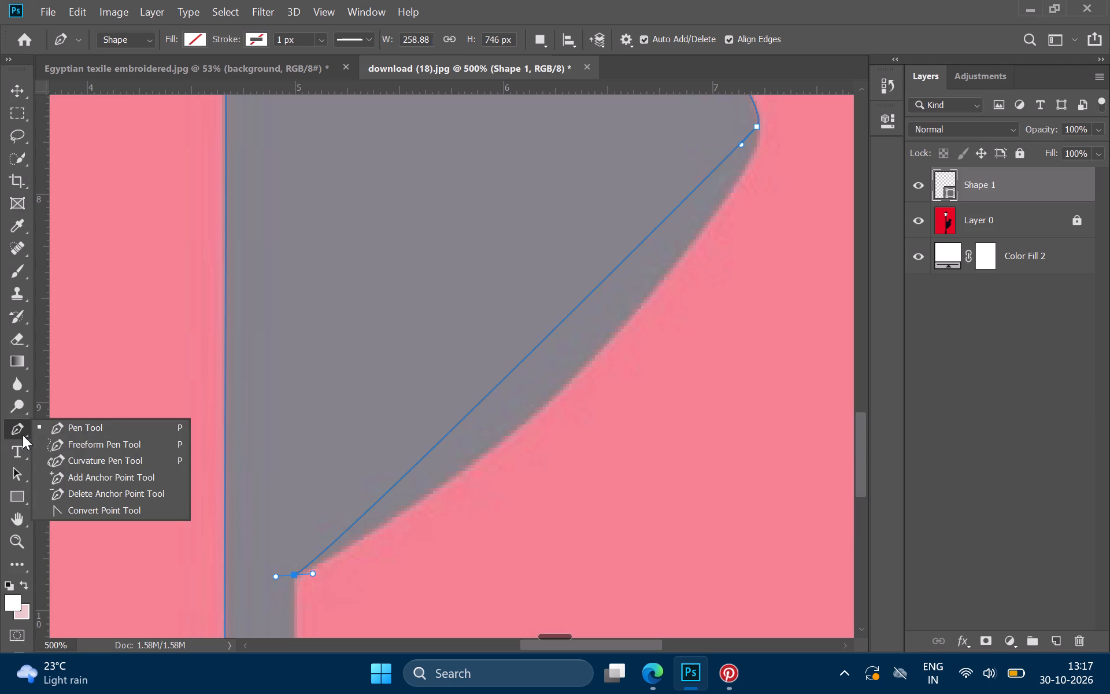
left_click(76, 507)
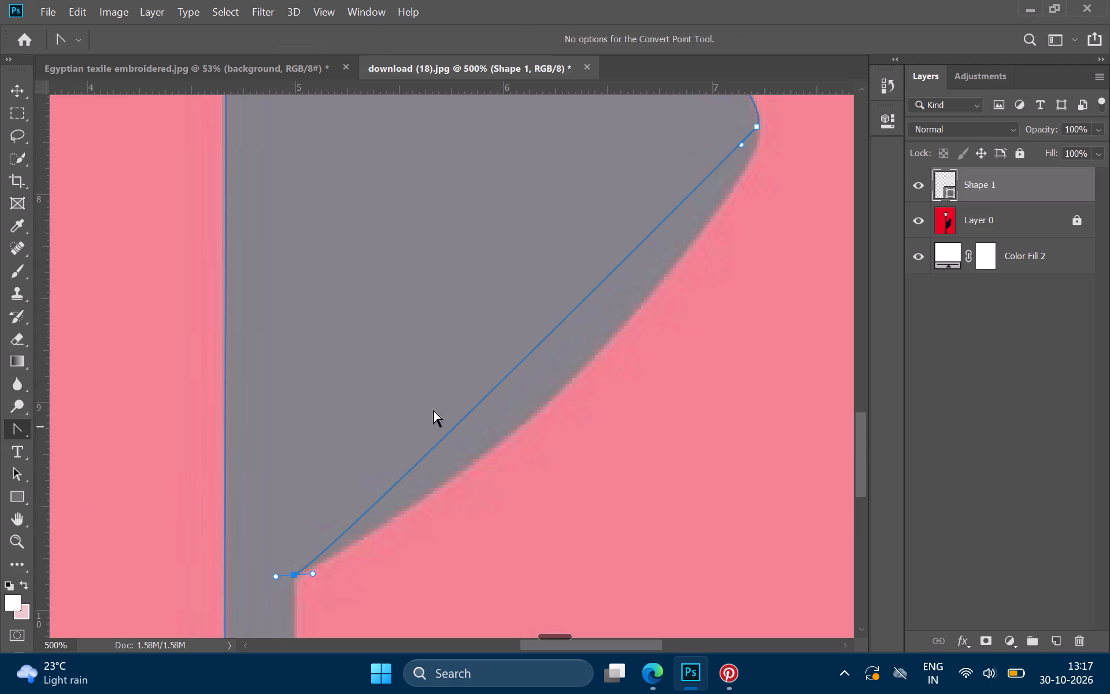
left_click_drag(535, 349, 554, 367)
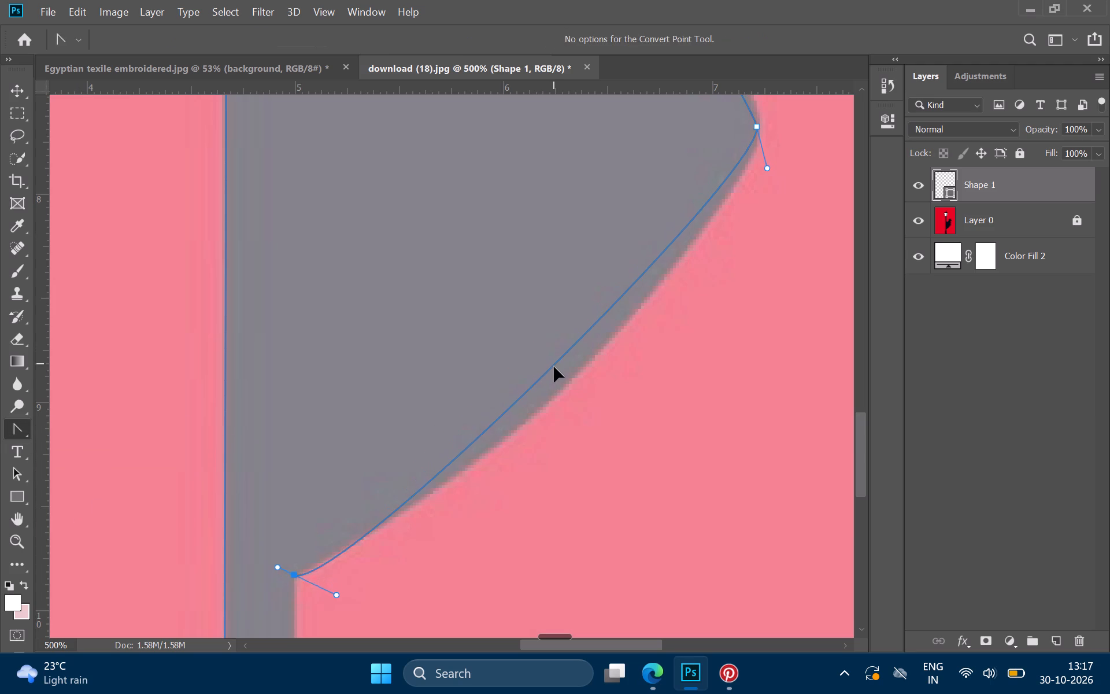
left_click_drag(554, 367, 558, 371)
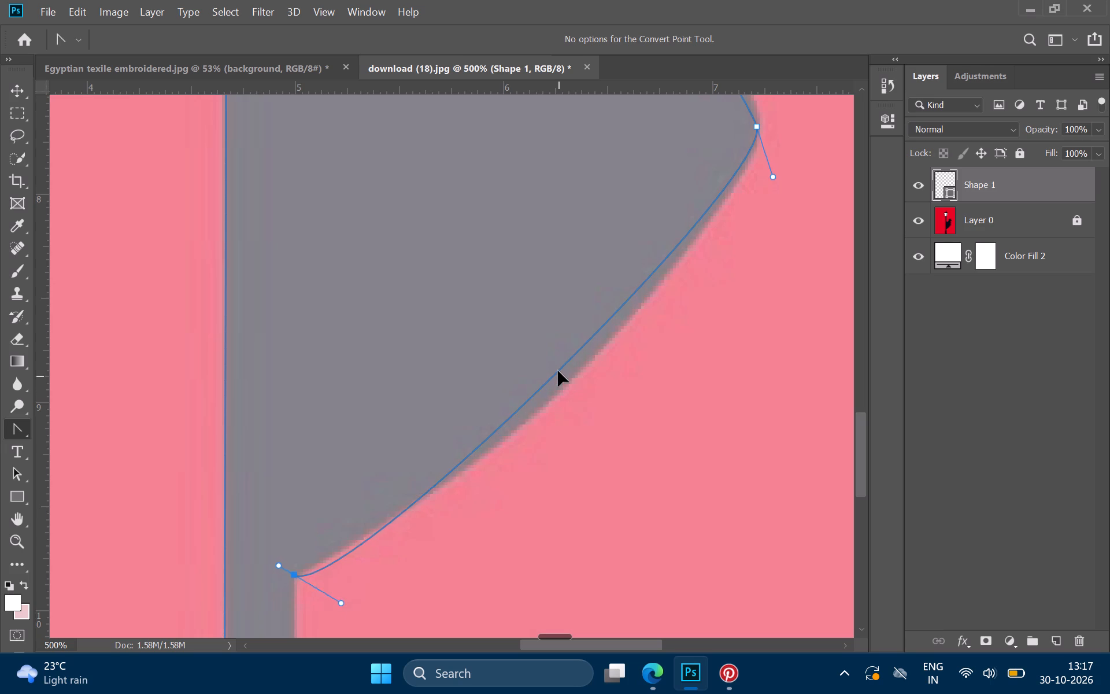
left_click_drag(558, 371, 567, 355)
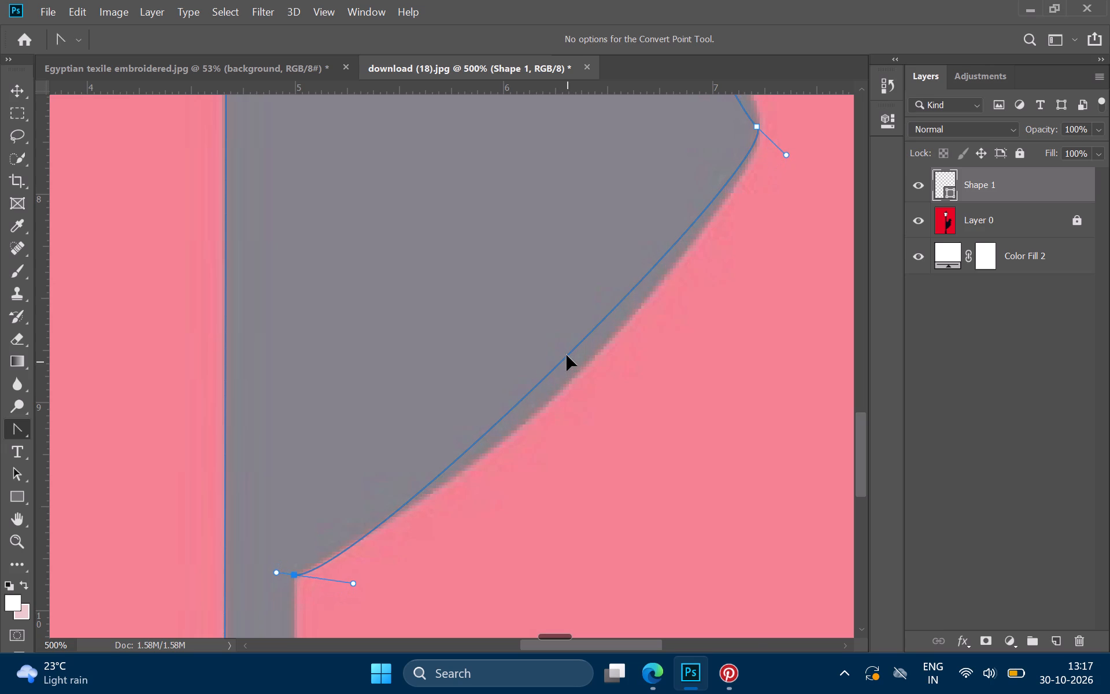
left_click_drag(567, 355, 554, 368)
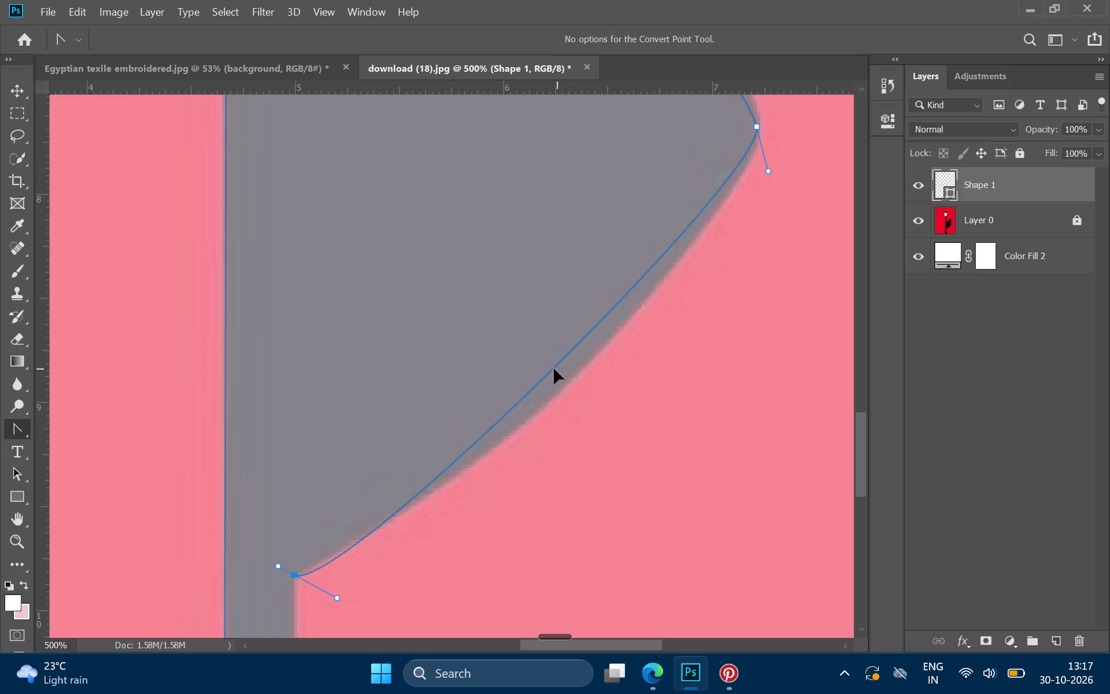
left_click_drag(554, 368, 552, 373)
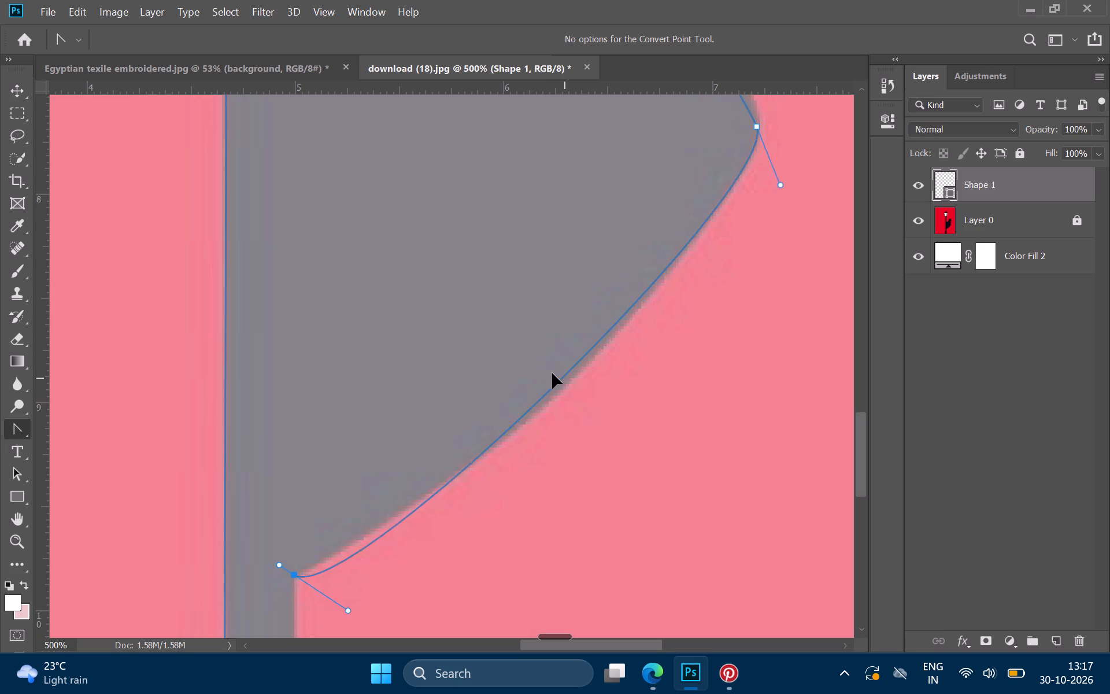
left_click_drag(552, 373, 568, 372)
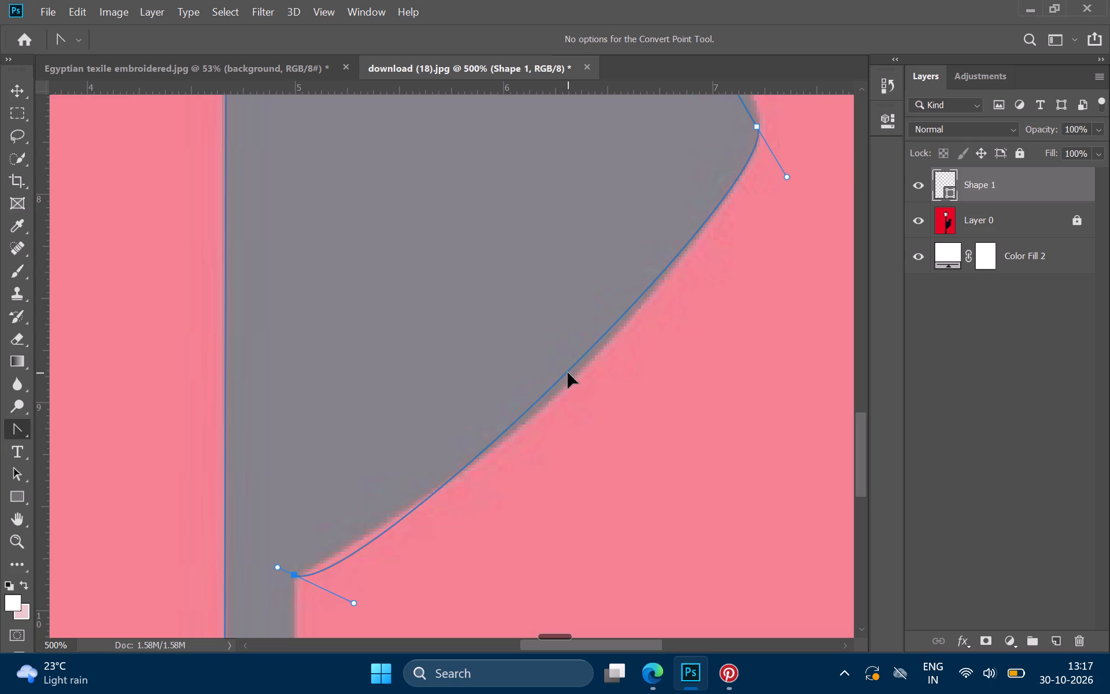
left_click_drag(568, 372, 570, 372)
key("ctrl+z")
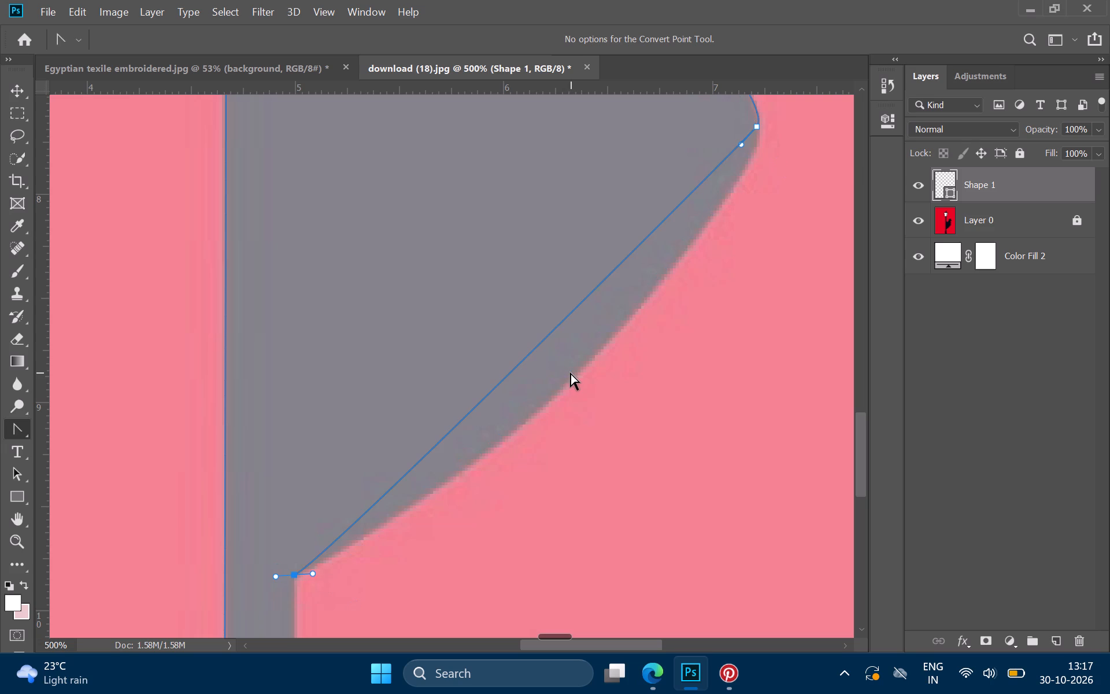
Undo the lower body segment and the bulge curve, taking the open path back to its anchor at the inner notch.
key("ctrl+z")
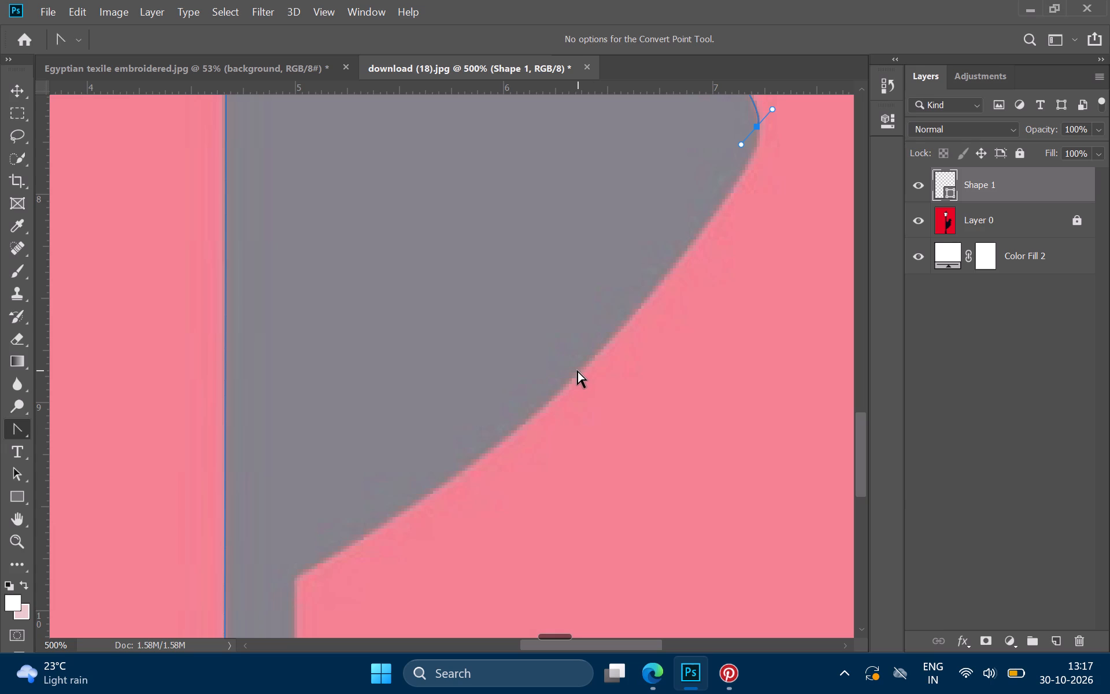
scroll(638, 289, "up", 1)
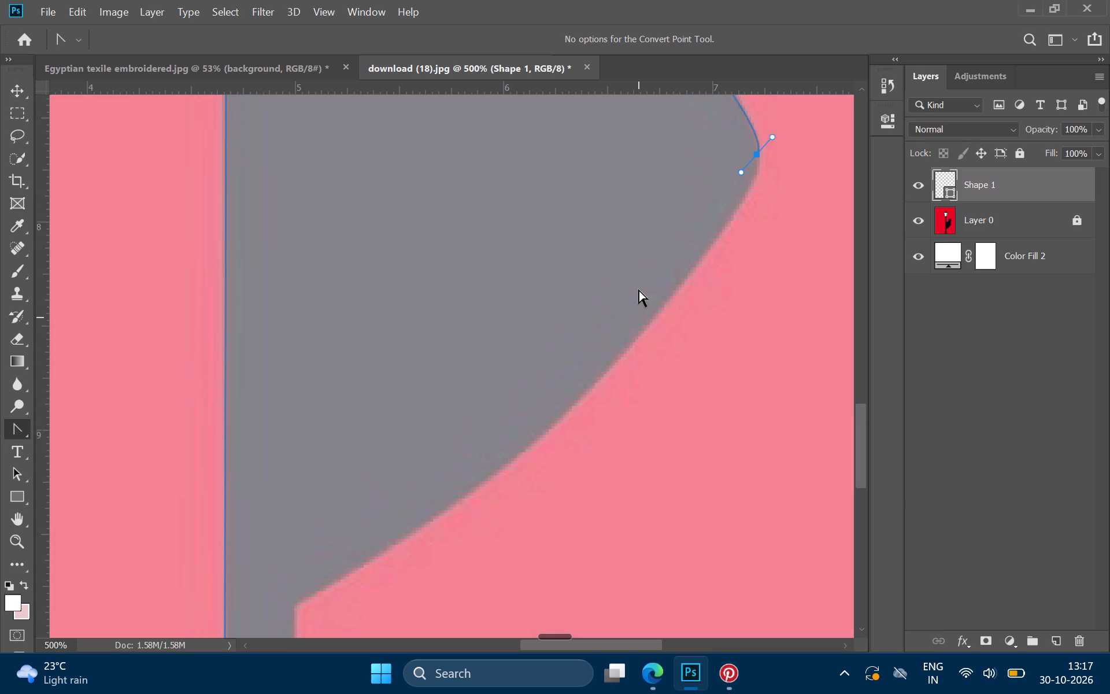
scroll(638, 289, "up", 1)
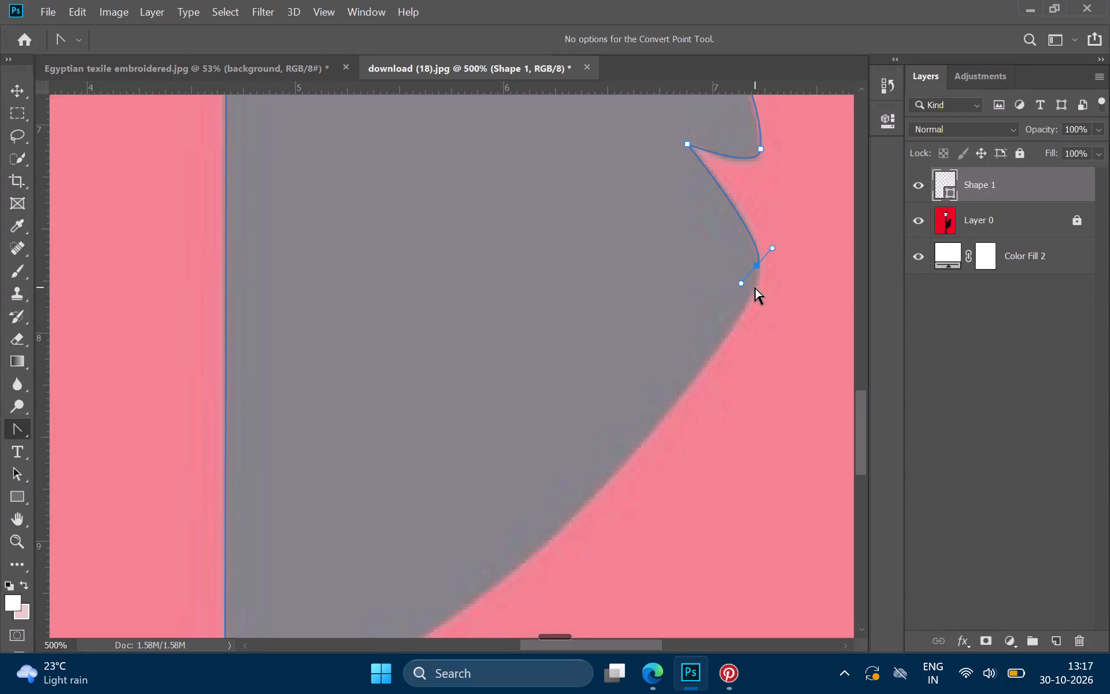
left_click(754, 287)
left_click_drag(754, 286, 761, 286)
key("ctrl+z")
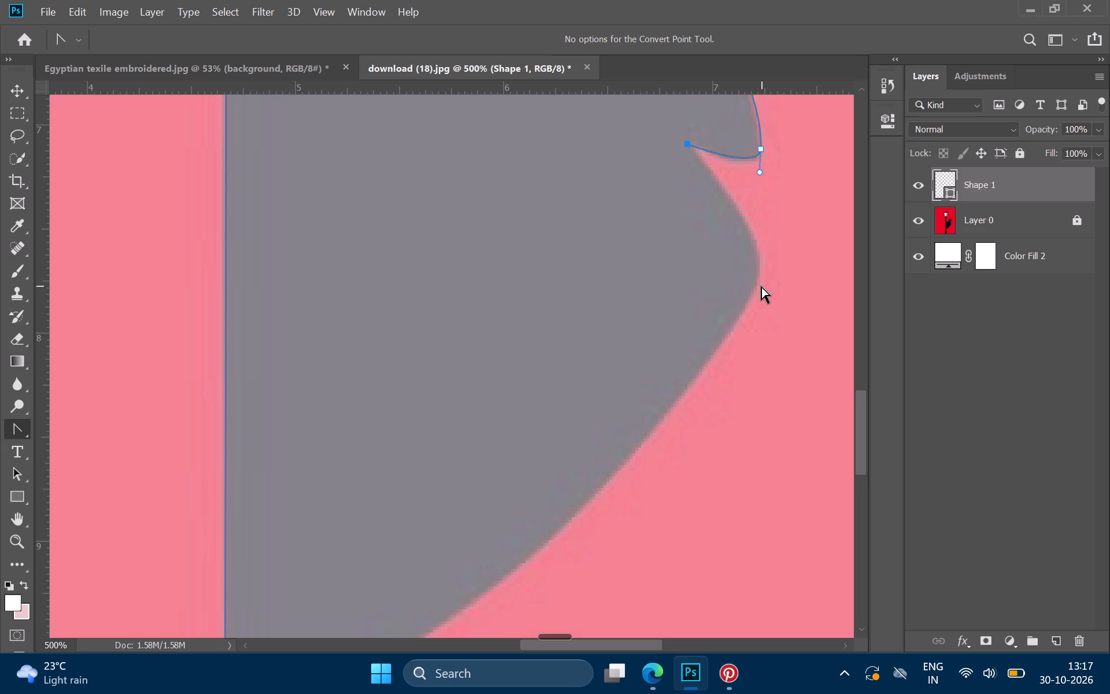
Examine the traced Shape 1 outline from the lantern base past the hatted figure down to the open end at the inner notch.
key("z")
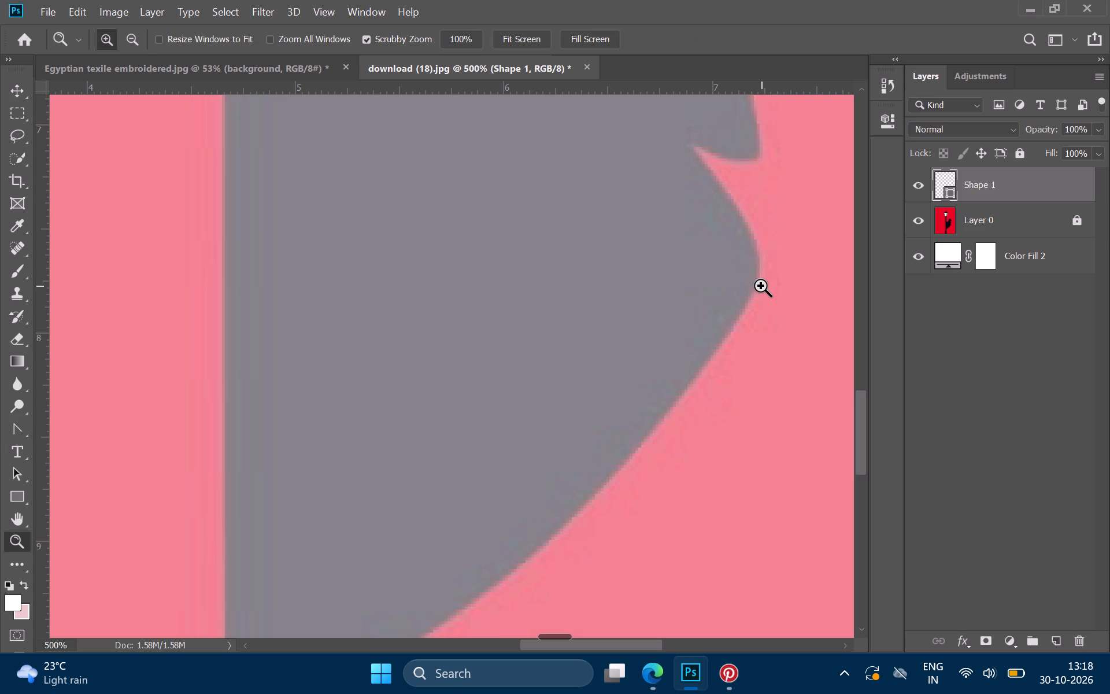
scroll(761, 286, "up", 4)
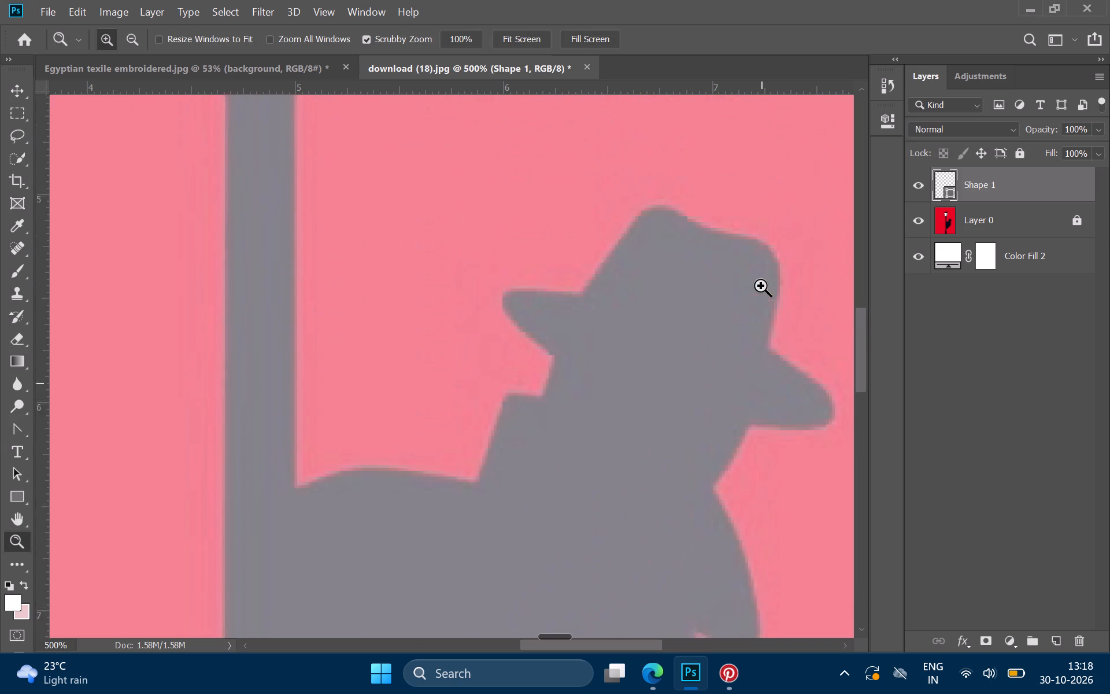
scroll(761, 286, "up", 2)
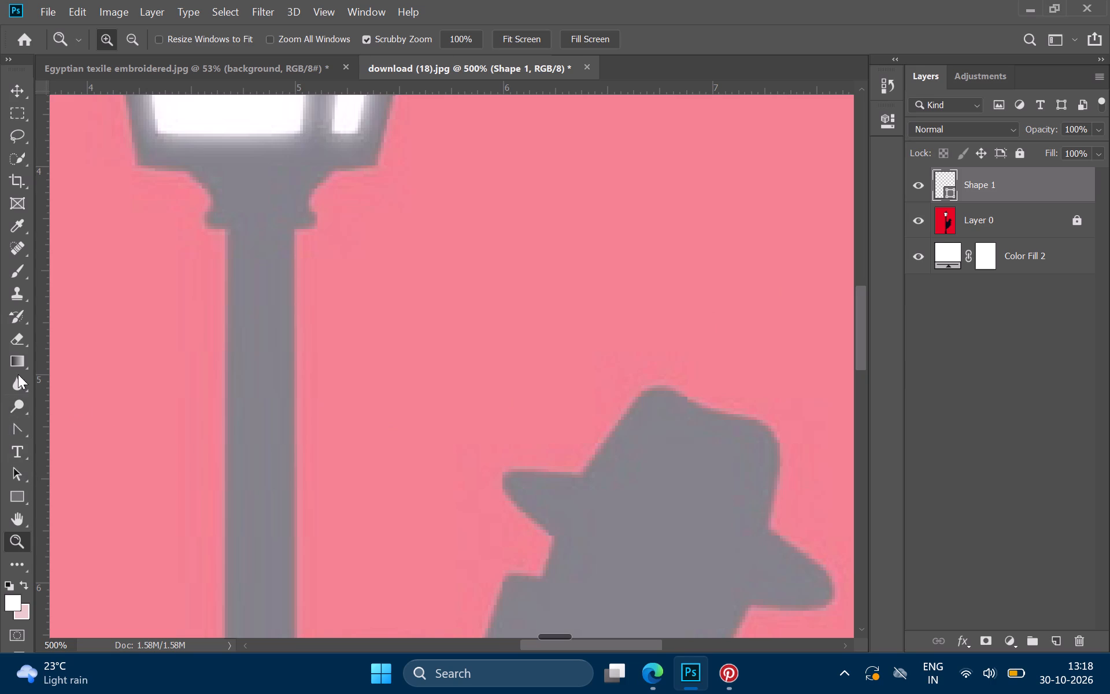
left_click(14, 428)
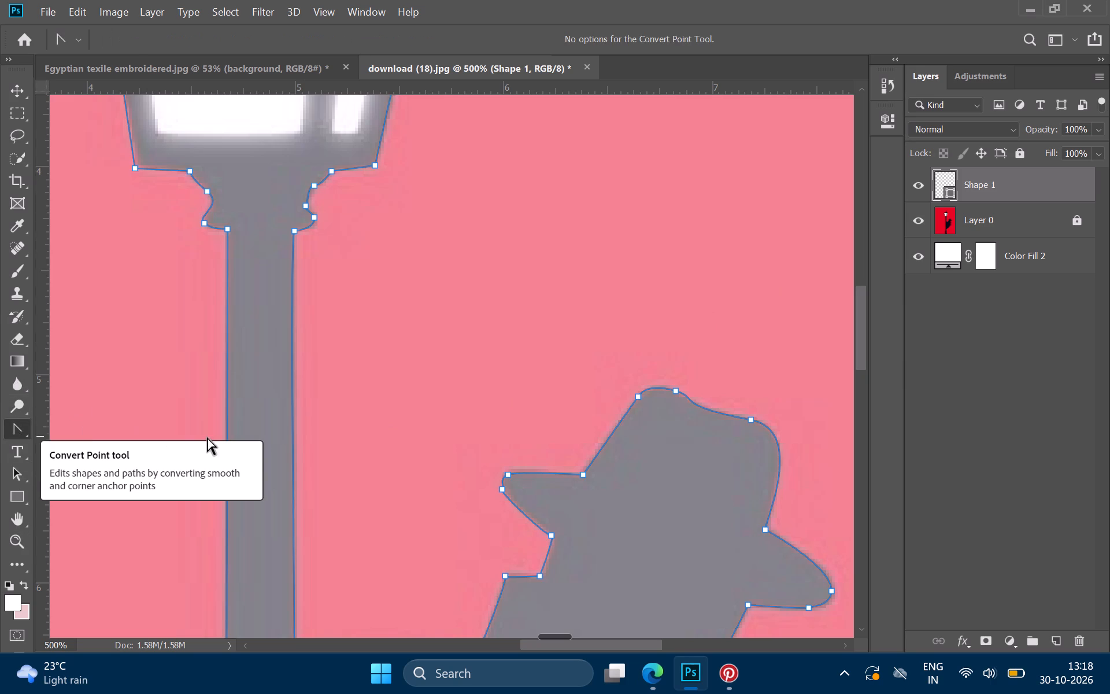
scroll(261, 454, "down", 4)
scroll(401, 447, "down", 3)
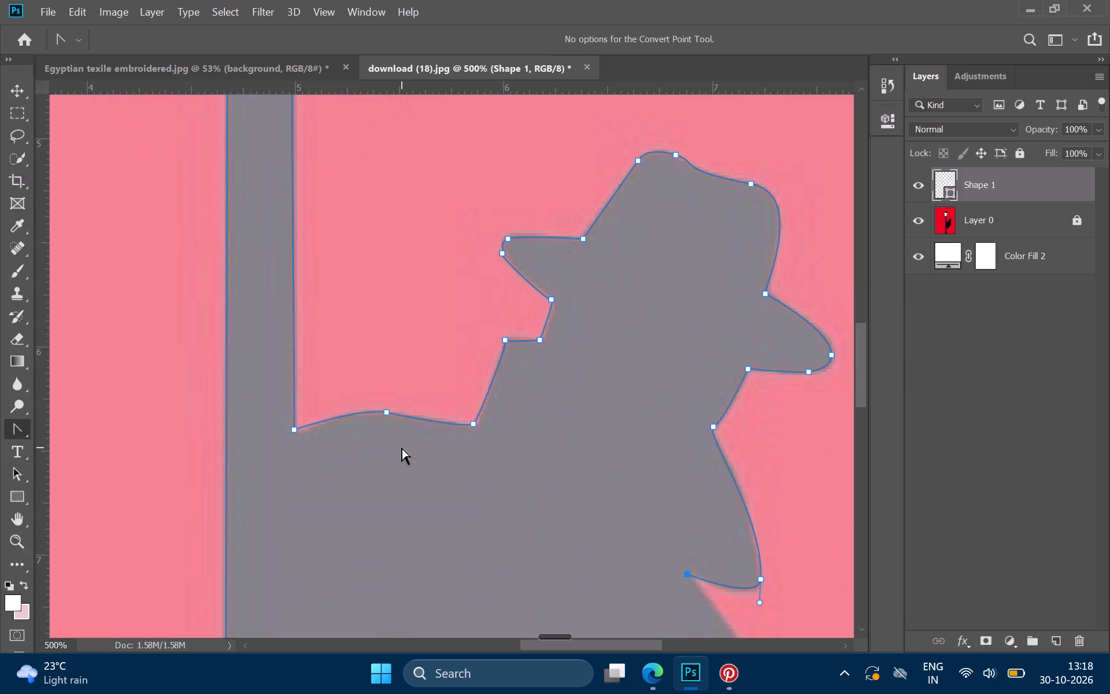
scroll(401, 447, "down", 3)
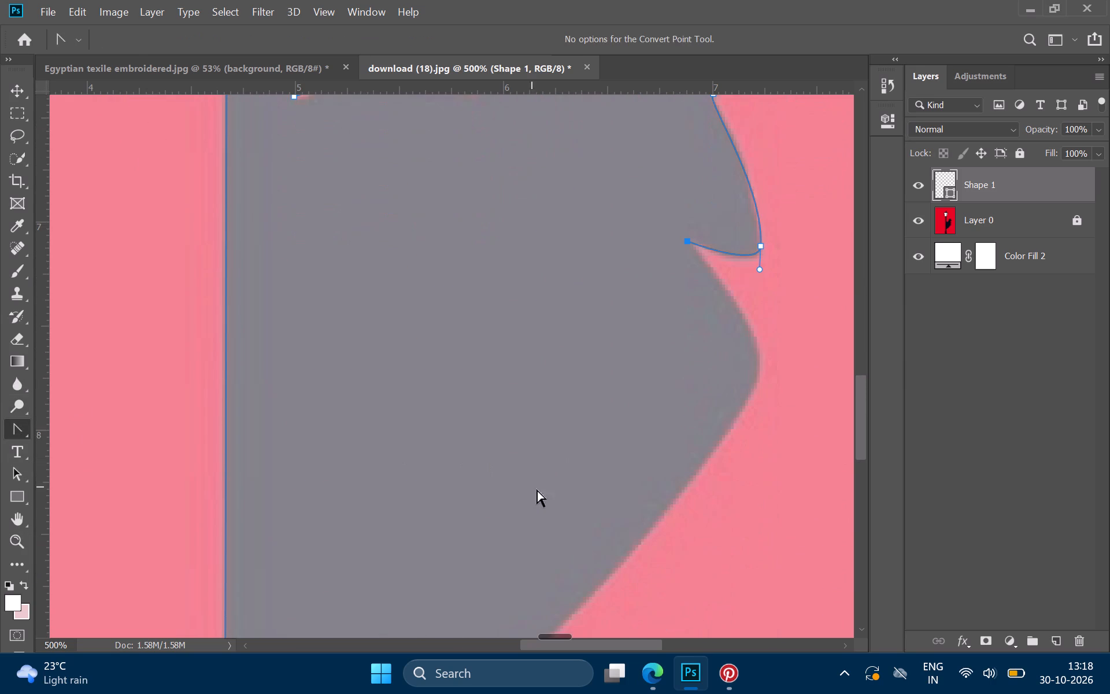
Resume the open path at the inner notch with the Pen tool and curve it around the body's bulge to an anchor just below its outermost point.
right_click(21, 429)
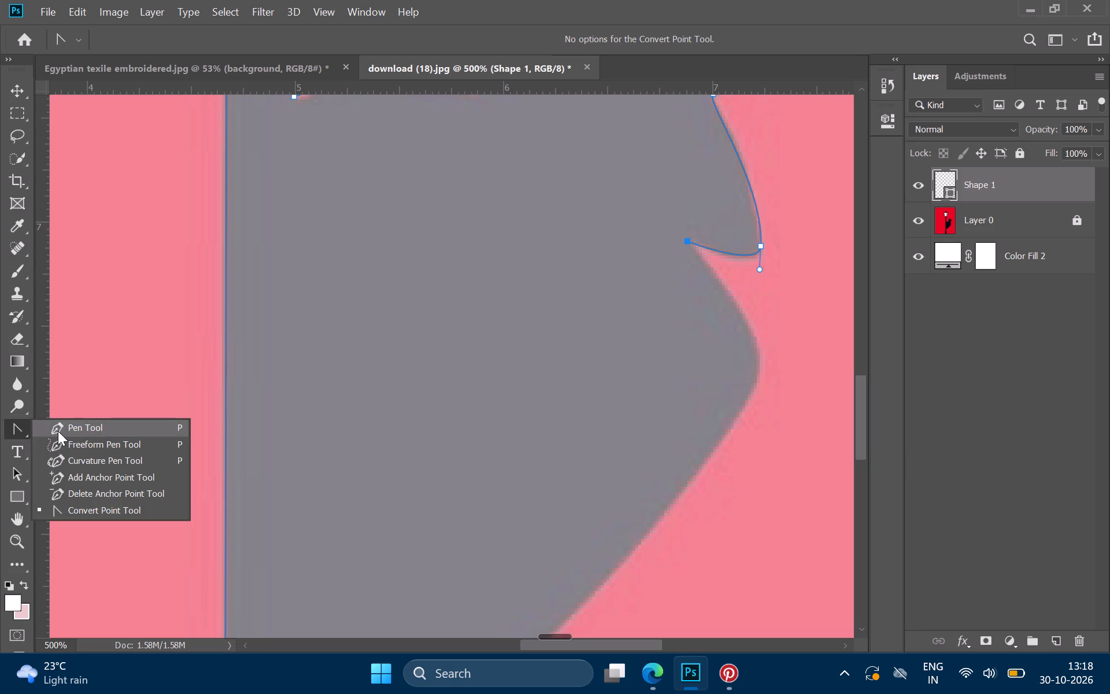
left_click(58, 431)
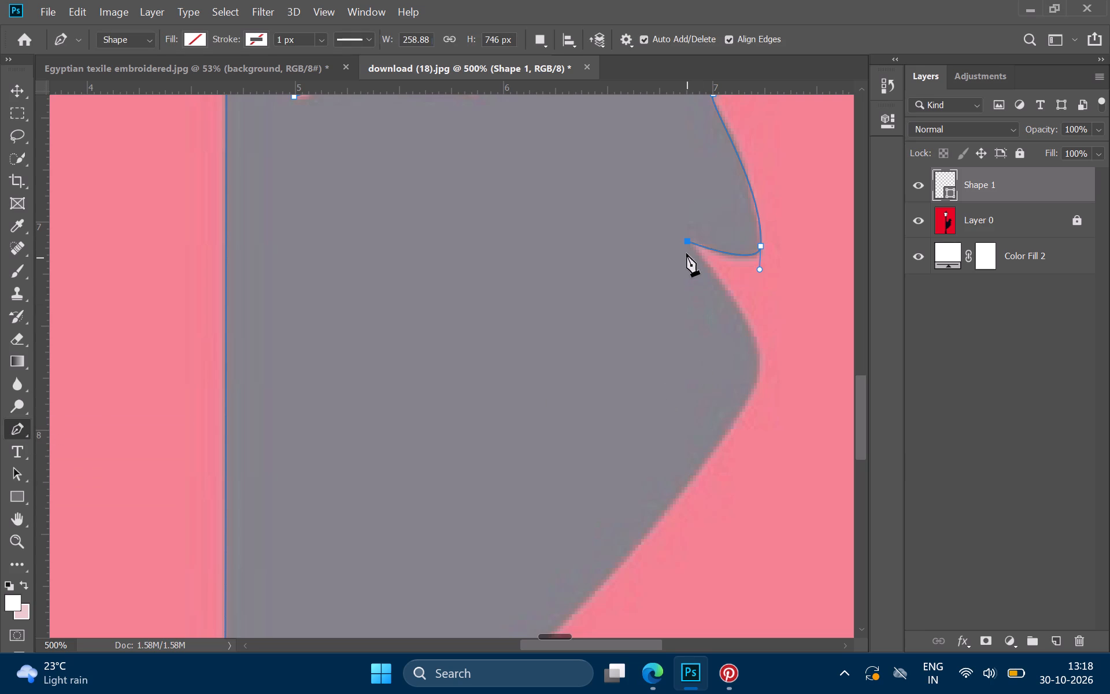
left_click(686, 237)
key("ctrl+z")
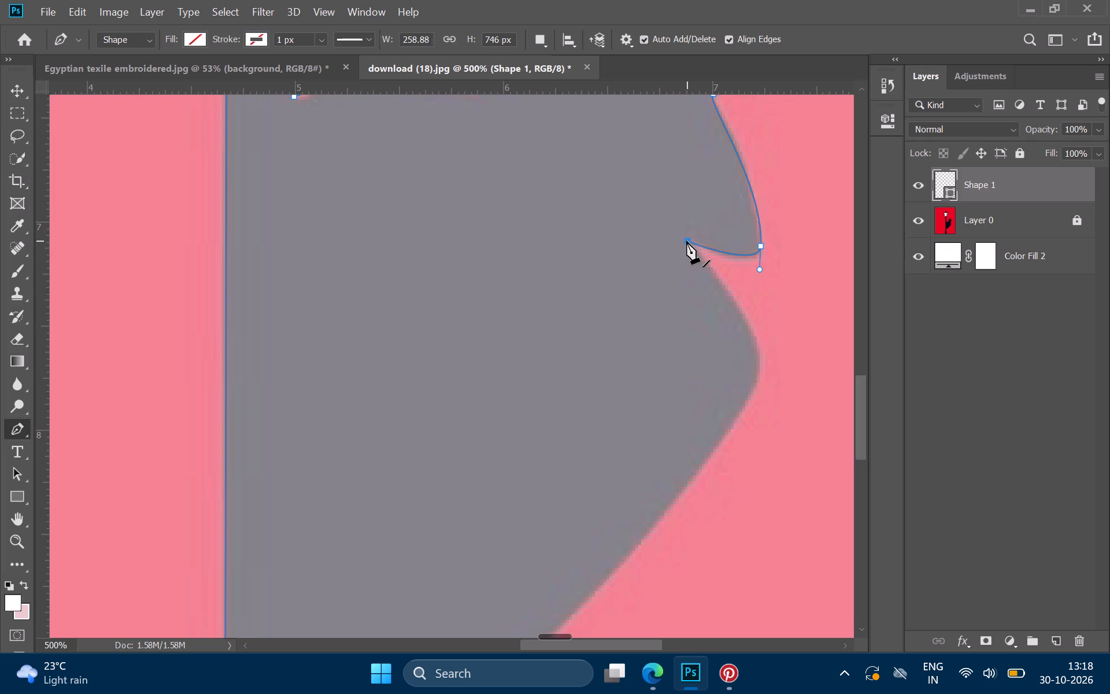
left_click(686, 241)
left_click_drag(760, 365, 756, 363)
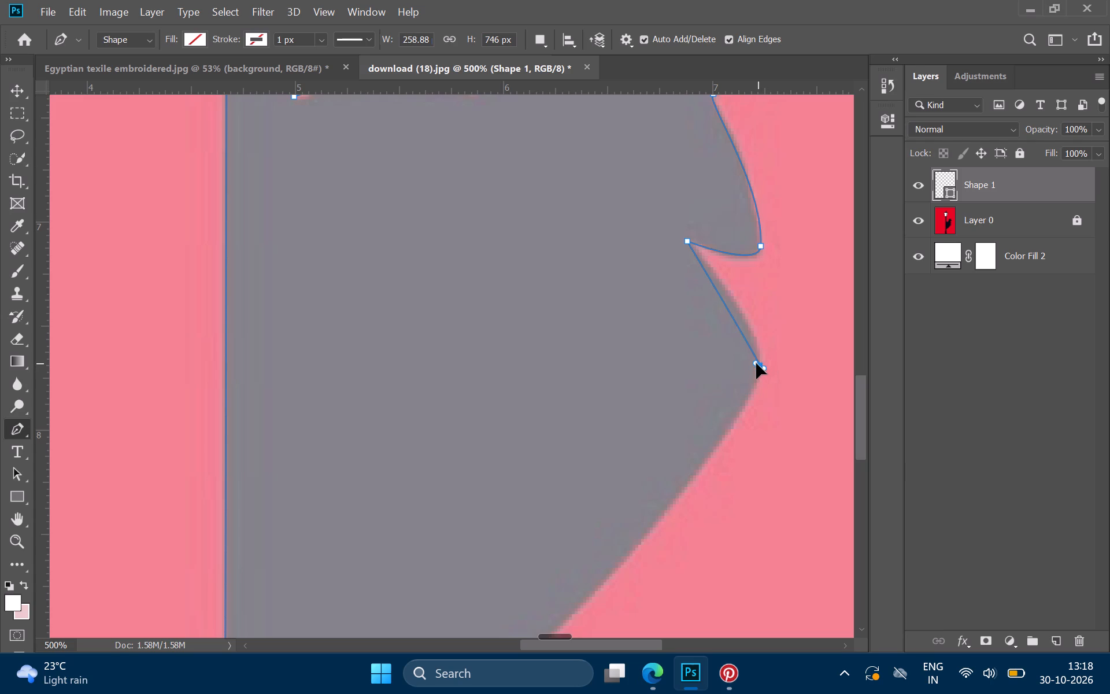
left_click_drag(756, 363, 744, 365)
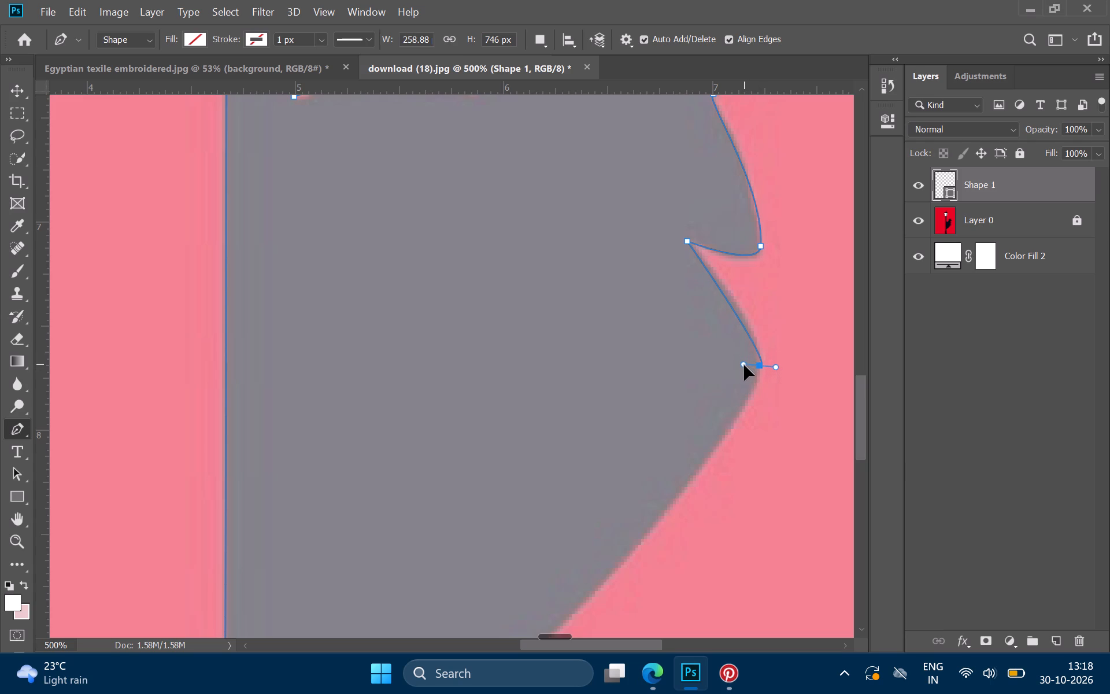
left_click_drag(744, 365, 750, 378)
left_click_drag(750, 378, 750, 392)
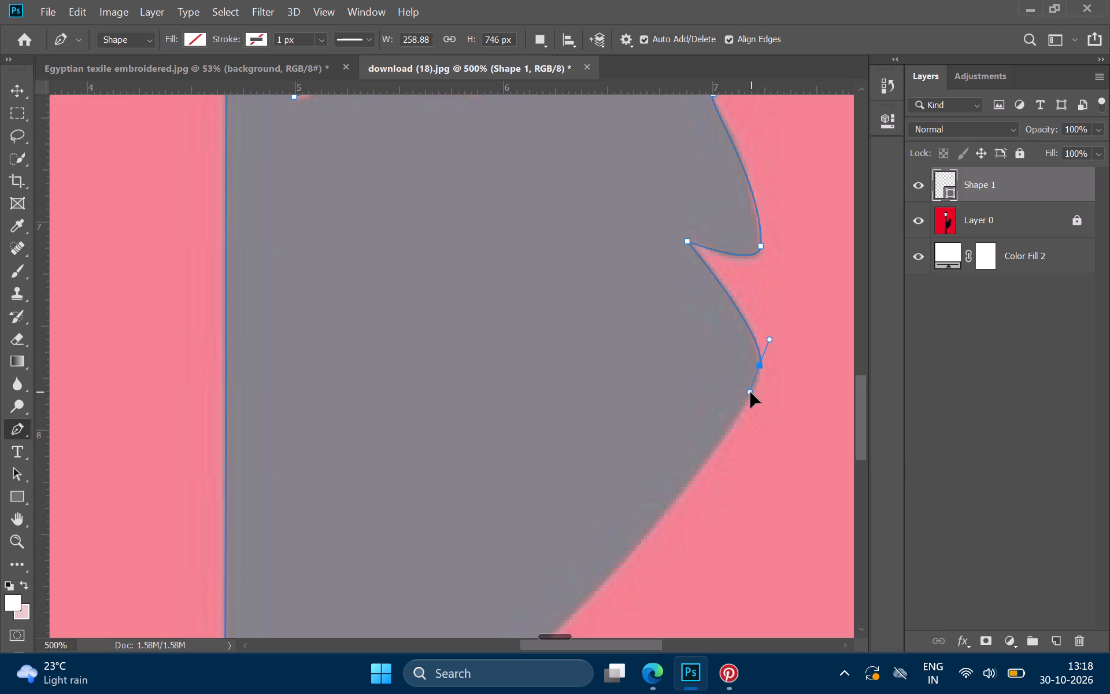
left_click_drag(750, 392, 755, 392)
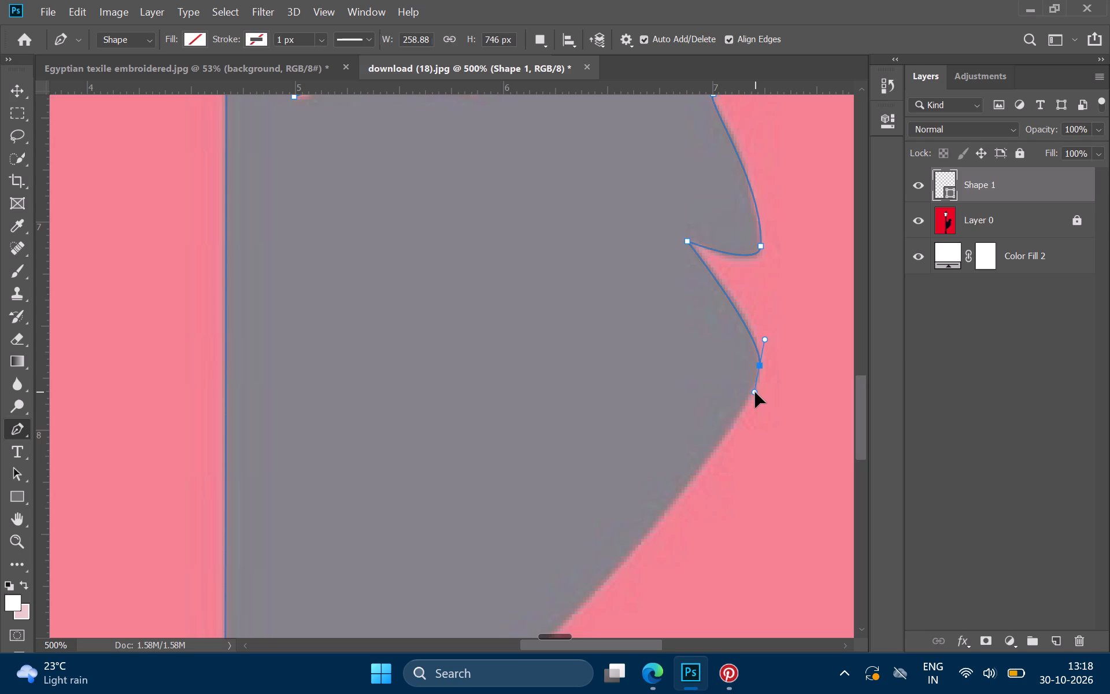
left_click_drag(755, 392, 755, 392)
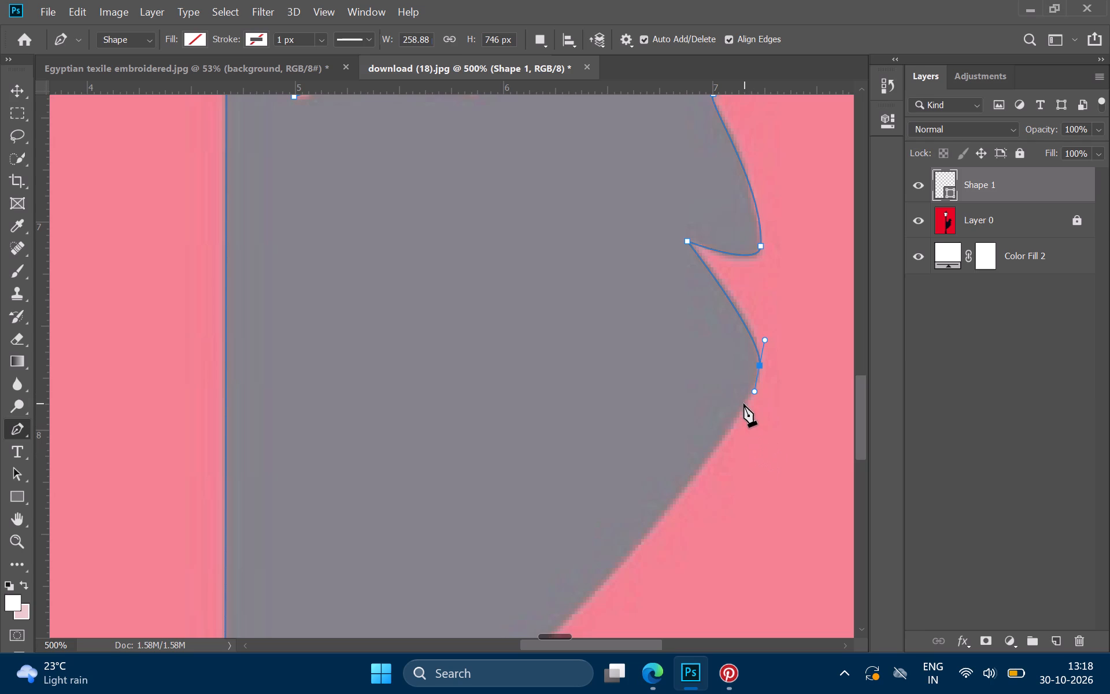
left_click(748, 398)
Extend the path with a curved segment to a smooth anchor partway down the body's lower edge, shaping its handles to follow the silhouette.
scroll(748, 398, "down", 1)
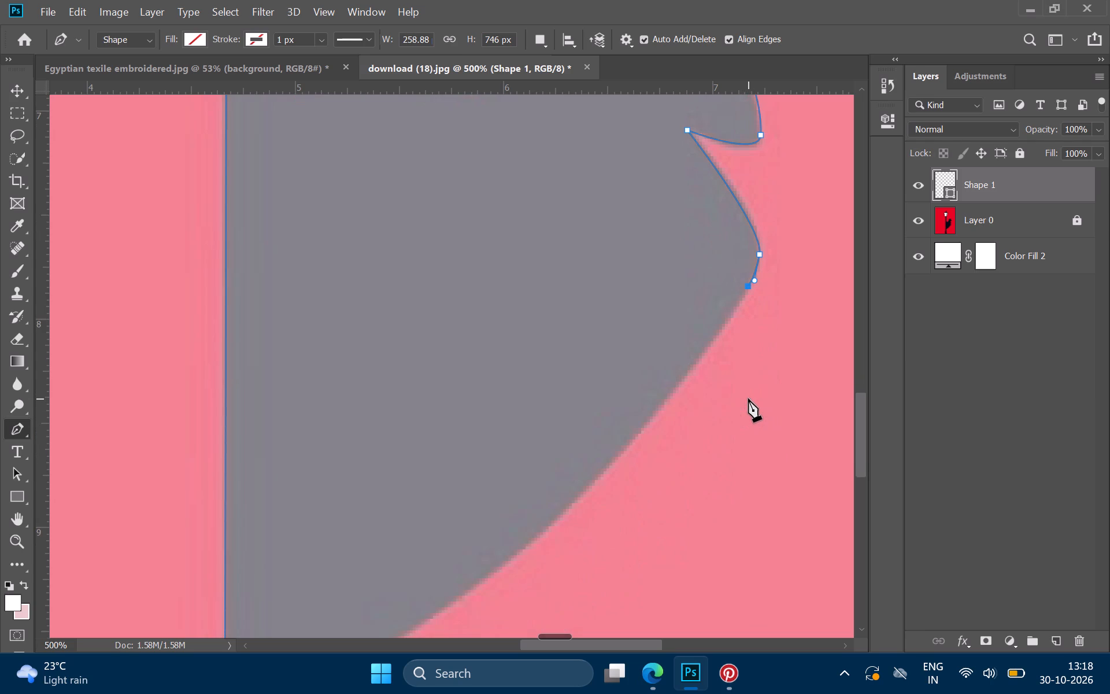
scroll(748, 398, "down", 1)
scroll(557, 522, "down", 1)
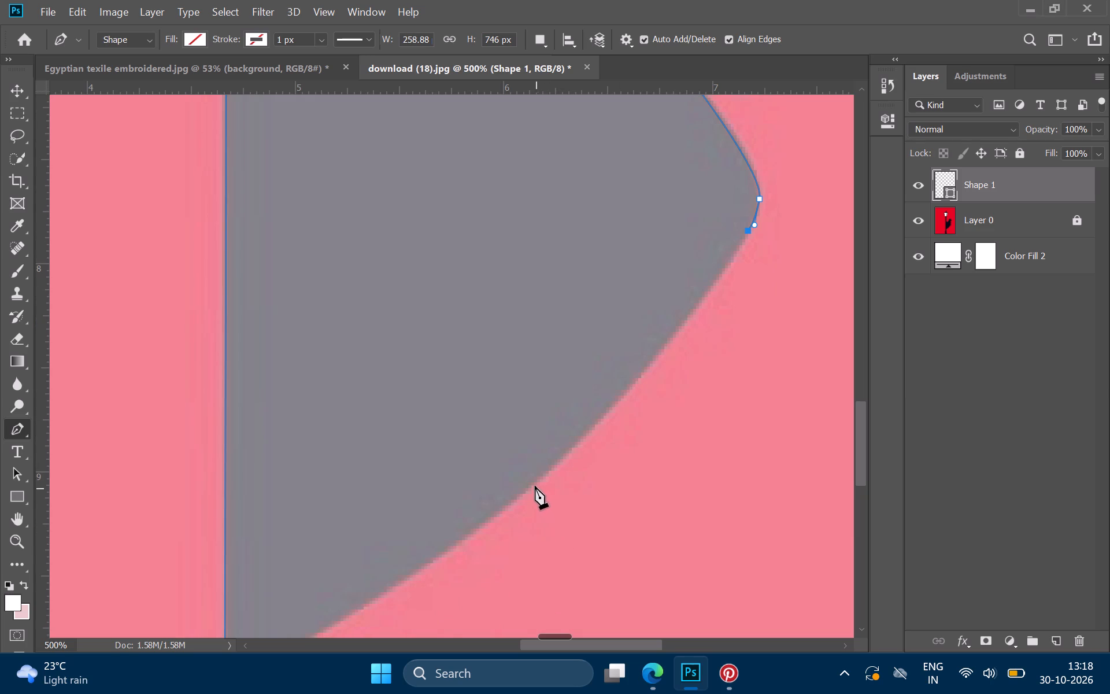
left_click(533, 483)
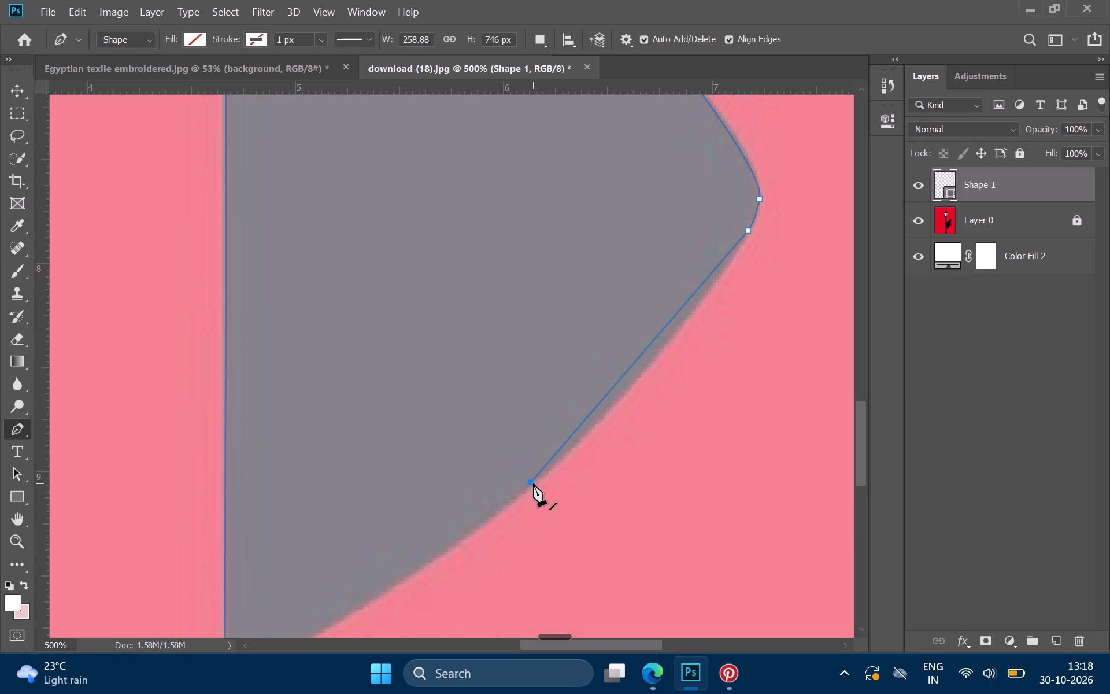
key("ctrl+z")
left_click_drag(533, 483, 527, 477)
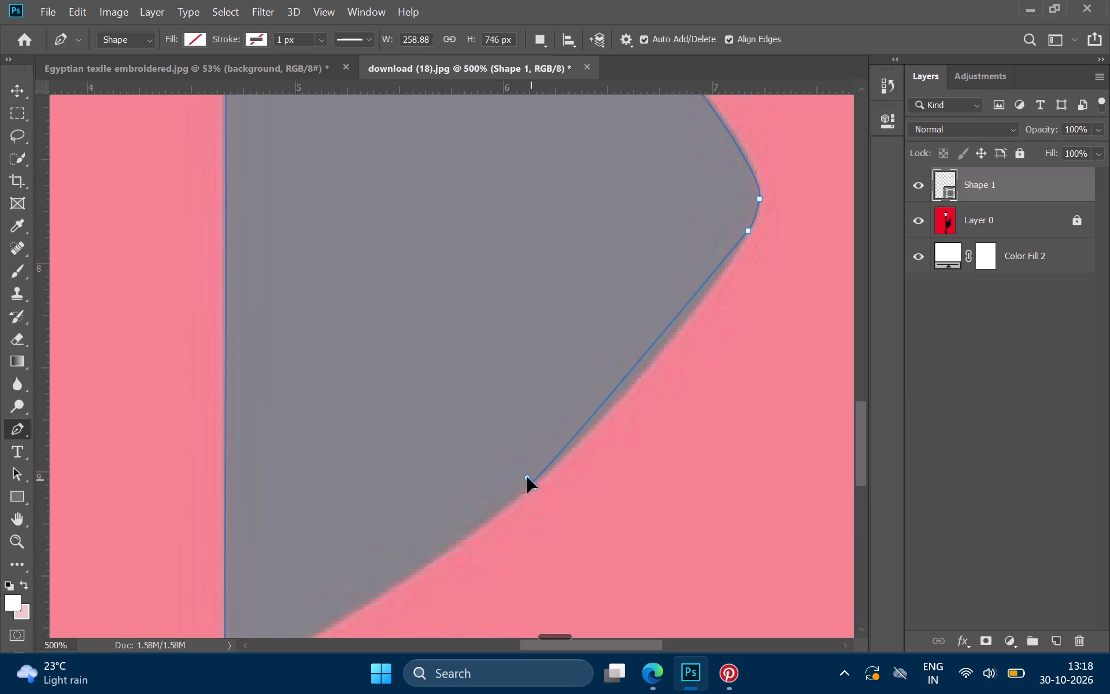
left_click_drag(527, 477, 504, 488)
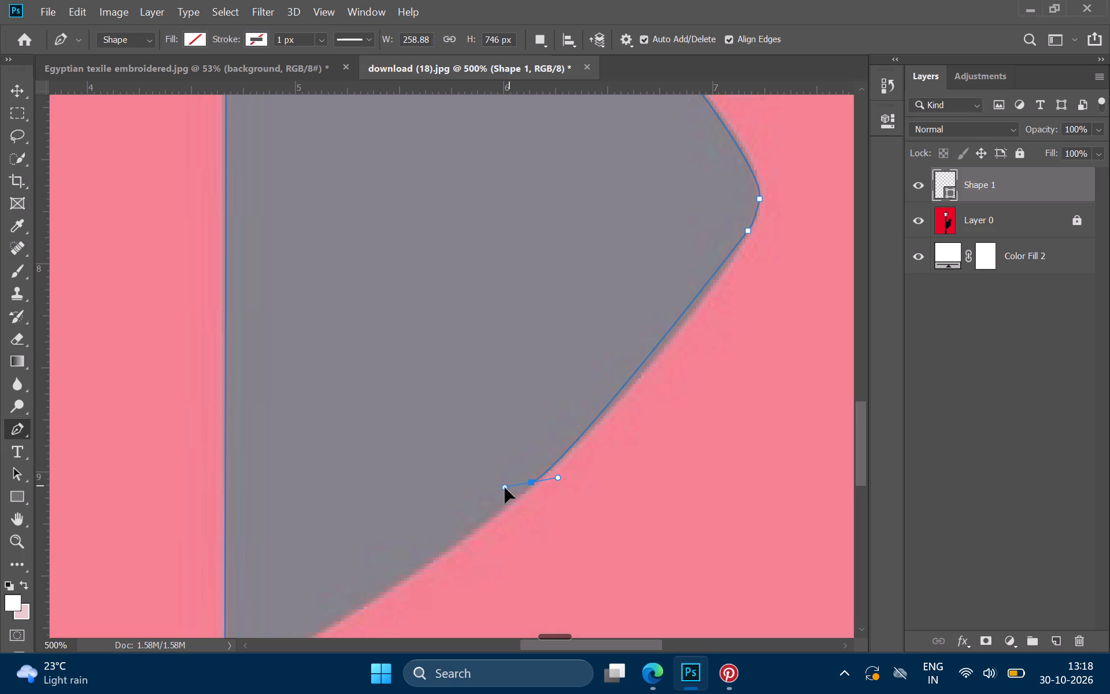
left_click_drag(504, 488, 481, 498)
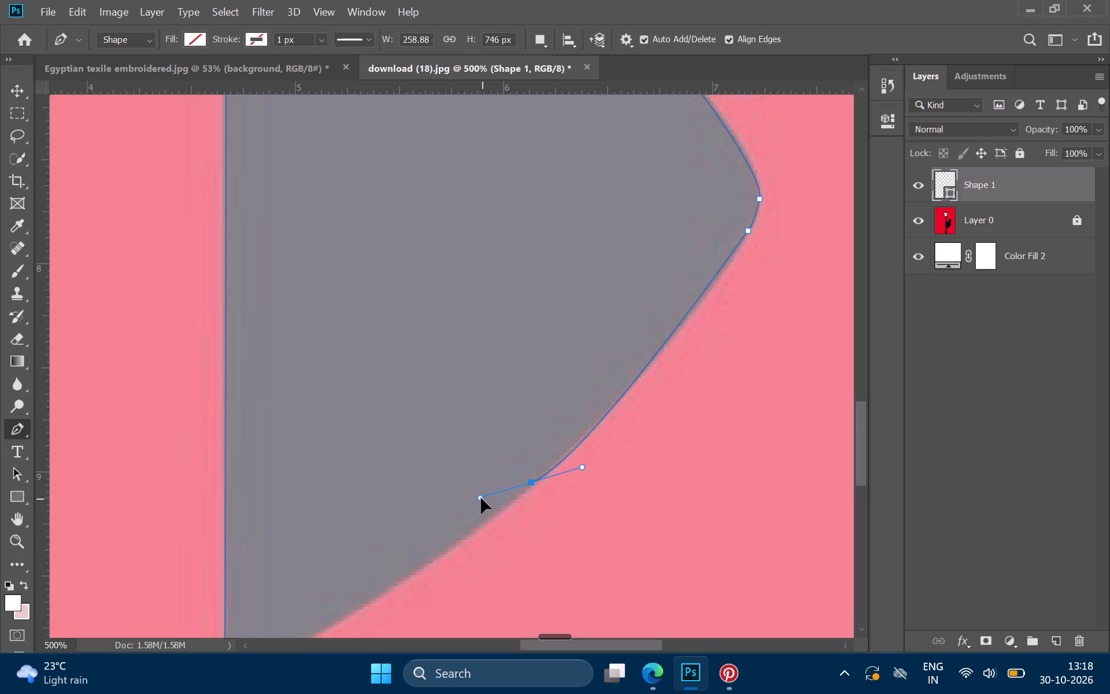
left_click_drag(481, 498, 481, 502)
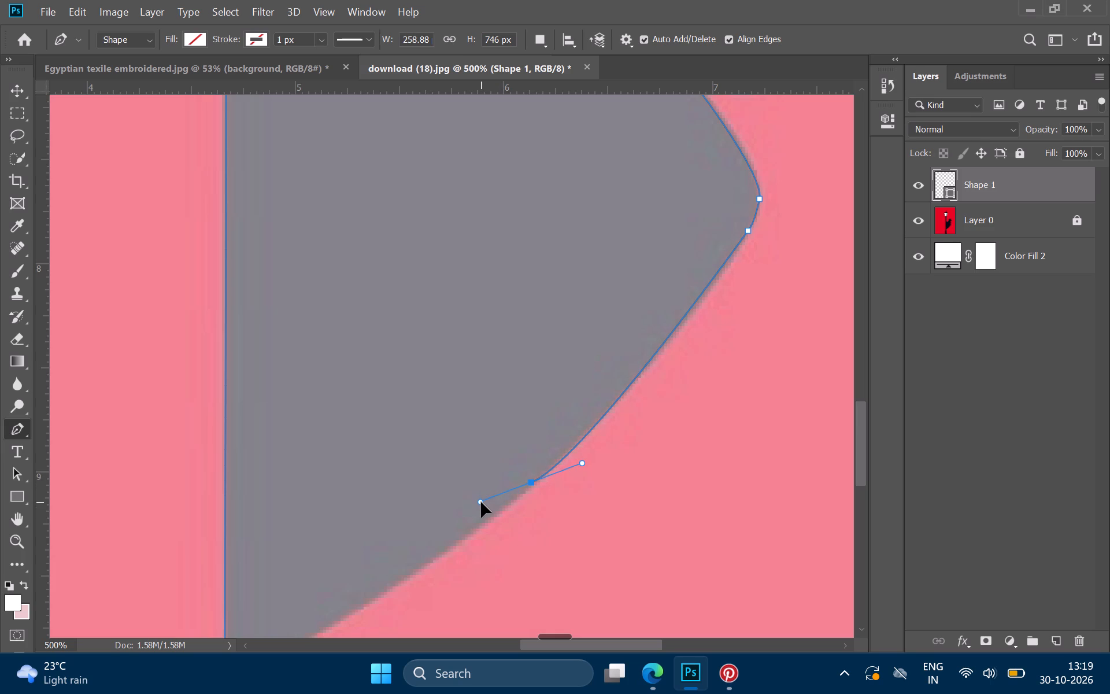
left_click_drag(481, 502, 476, 500)
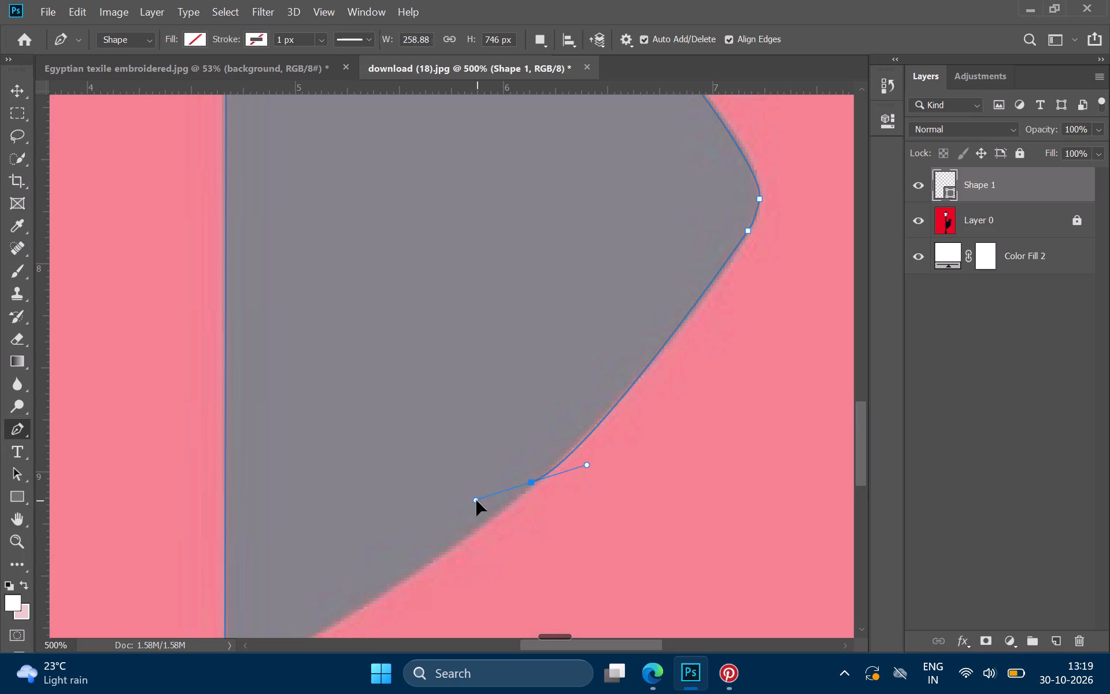
left_click_drag(476, 500, 481, 500)
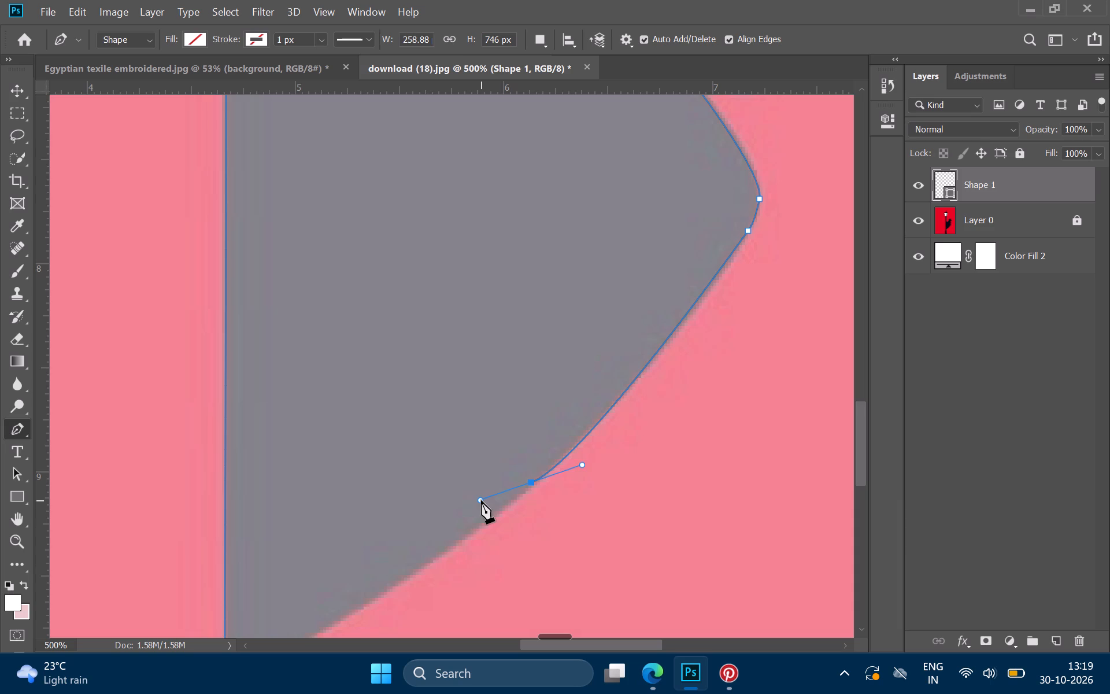
Examine the untraced lower edge of the body and the overall Shape 1 outline around the lamp post and hatted figure.
scroll(481, 500, "down", 2)
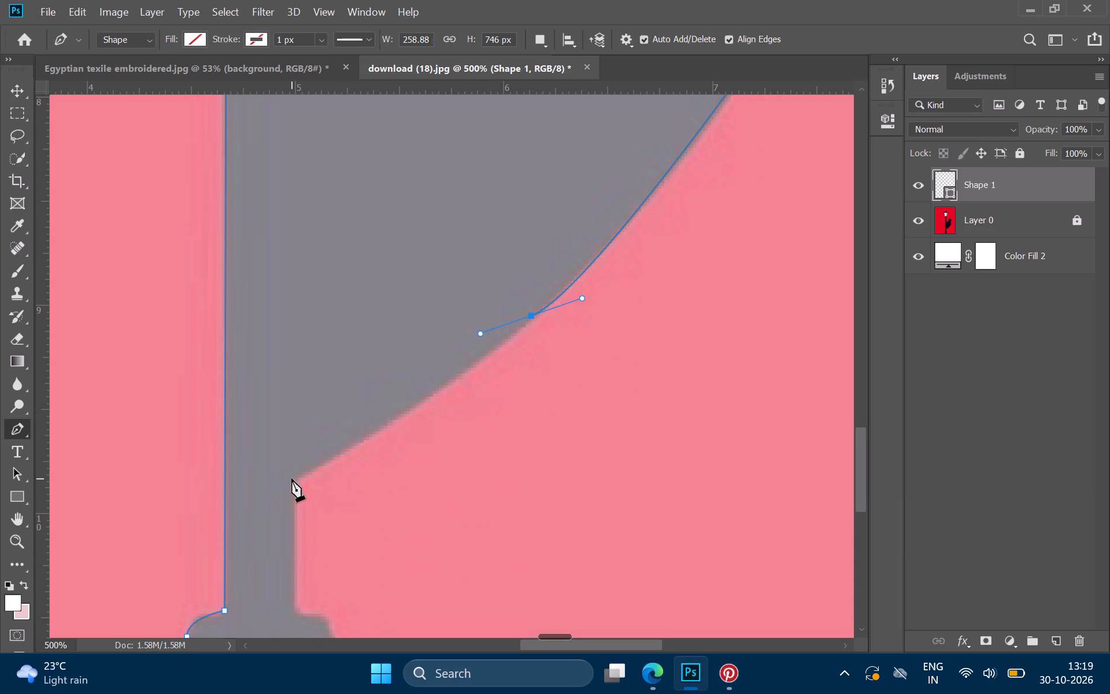
scroll(291, 478, "up", 1)
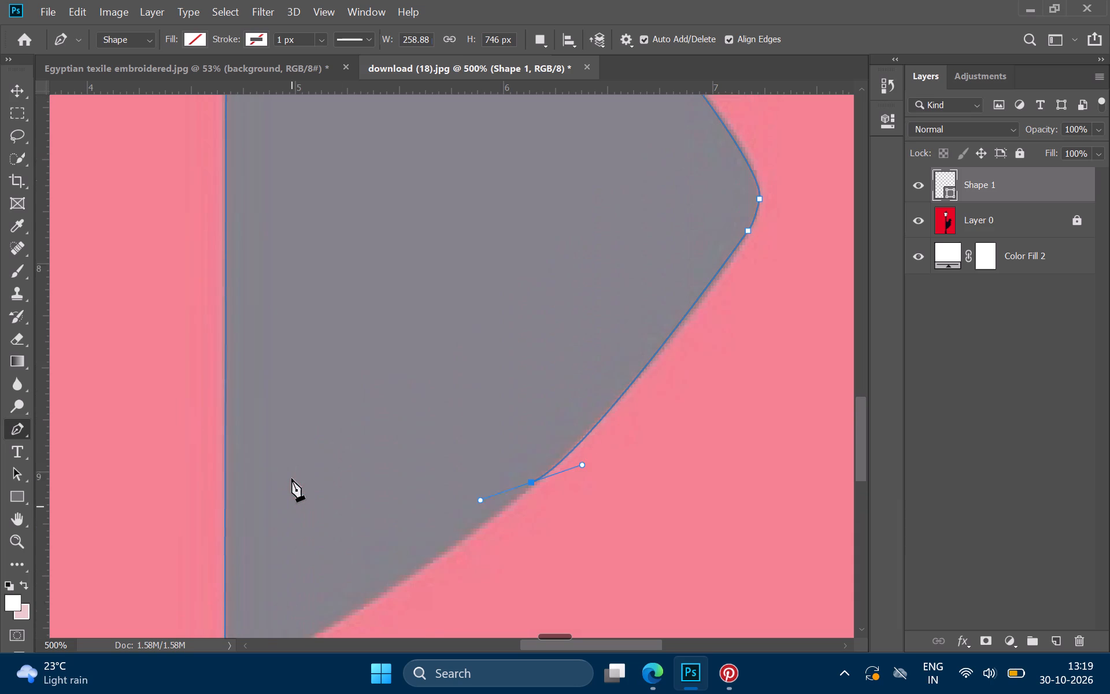
scroll(291, 478, "up", 1)
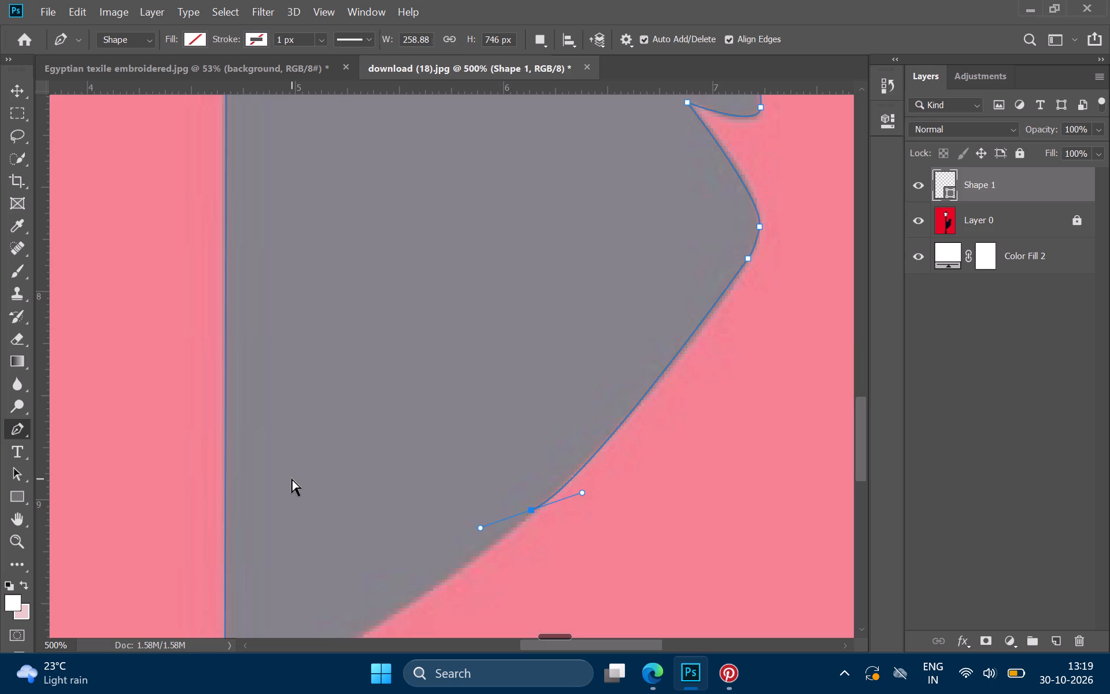
key("ctrl+0")
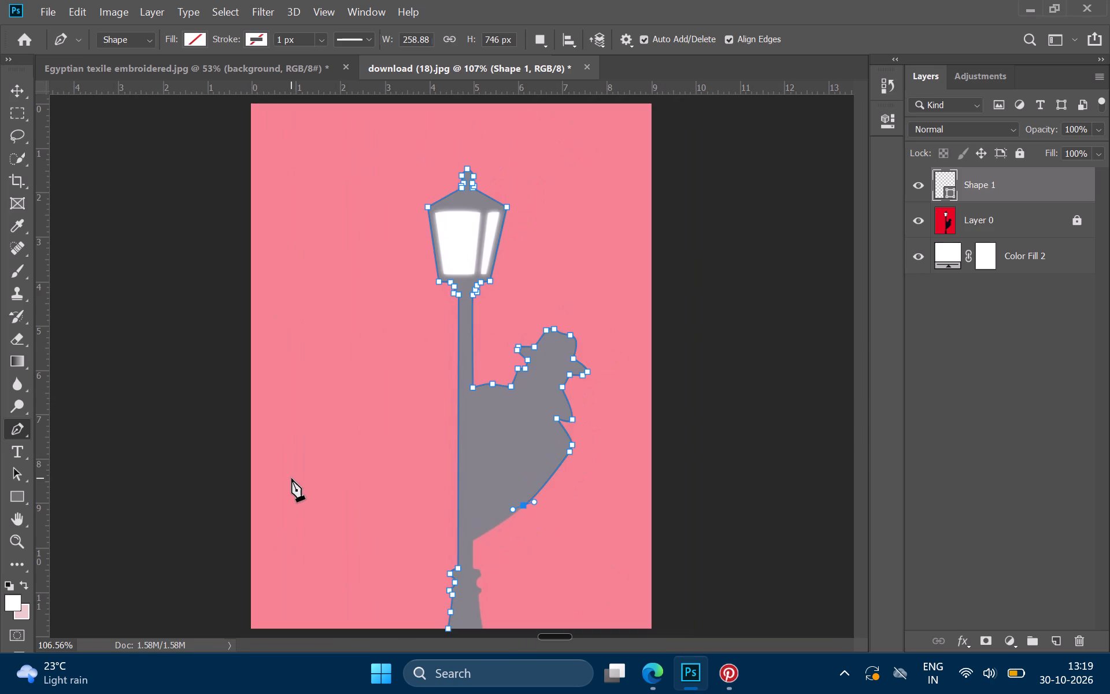
key("ctrl+equal")
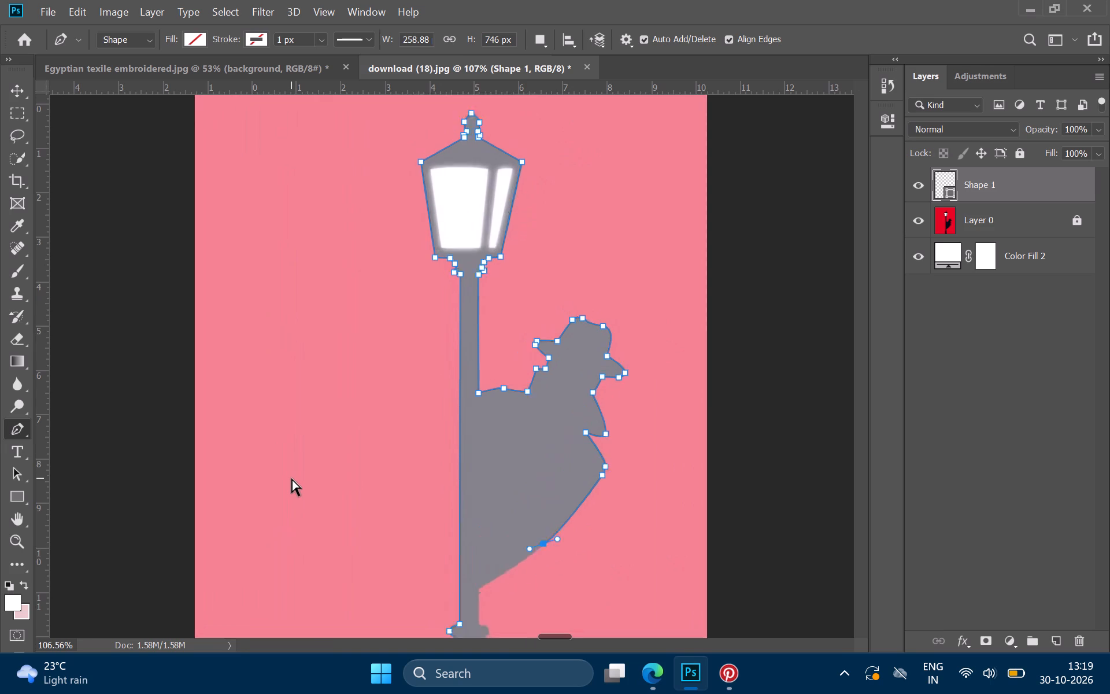
key("ctrl+equal")
key("ctrl+equal")
key("ctrl+equal")
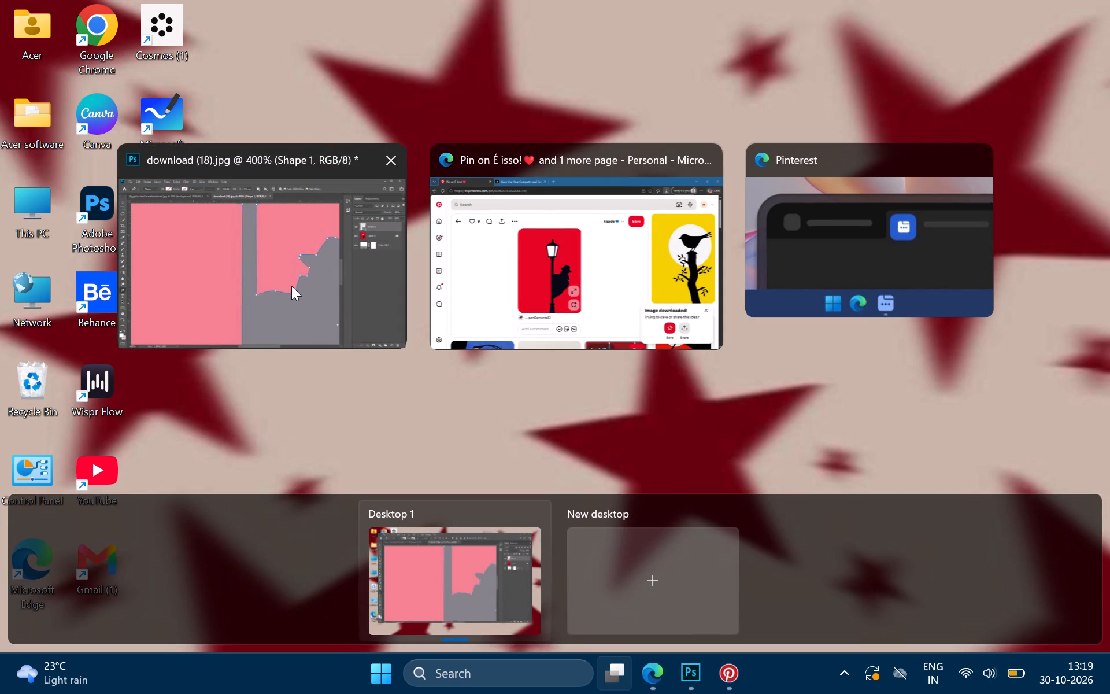
left_click(291, 283)
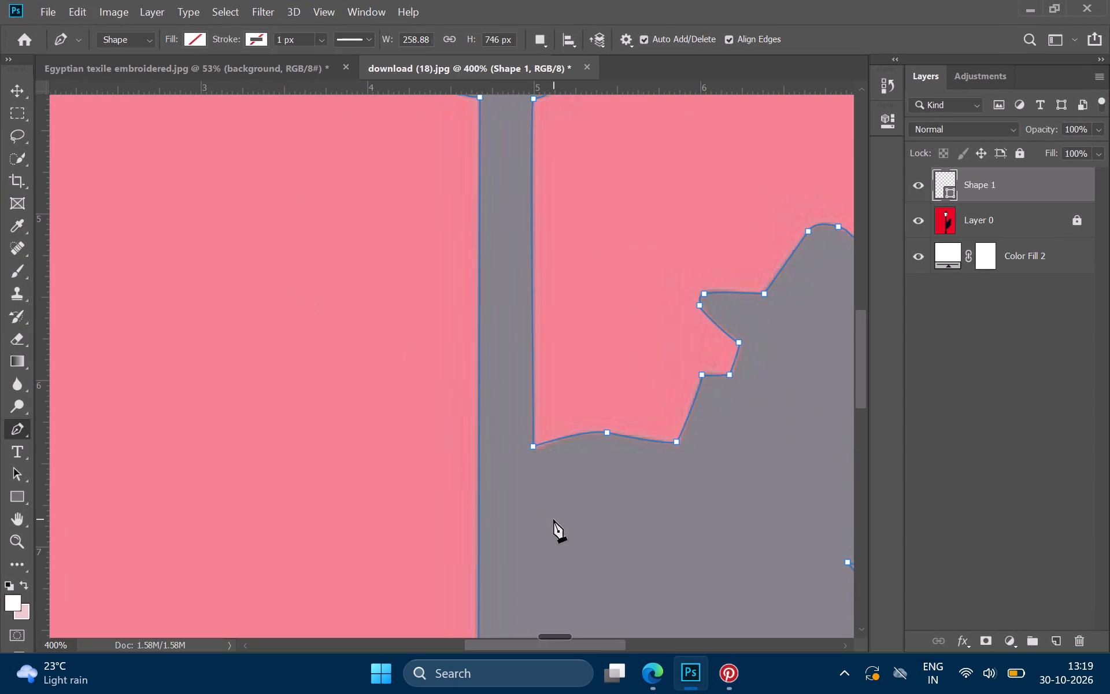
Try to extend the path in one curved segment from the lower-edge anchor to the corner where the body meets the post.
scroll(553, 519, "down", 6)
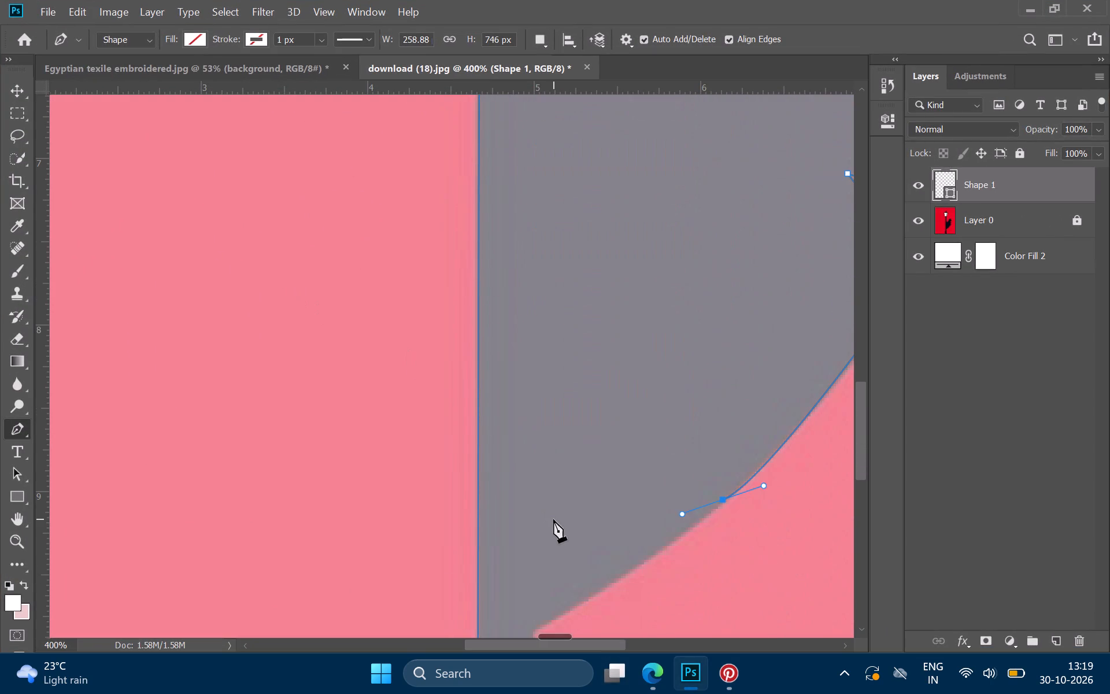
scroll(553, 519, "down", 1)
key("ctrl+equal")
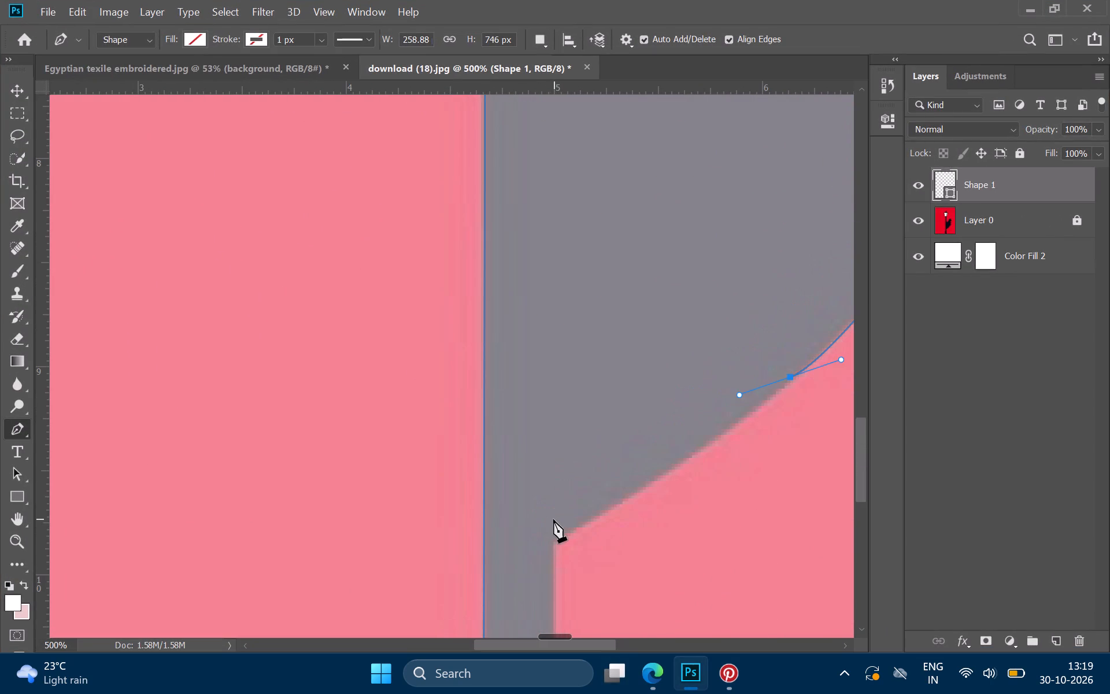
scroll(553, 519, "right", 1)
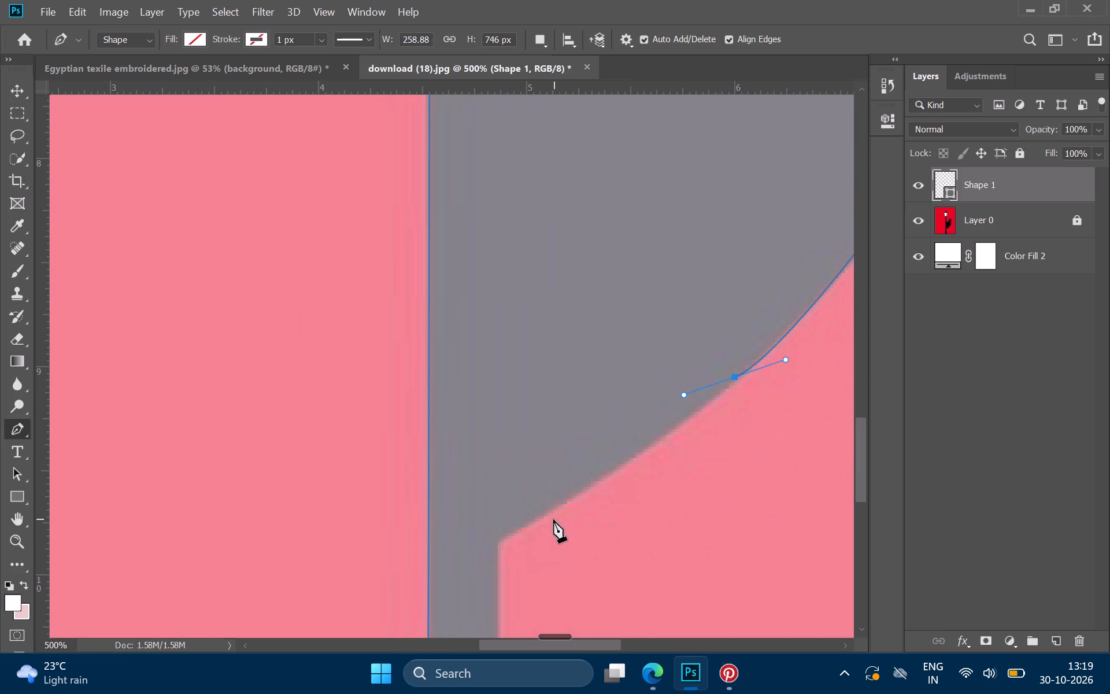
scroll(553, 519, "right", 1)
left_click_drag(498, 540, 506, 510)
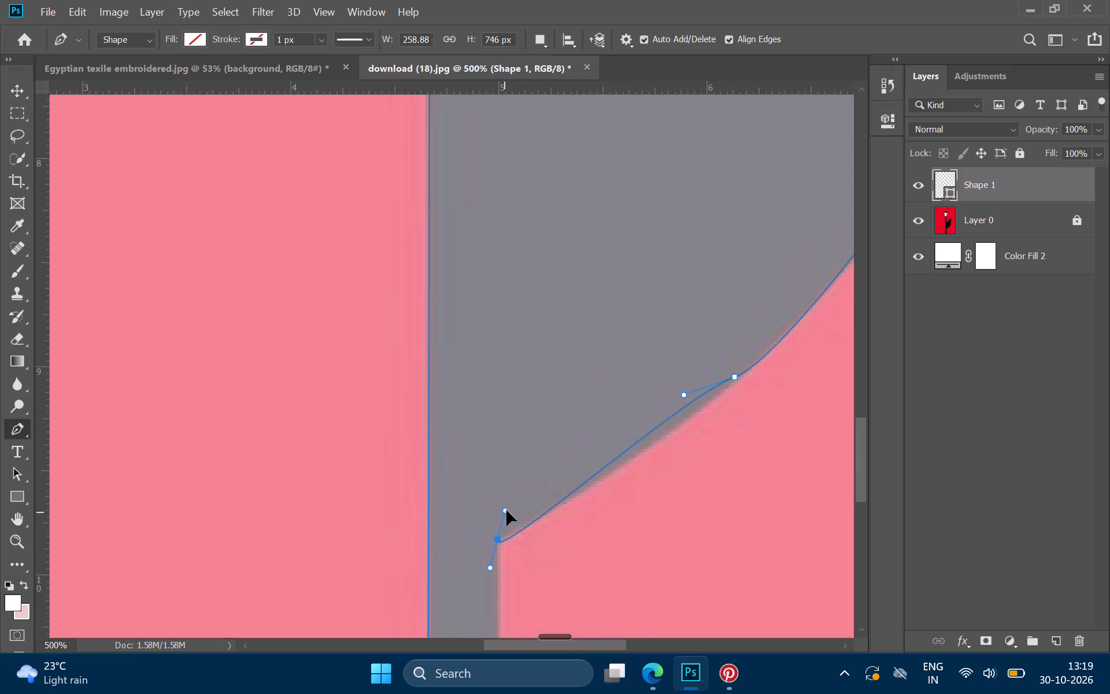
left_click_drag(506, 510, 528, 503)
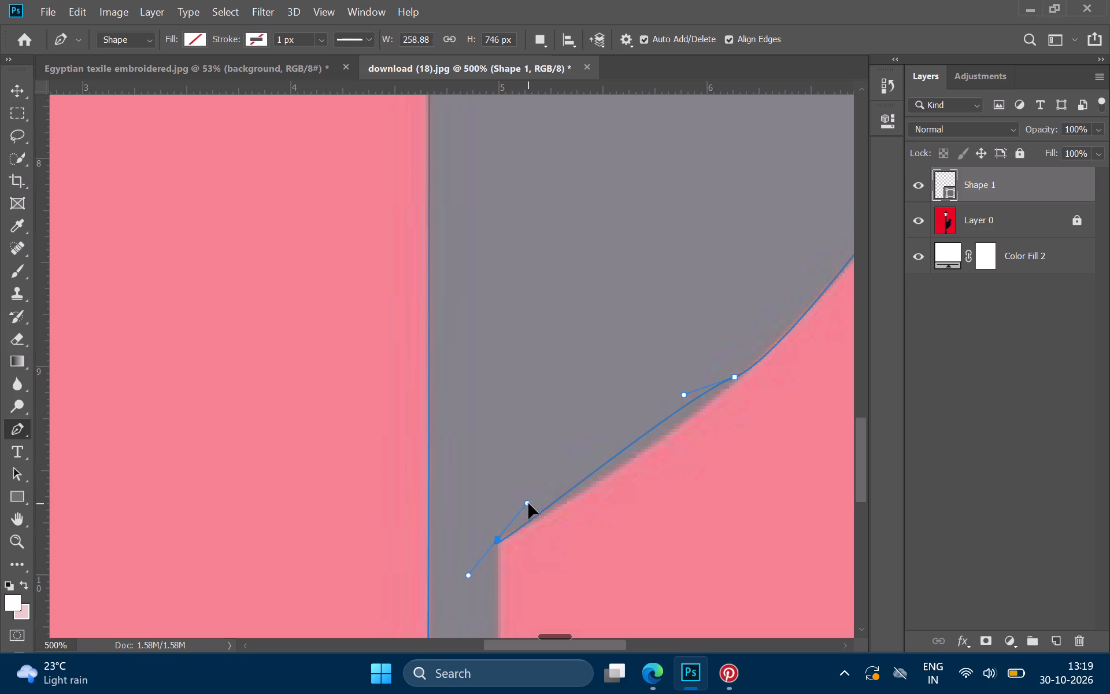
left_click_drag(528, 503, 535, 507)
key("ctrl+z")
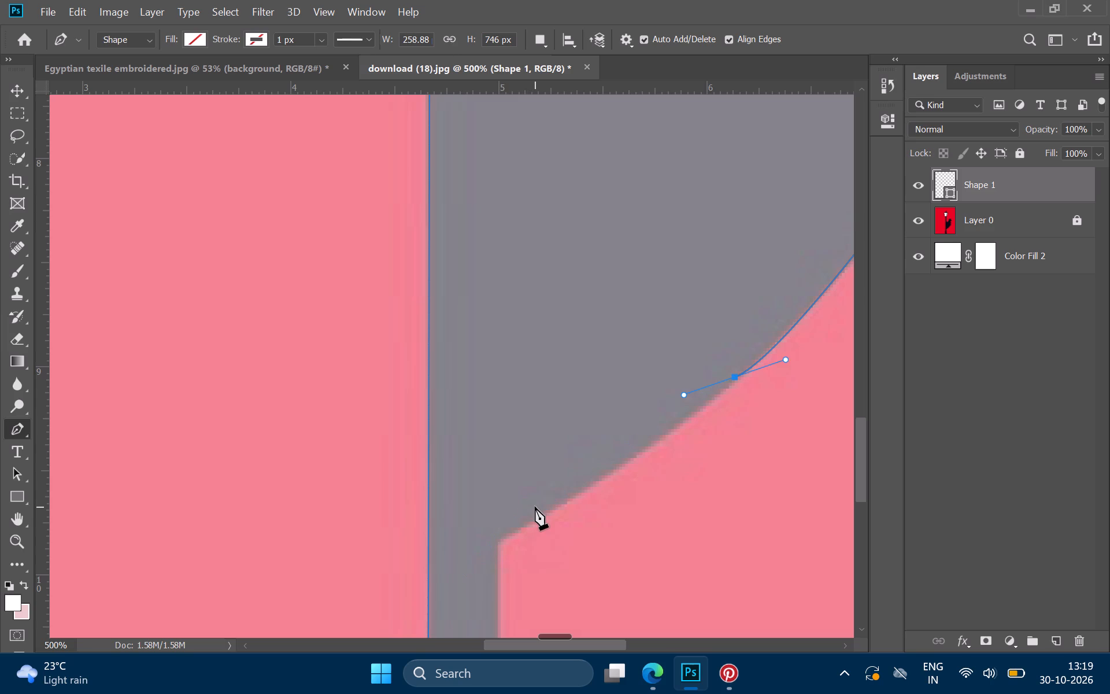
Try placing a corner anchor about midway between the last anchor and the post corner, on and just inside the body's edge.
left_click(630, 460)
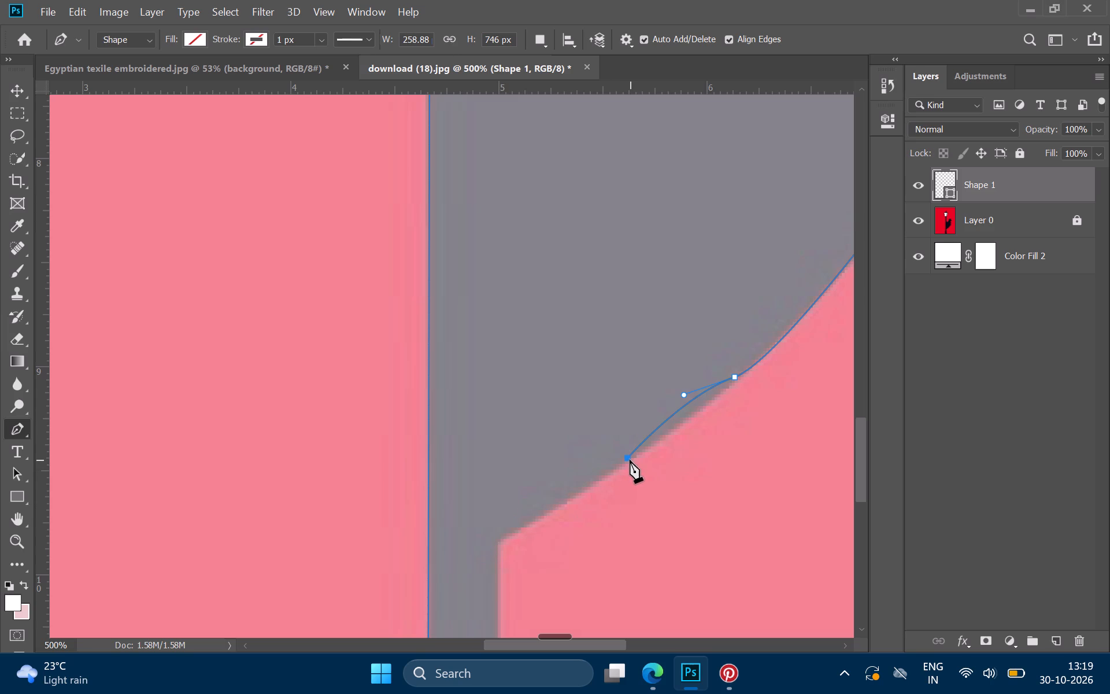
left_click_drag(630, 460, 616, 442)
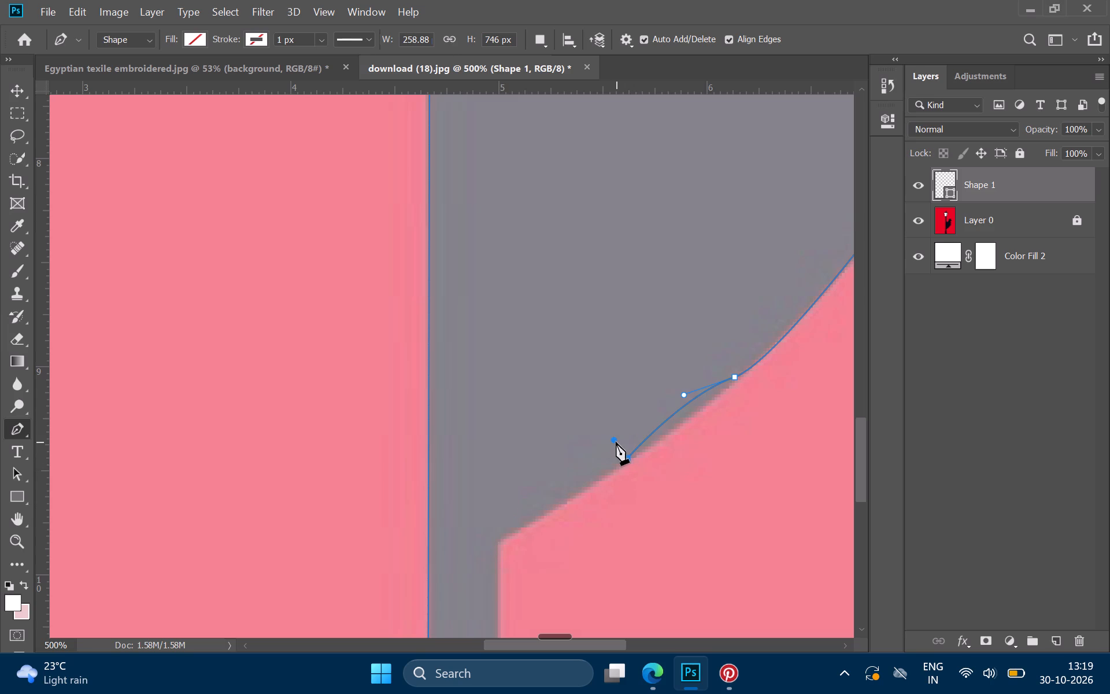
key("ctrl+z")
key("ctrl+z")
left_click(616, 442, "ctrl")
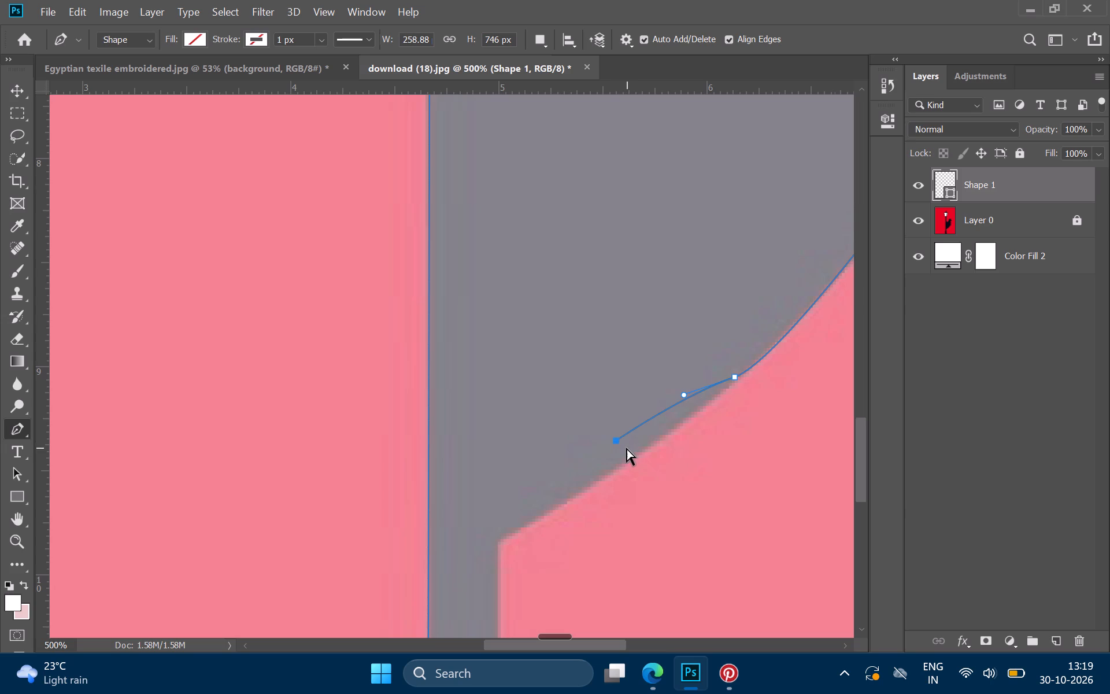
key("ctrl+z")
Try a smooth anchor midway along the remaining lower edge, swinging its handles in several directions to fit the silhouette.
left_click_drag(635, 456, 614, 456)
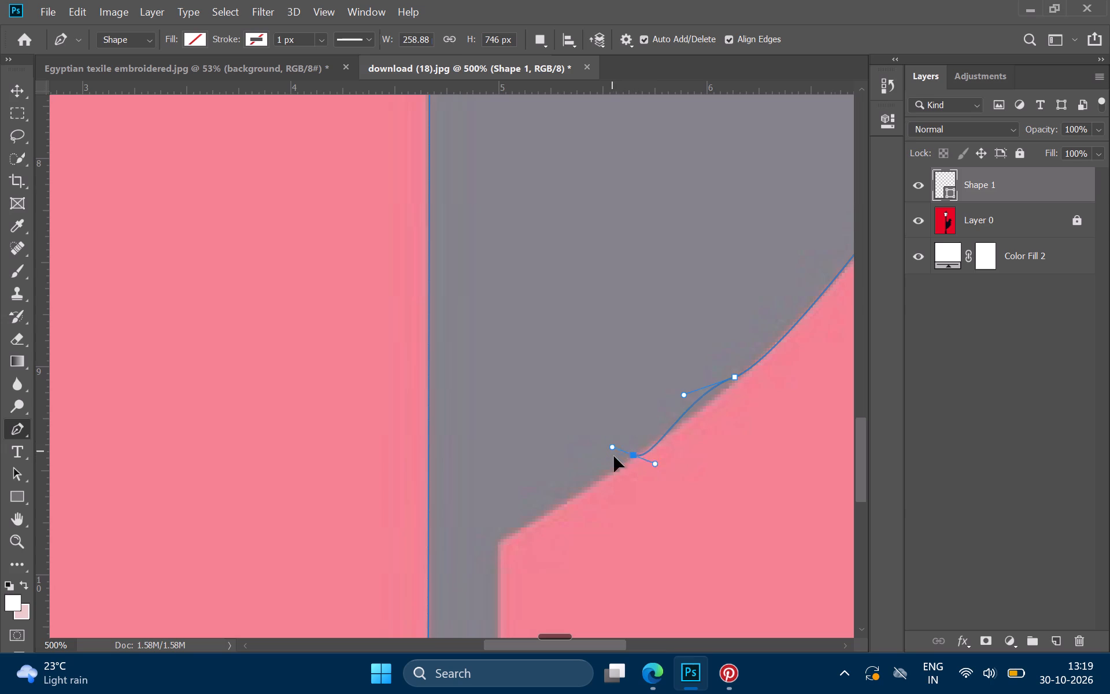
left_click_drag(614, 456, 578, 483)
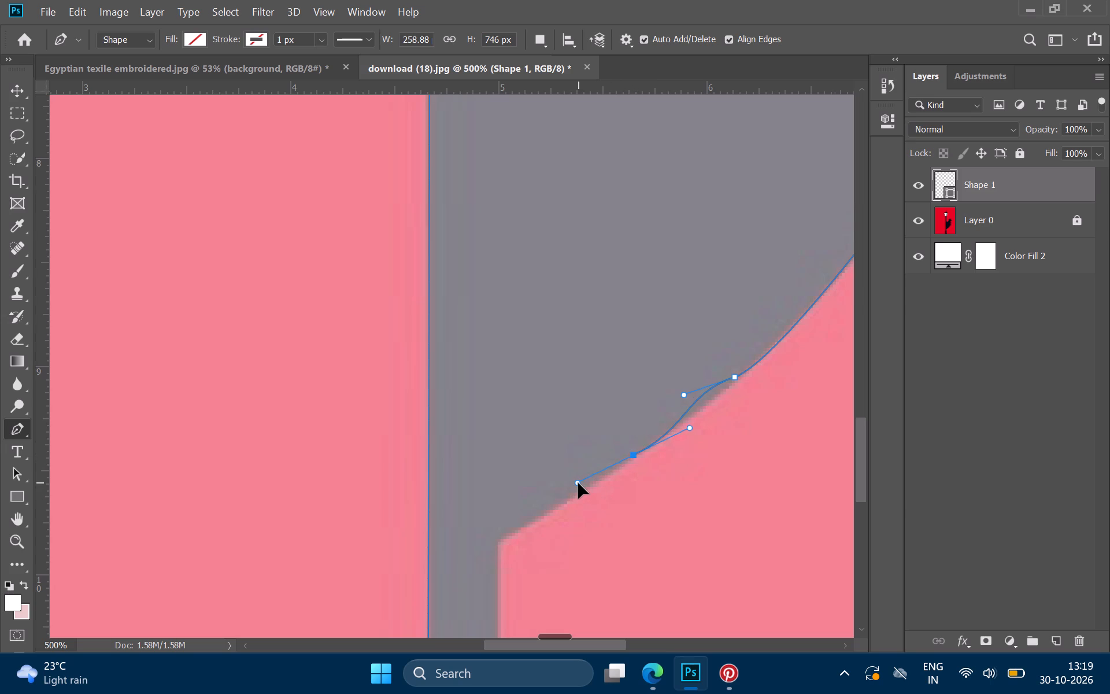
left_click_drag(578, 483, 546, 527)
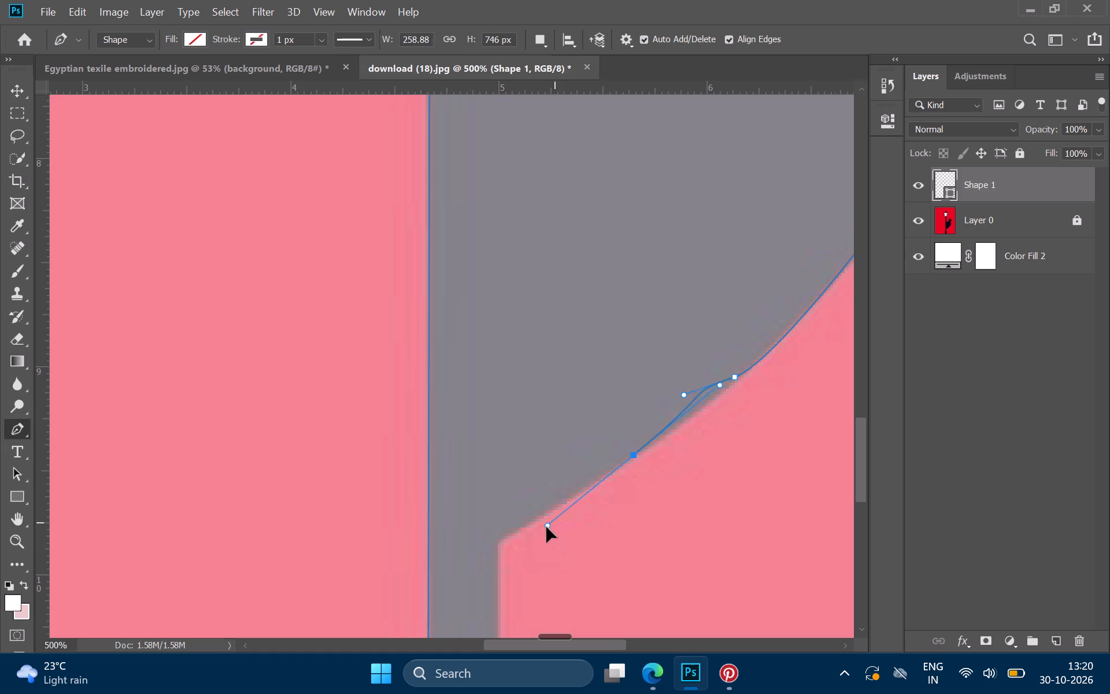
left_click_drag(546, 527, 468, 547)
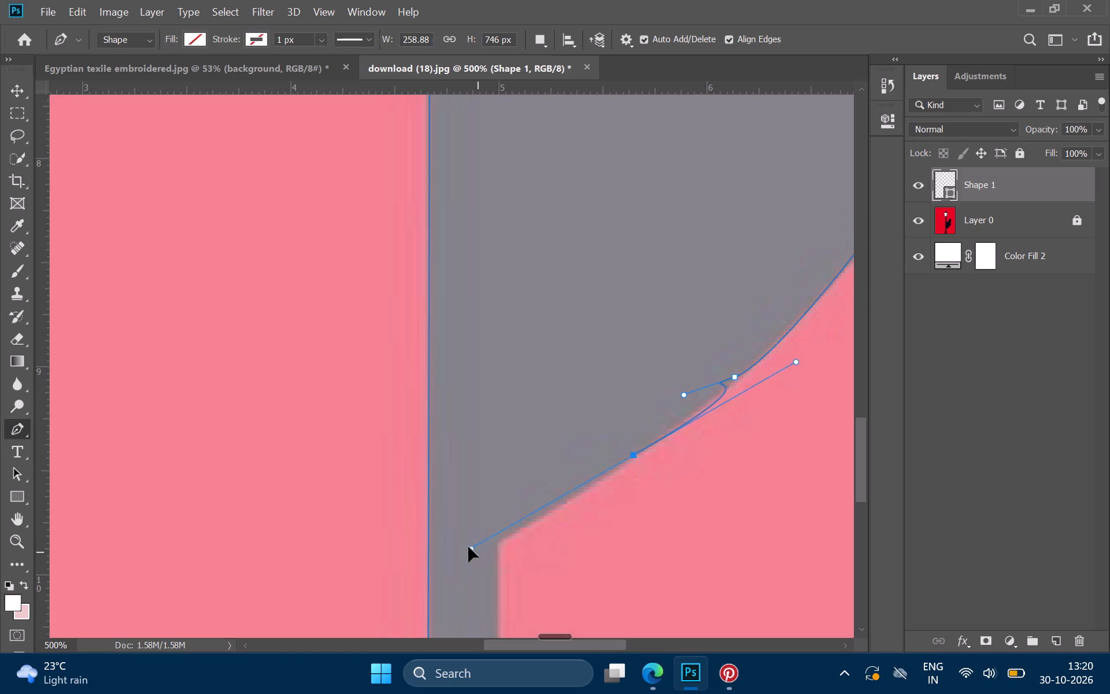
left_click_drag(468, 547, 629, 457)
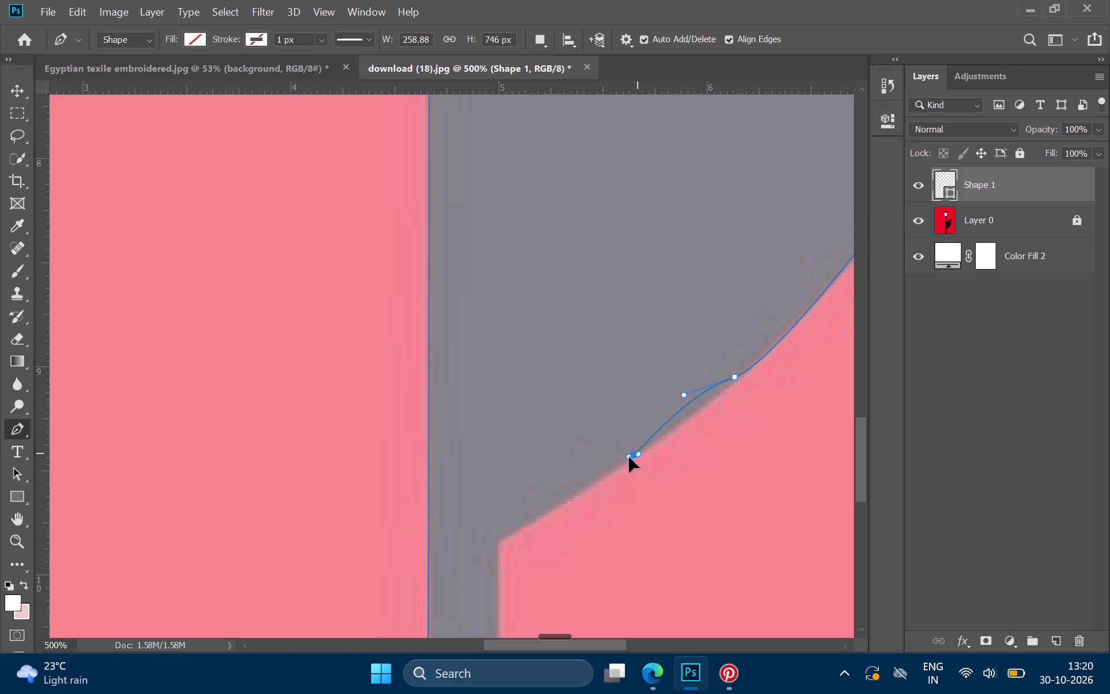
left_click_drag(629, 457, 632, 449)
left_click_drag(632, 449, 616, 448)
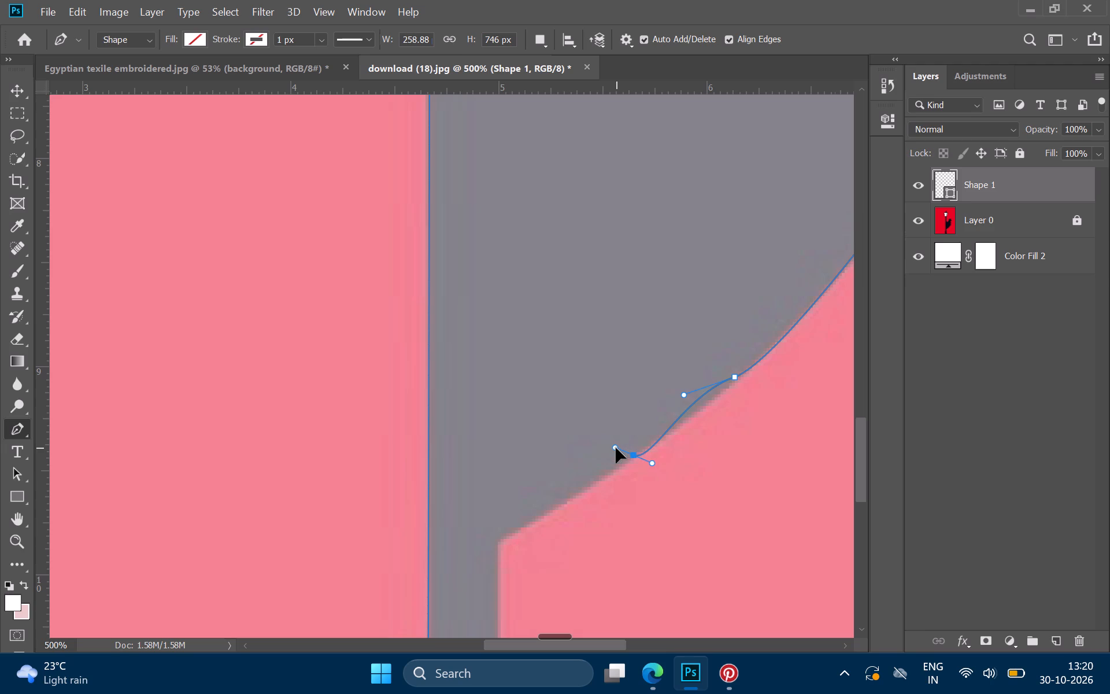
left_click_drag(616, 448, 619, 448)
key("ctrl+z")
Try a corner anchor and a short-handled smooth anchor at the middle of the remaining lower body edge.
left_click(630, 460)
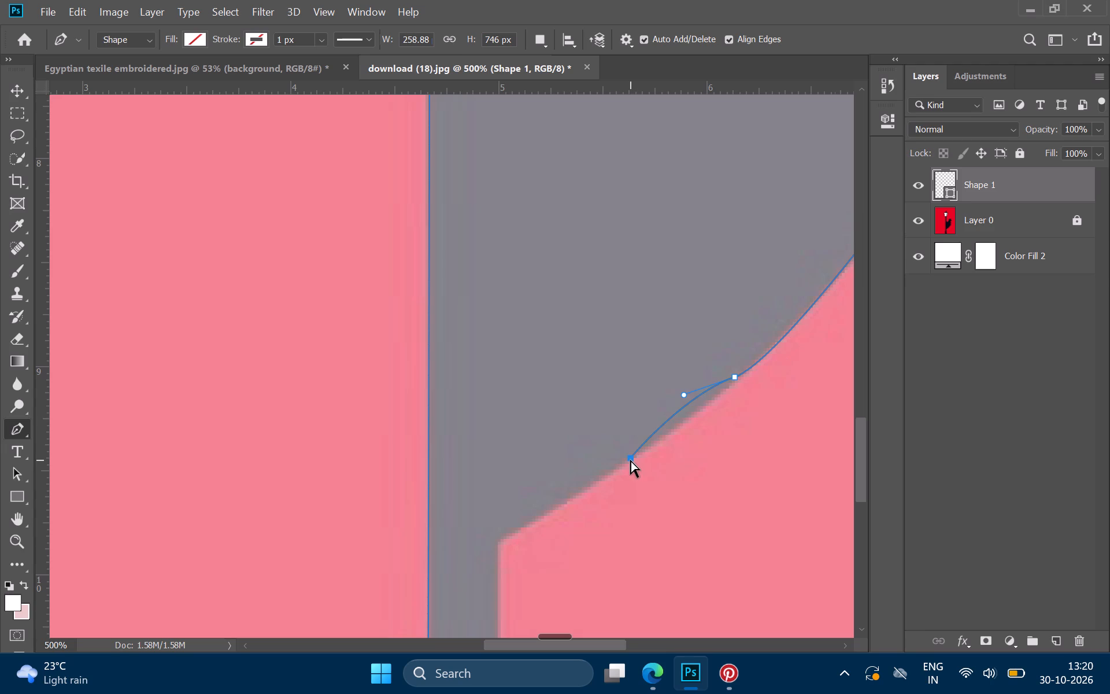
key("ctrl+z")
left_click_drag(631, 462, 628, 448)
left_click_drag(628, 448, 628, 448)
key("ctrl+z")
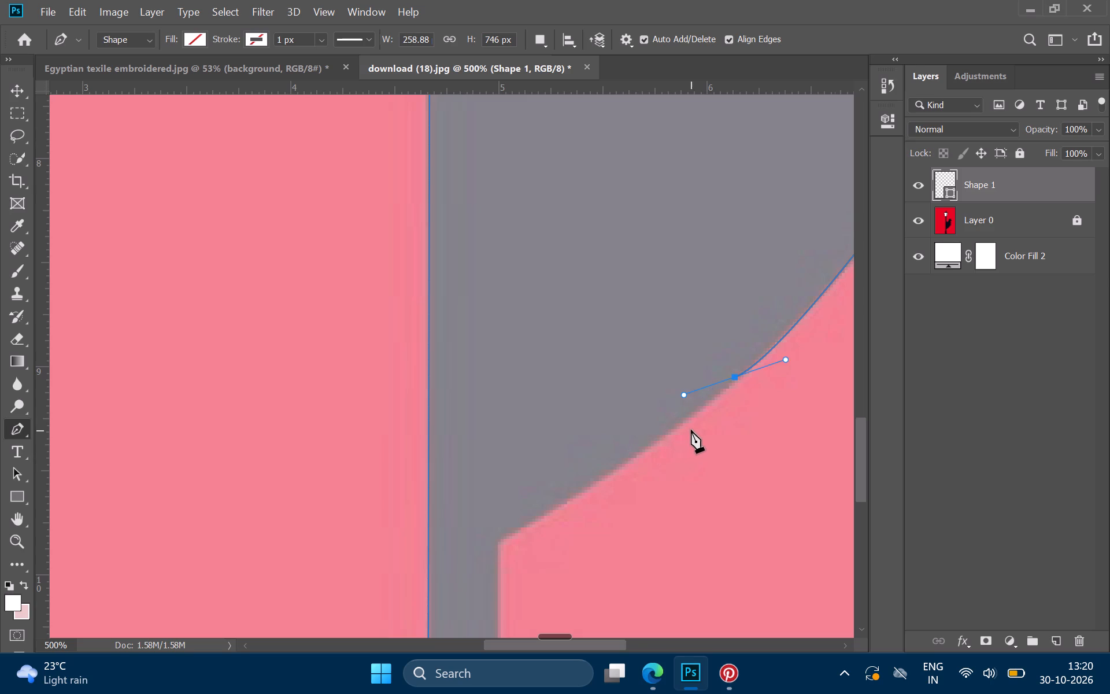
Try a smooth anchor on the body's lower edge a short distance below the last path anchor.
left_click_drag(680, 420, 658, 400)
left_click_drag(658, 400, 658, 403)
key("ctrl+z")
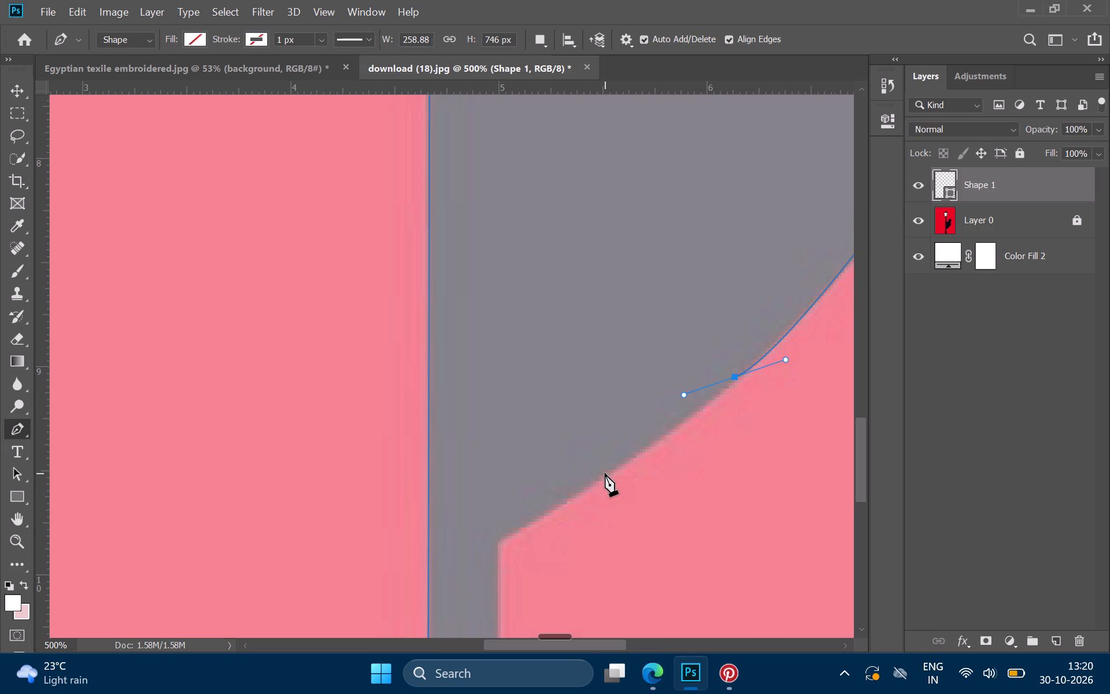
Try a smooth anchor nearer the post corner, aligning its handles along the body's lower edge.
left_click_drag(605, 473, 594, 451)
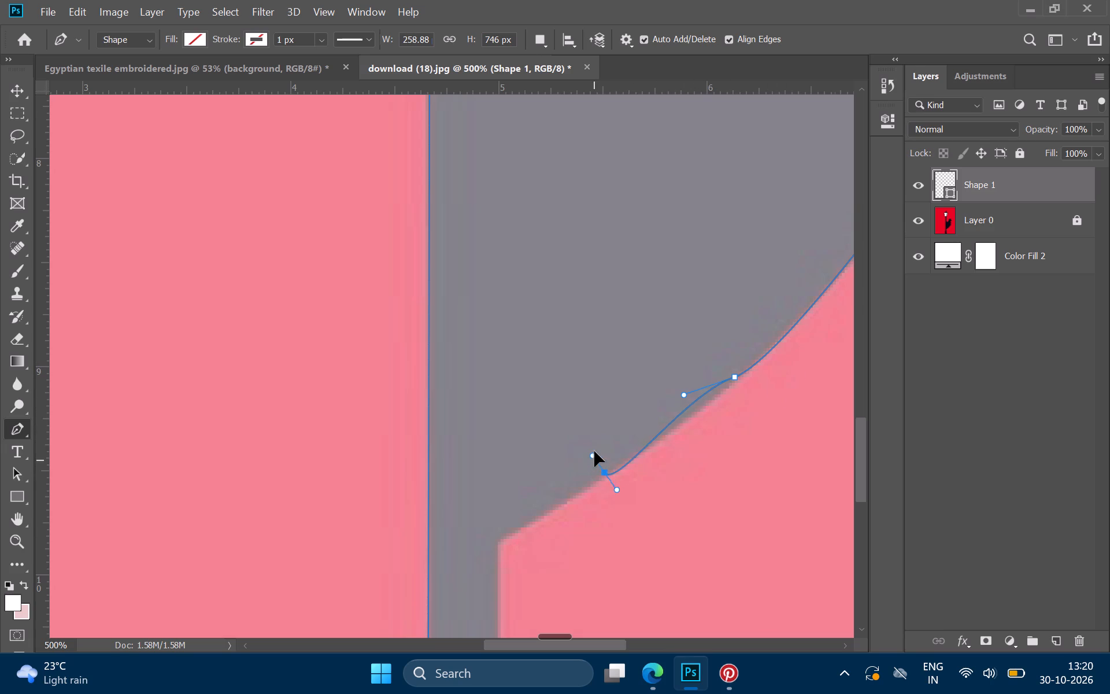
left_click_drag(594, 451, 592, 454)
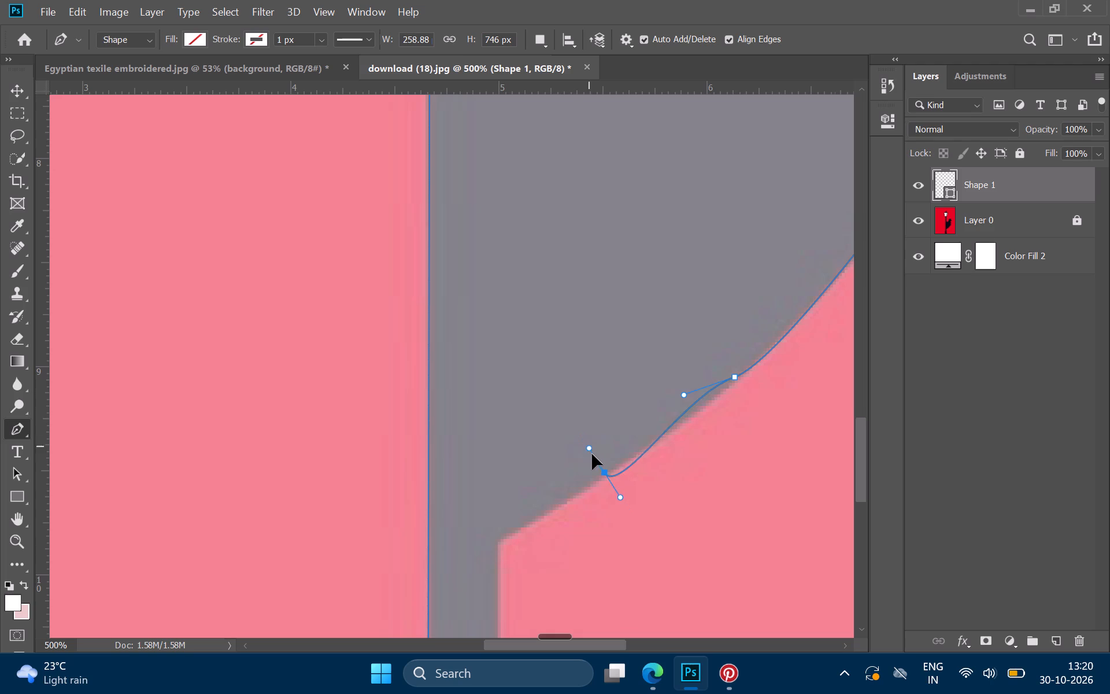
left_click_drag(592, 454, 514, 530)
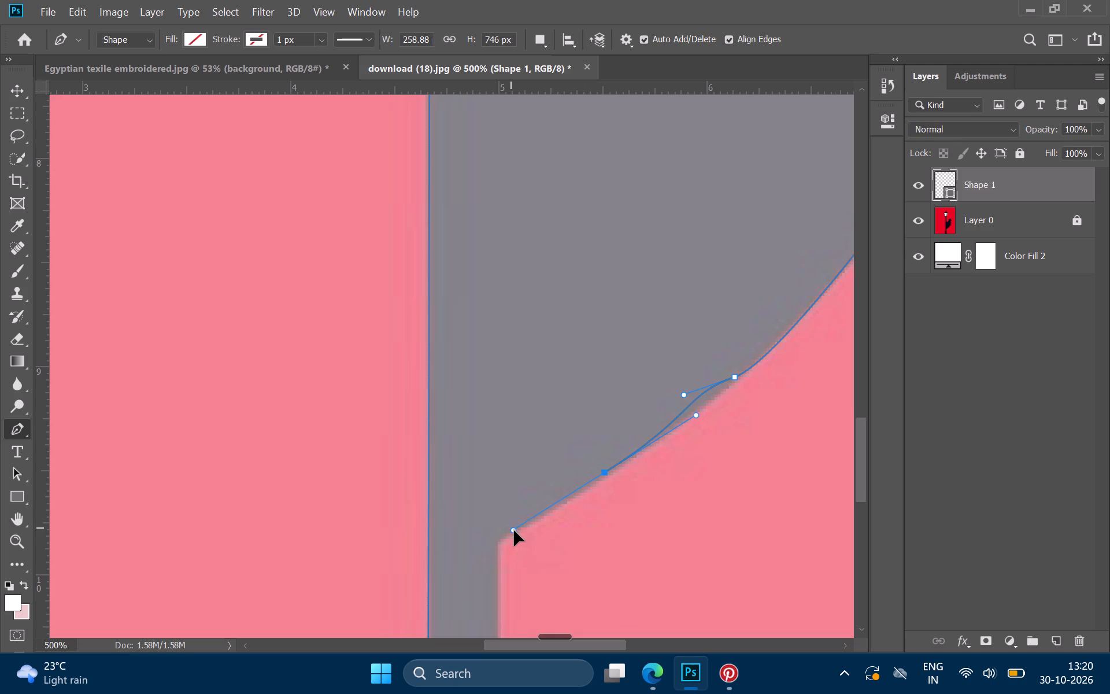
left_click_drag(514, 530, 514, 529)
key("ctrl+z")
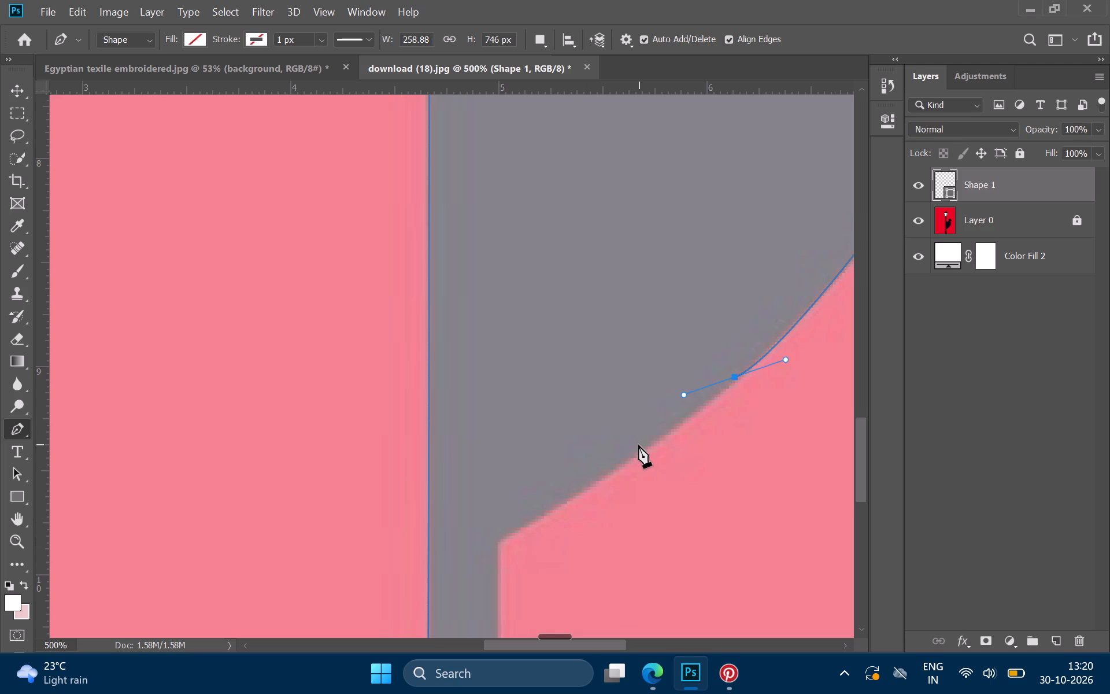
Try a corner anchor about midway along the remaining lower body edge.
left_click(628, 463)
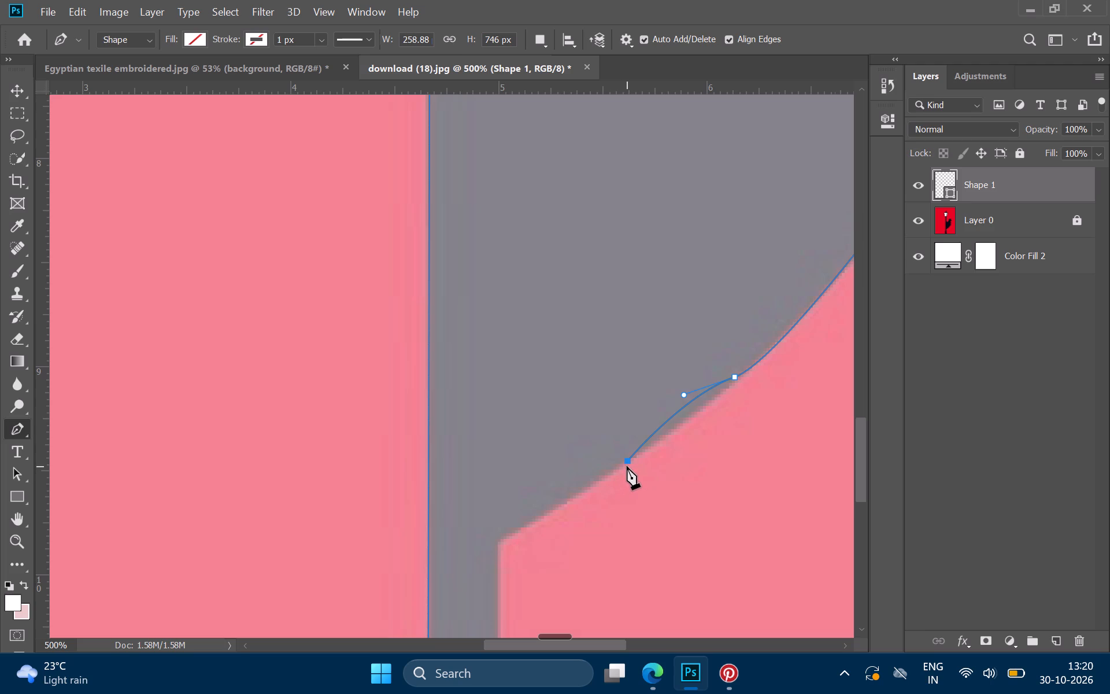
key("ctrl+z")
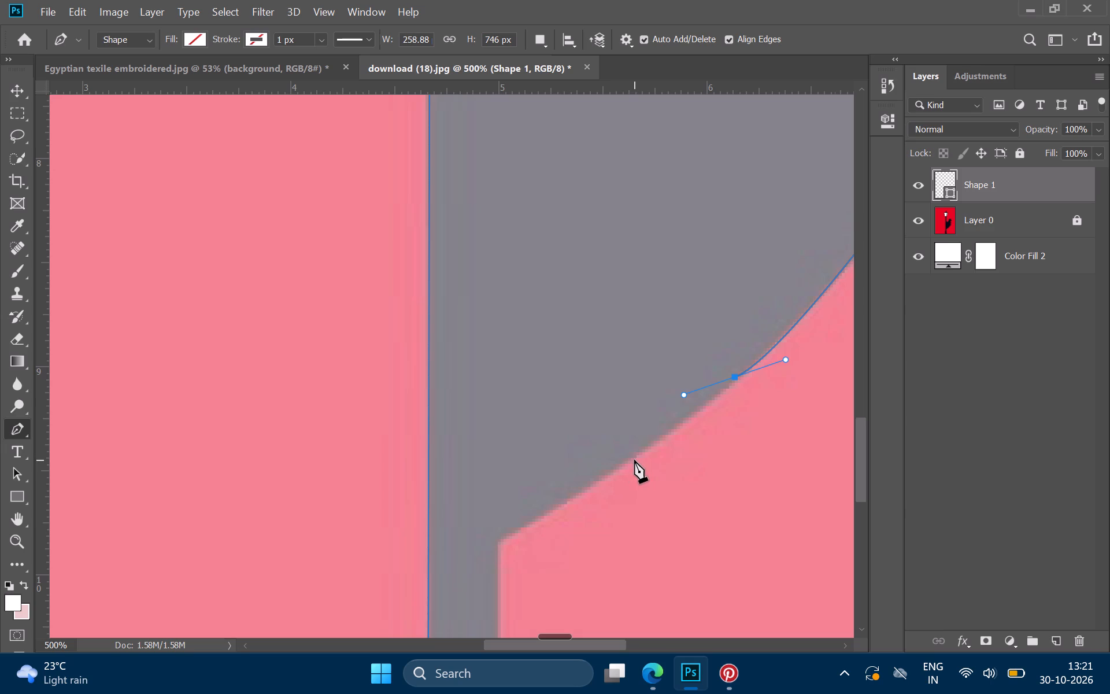
Place a smooth anchor about midway along the remaining lower body edge, testing handle directions and finishing with very short handles.
left_click_drag(634, 460, 634, 464)
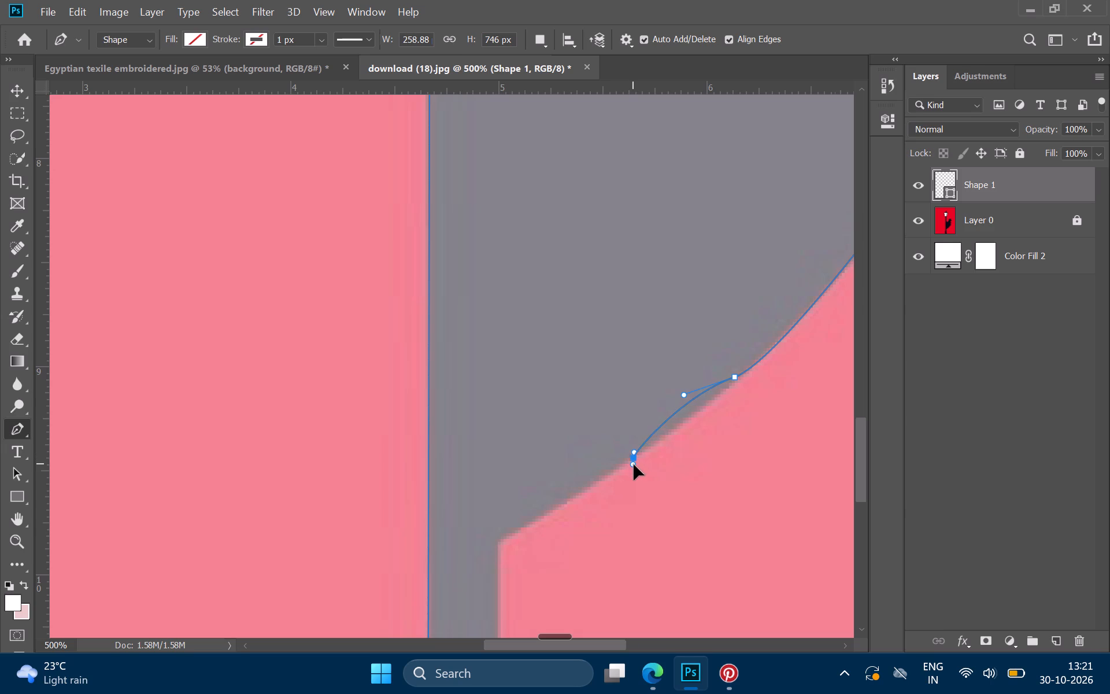
left_click_drag(634, 464, 664, 440)
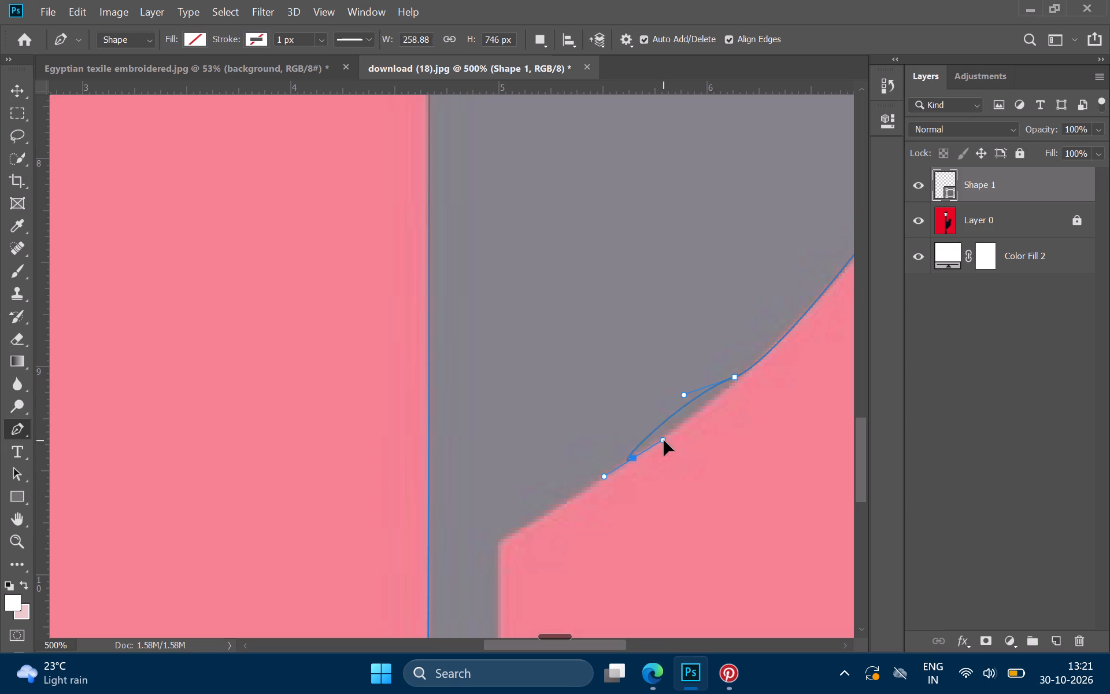
left_click_drag(664, 440, 642, 461)
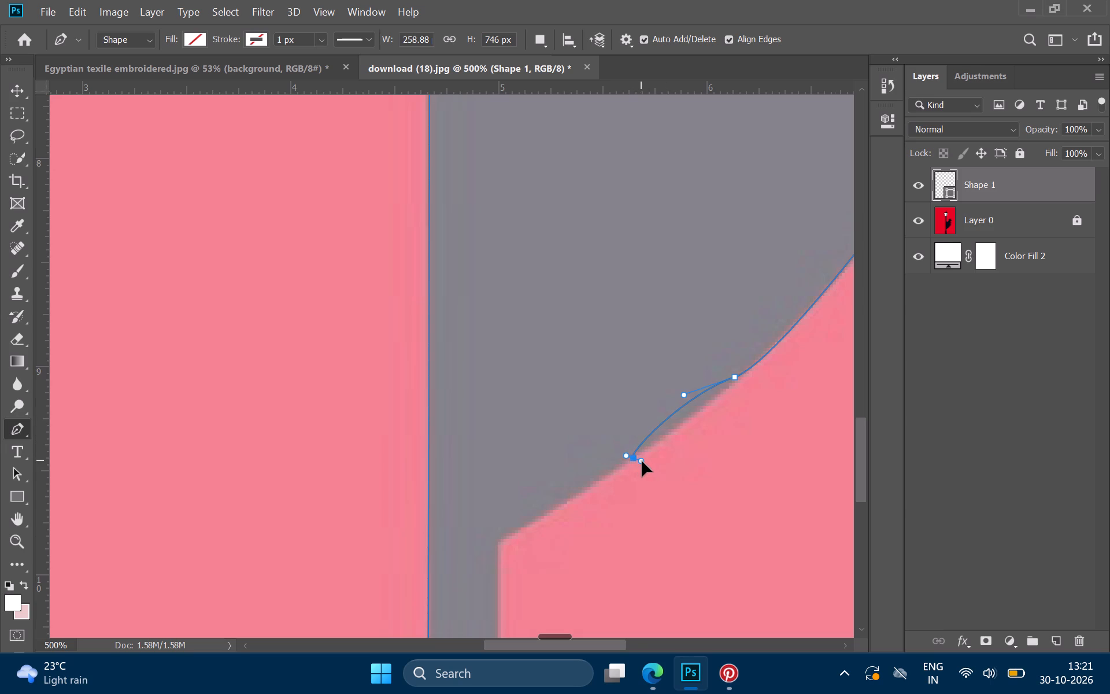
left_click_drag(642, 461, 622, 451)
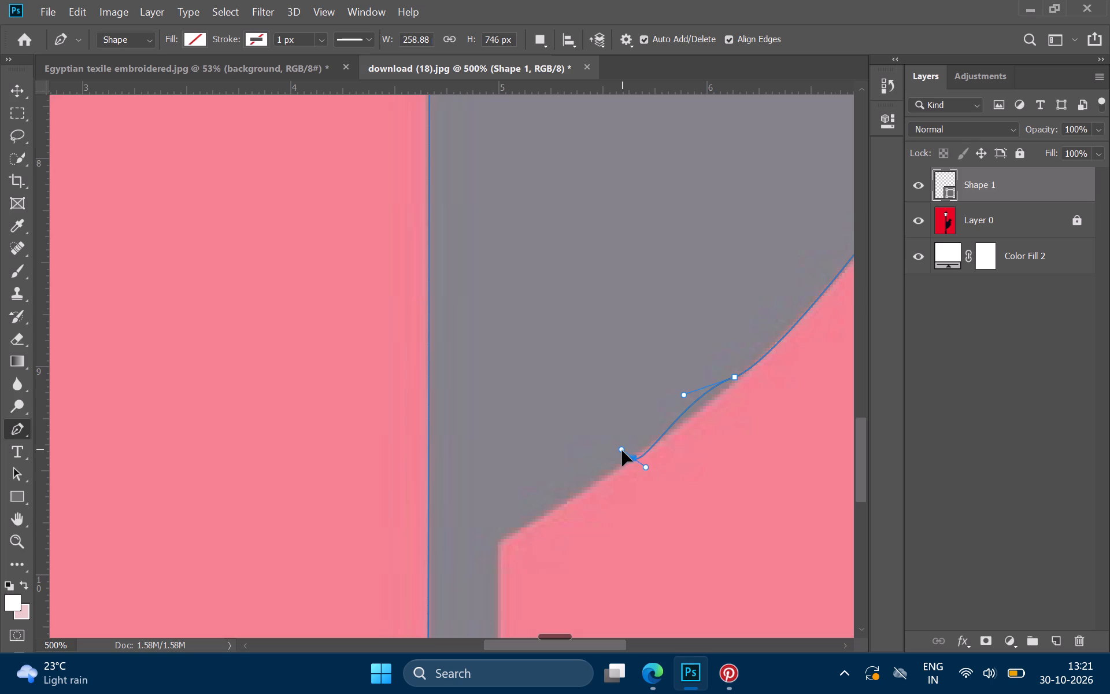
left_click_drag(622, 451, 583, 475)
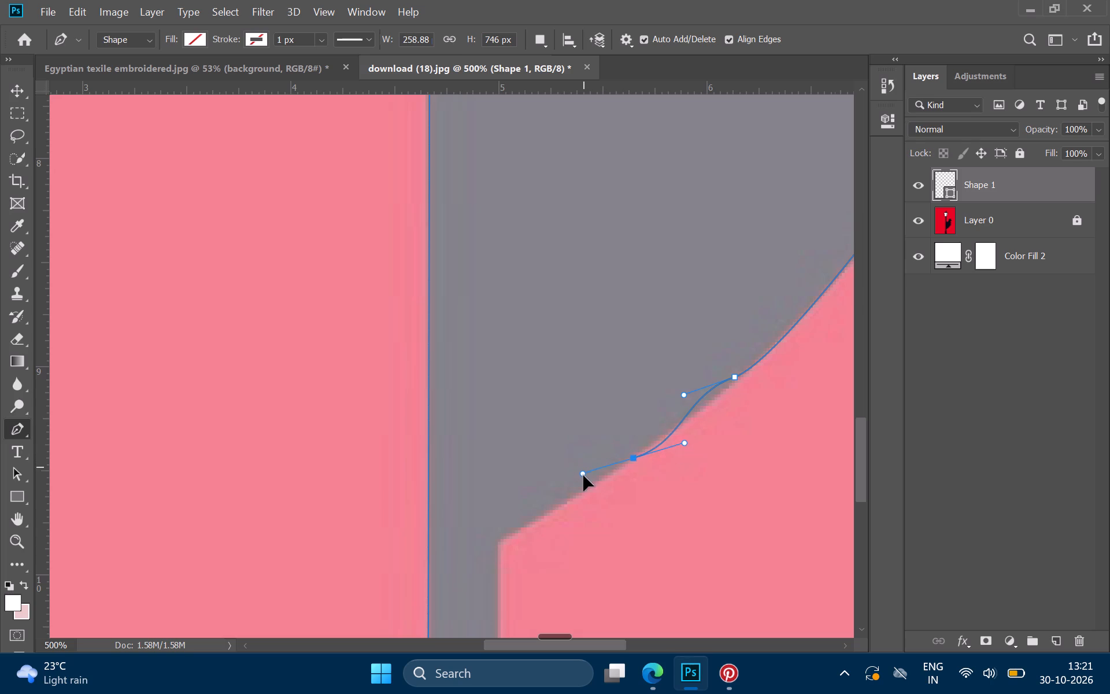
left_click_drag(583, 475, 554, 485)
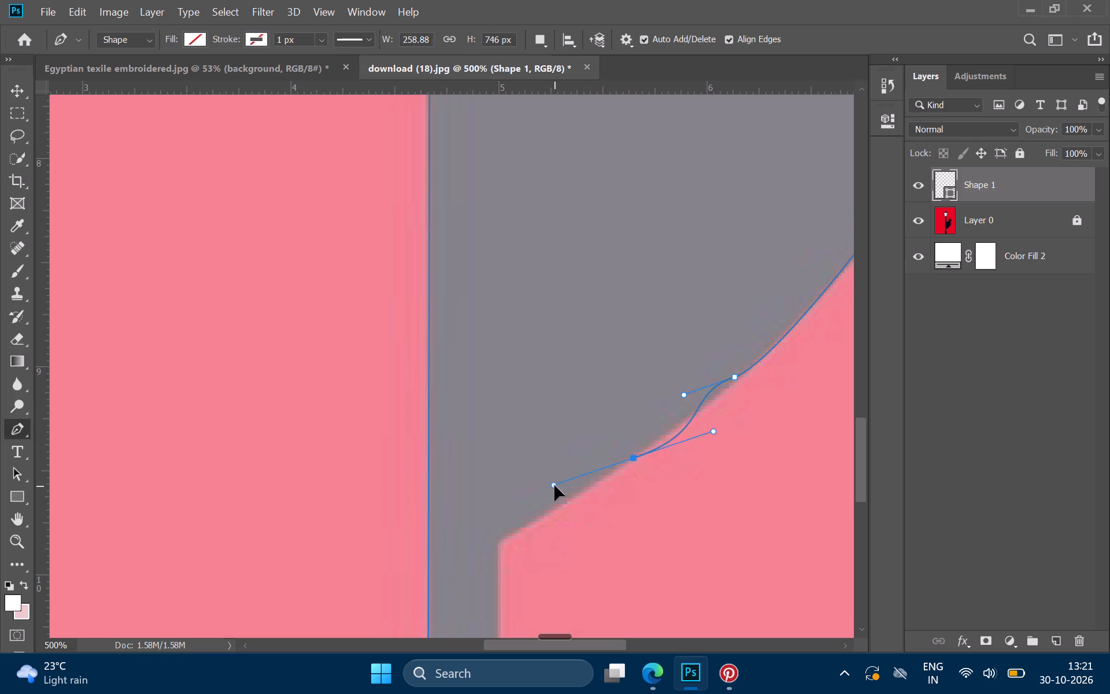
left_click_drag(554, 485, 565, 522)
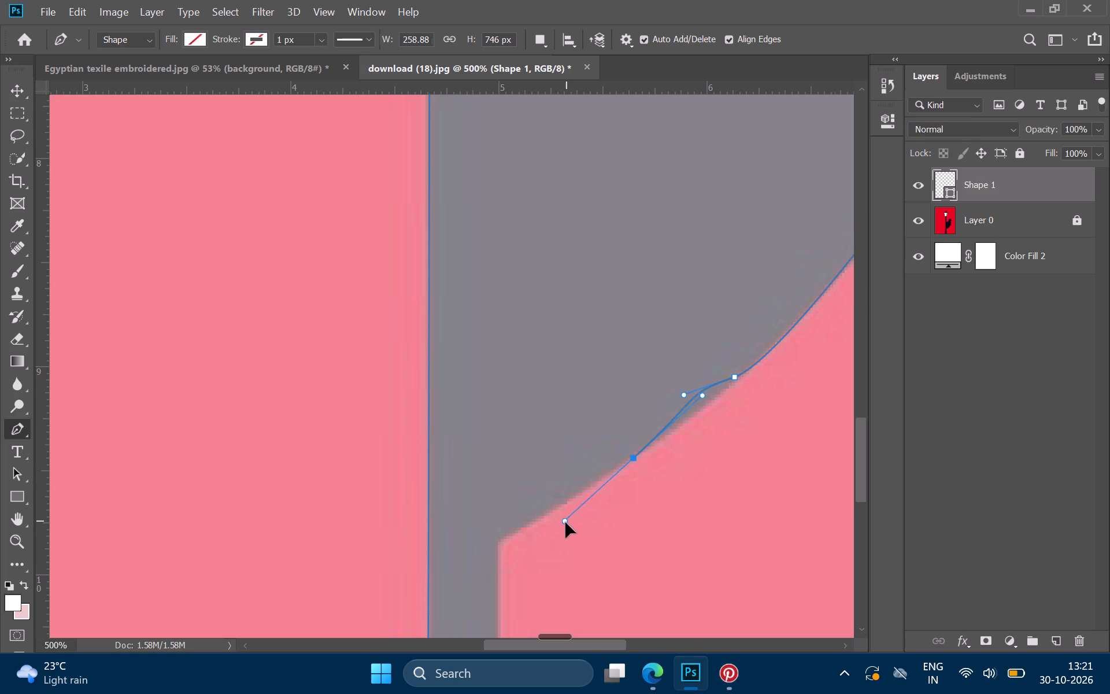
left_click_drag(565, 522, 545, 582)
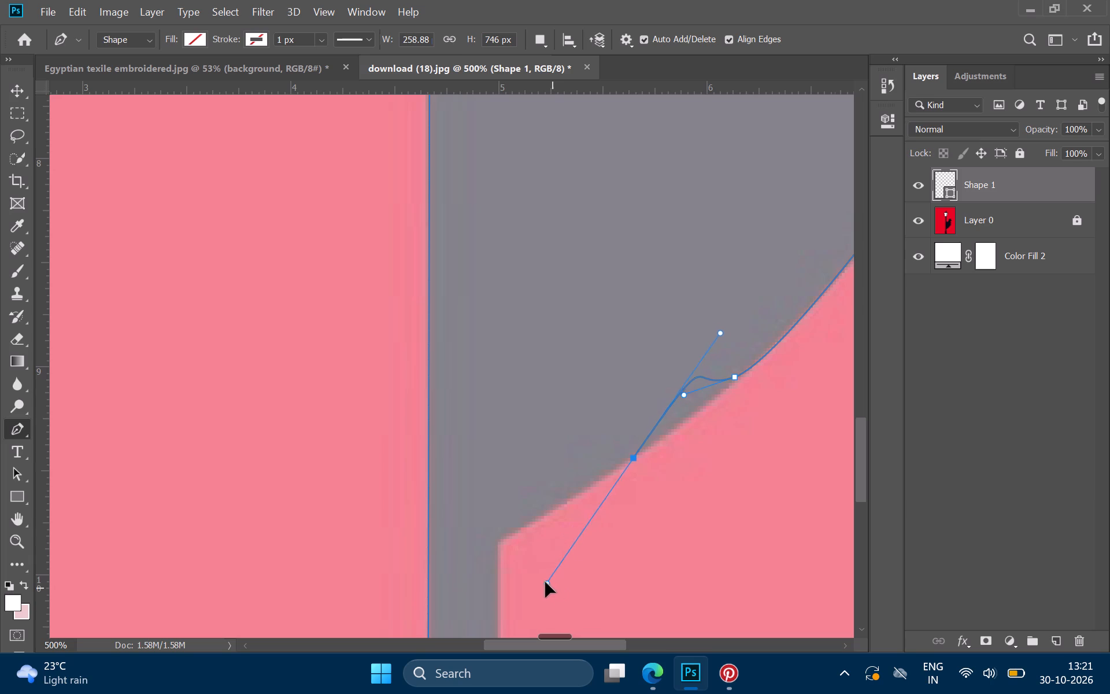
left_click_drag(545, 582, 498, 565)
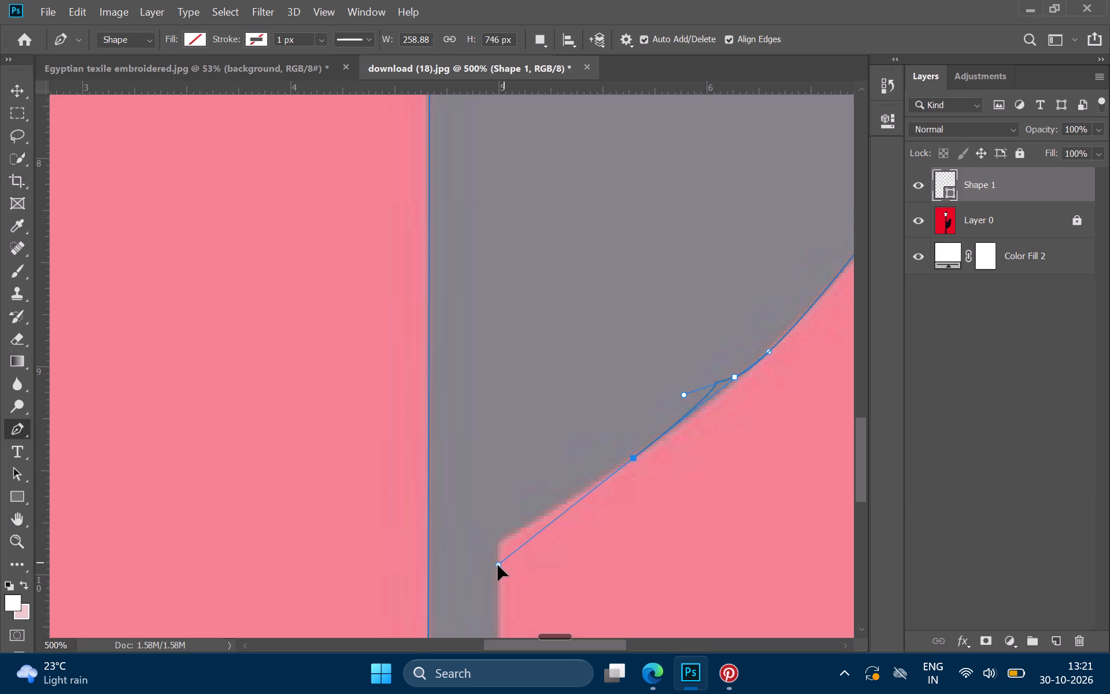
left_click_drag(498, 565, 624, 457)
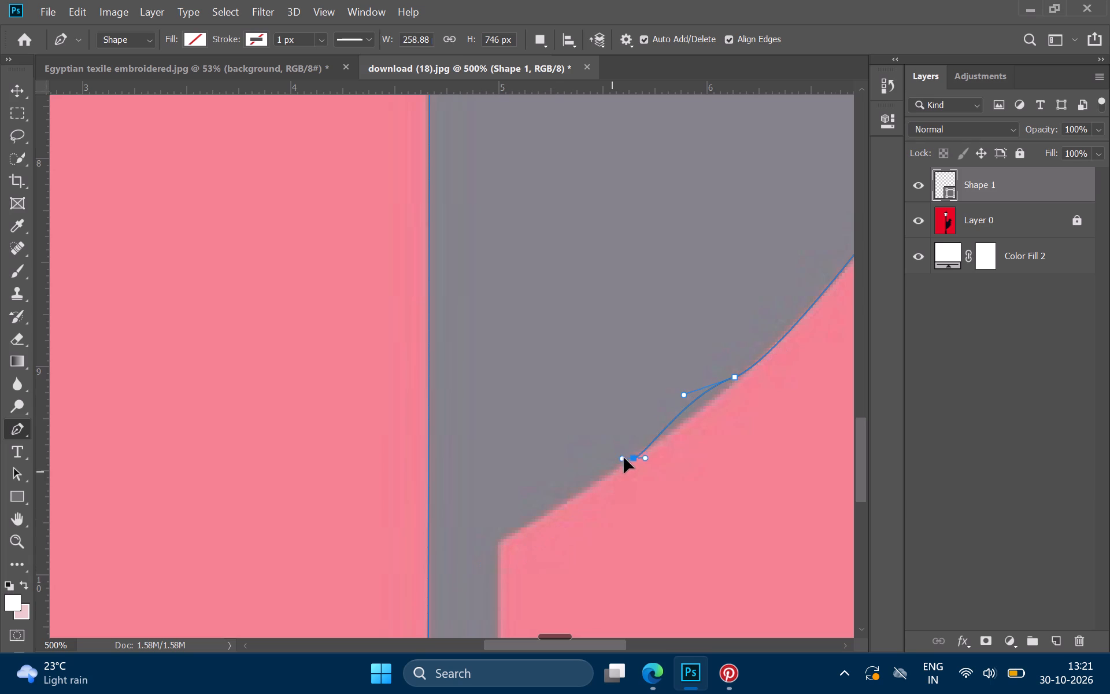
left_click_drag(624, 457, 627, 457)
left_click_drag(627, 457, 632, 456)
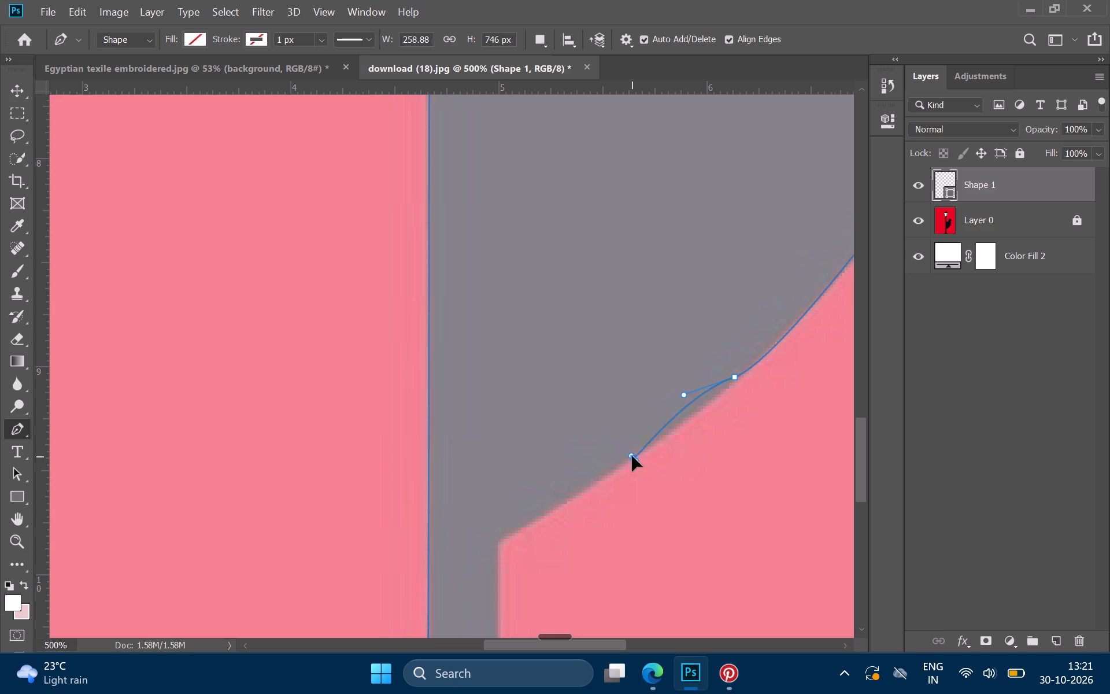
left_click_drag(632, 456, 631, 451)
left_click_drag(631, 451, 634, 454)
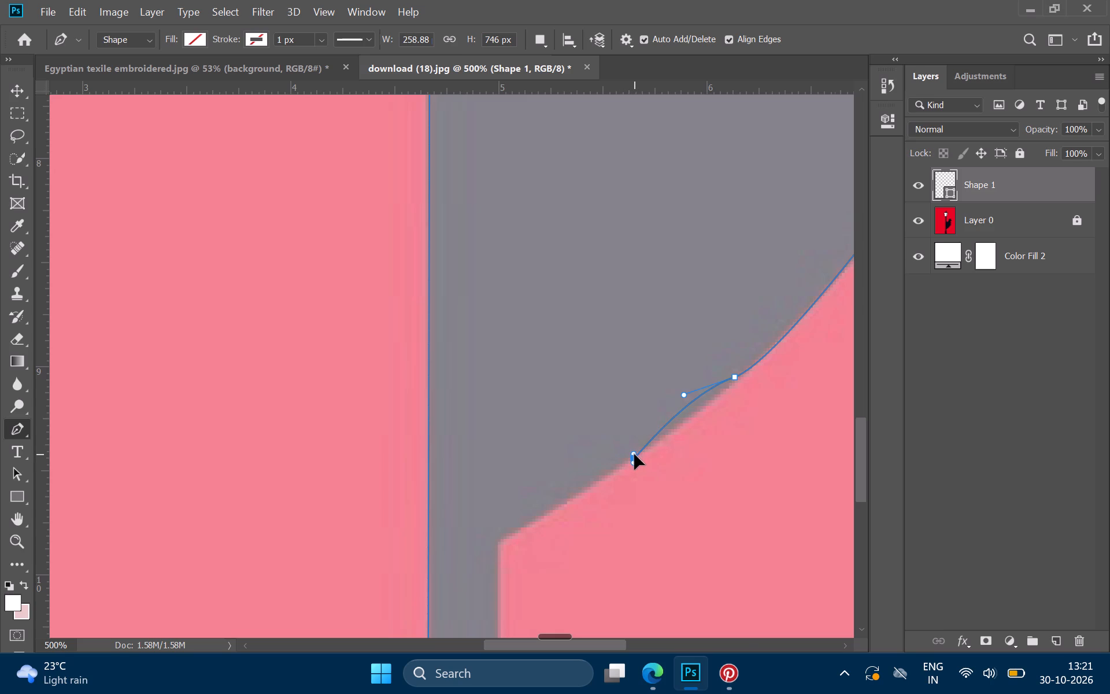
left_click_drag(634, 454, 635, 454)
left_click_drag(635, 454, 634, 453)
left_click_drag(634, 453, 635, 455)
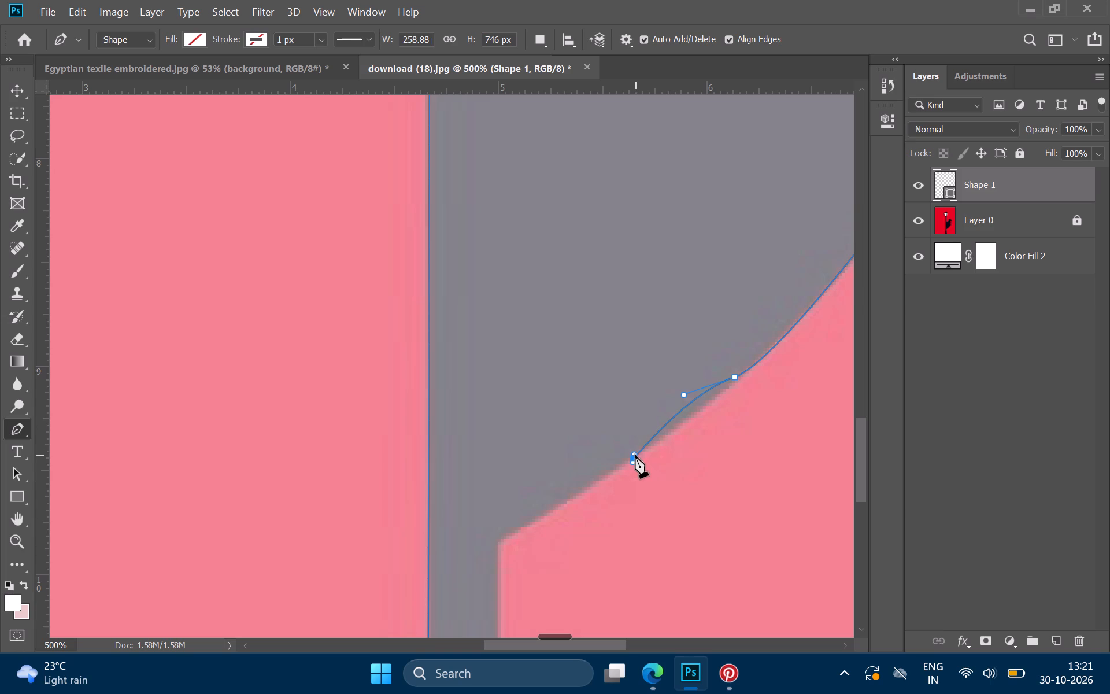
Extend the path to the corner where the body meets the post, and straight down the post to the top of its collar.
left_click_drag(499, 540, 499, 530)
scroll(499, 530, "down", 4)
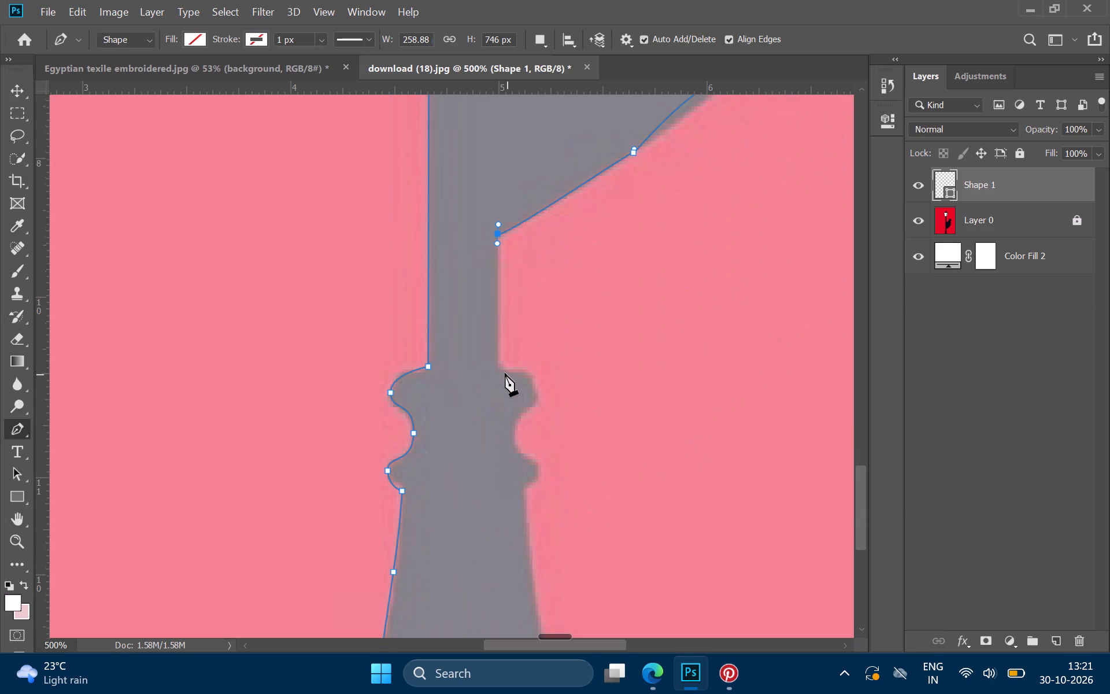
left_click(498, 367)
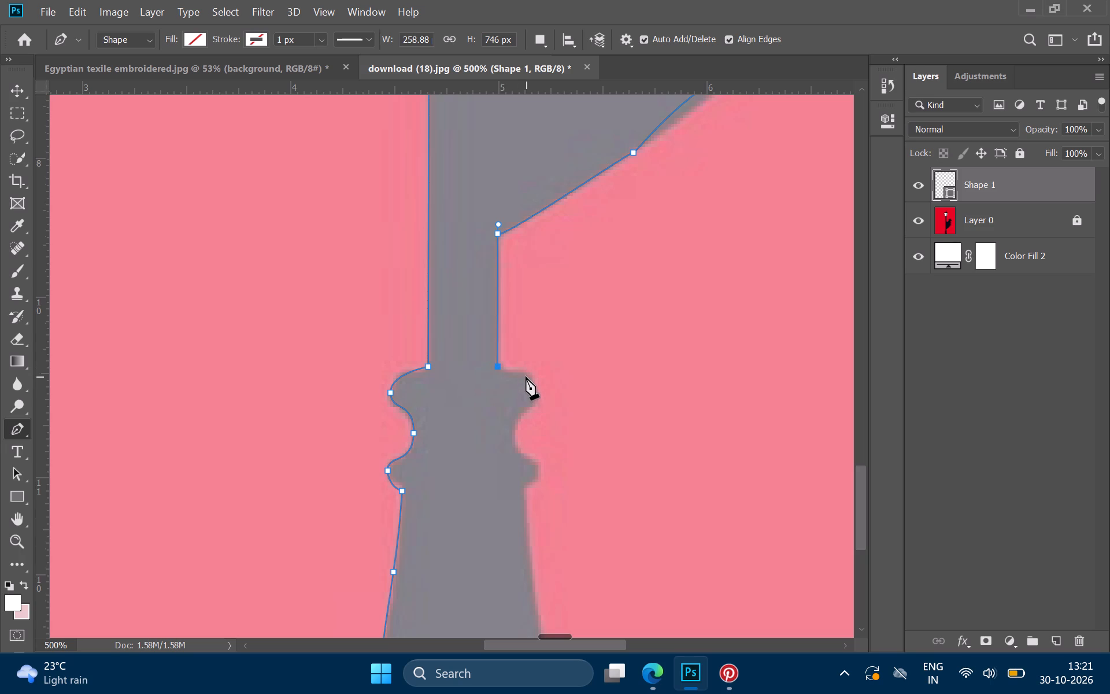
Trace the right side of the collar's upper bulge and its inward notch with short-handled anchors, bending the curve to the edge.
left_click(526, 376)
left_click_drag(537, 397, 541, 396)
left_click_drag(541, 396, 530, 398)
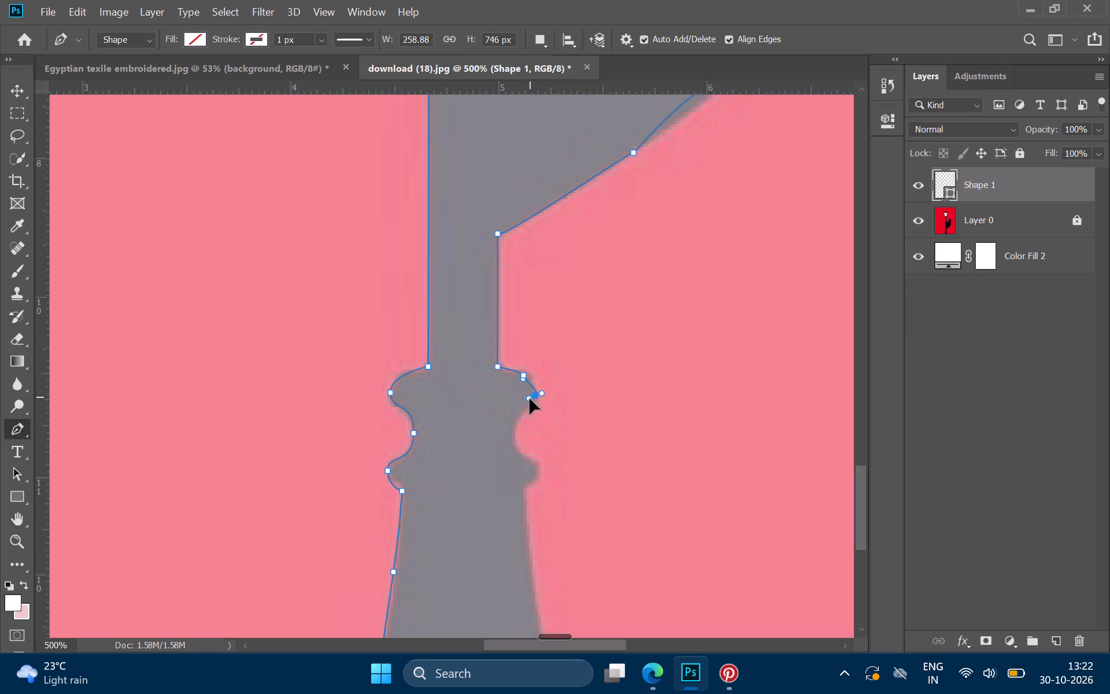
left_click_drag(530, 398, 531, 408)
left_click_drag(531, 408, 533, 407)
left_click_drag(515, 435, 515, 434)
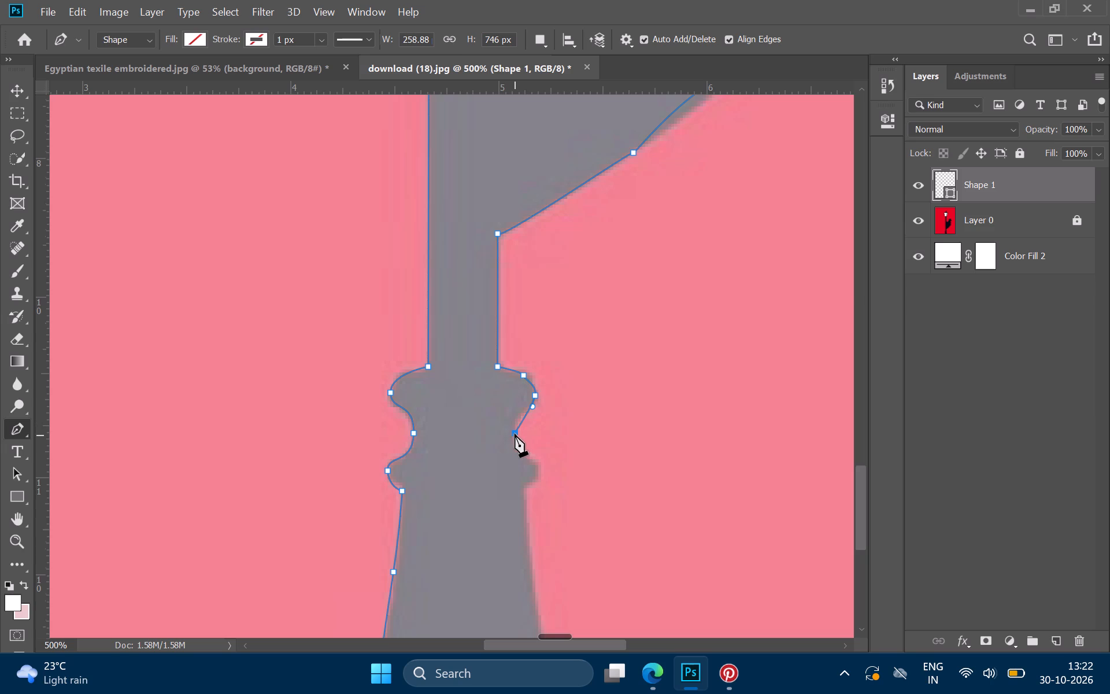
left_click_drag(515, 434, 525, 440)
left_click_drag(525, 440, 524, 443)
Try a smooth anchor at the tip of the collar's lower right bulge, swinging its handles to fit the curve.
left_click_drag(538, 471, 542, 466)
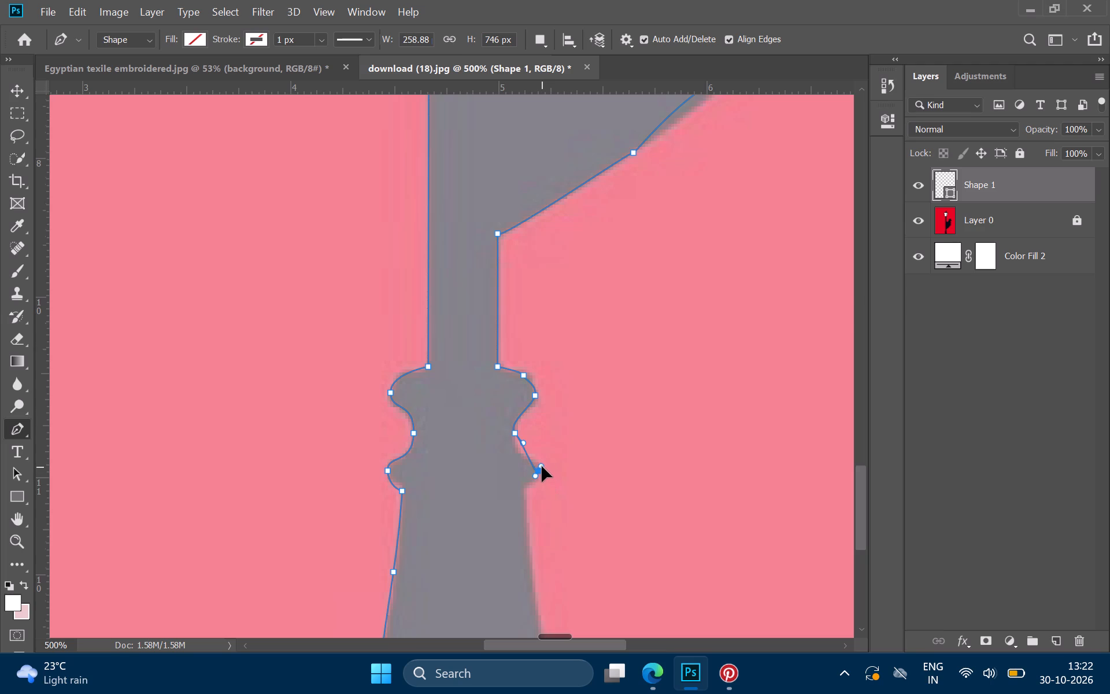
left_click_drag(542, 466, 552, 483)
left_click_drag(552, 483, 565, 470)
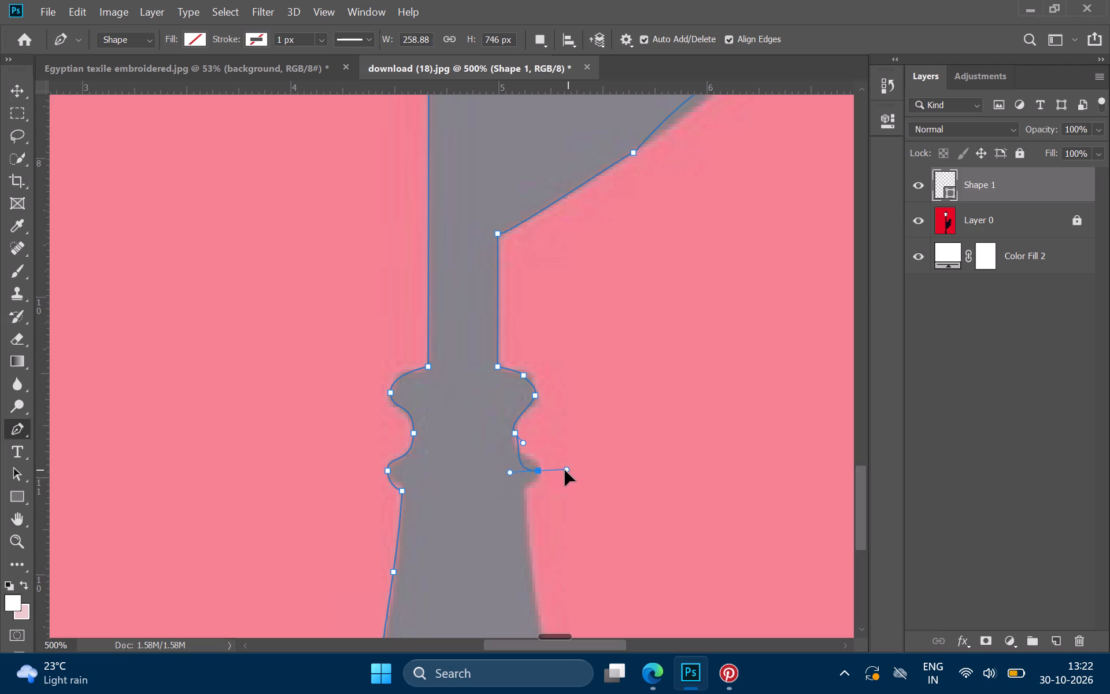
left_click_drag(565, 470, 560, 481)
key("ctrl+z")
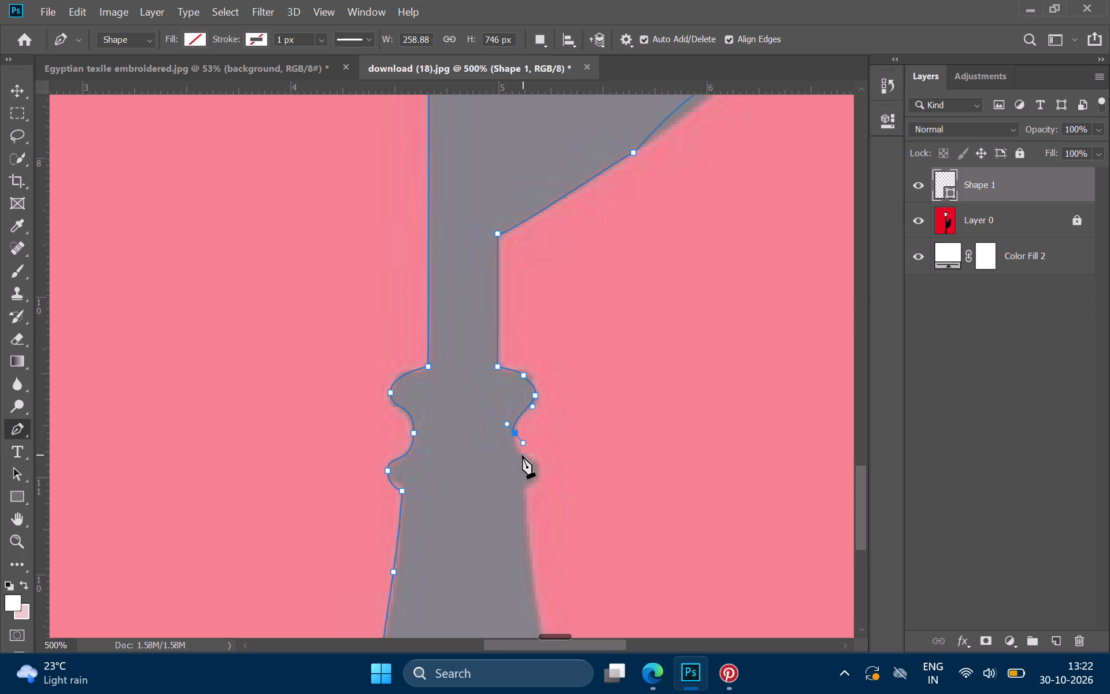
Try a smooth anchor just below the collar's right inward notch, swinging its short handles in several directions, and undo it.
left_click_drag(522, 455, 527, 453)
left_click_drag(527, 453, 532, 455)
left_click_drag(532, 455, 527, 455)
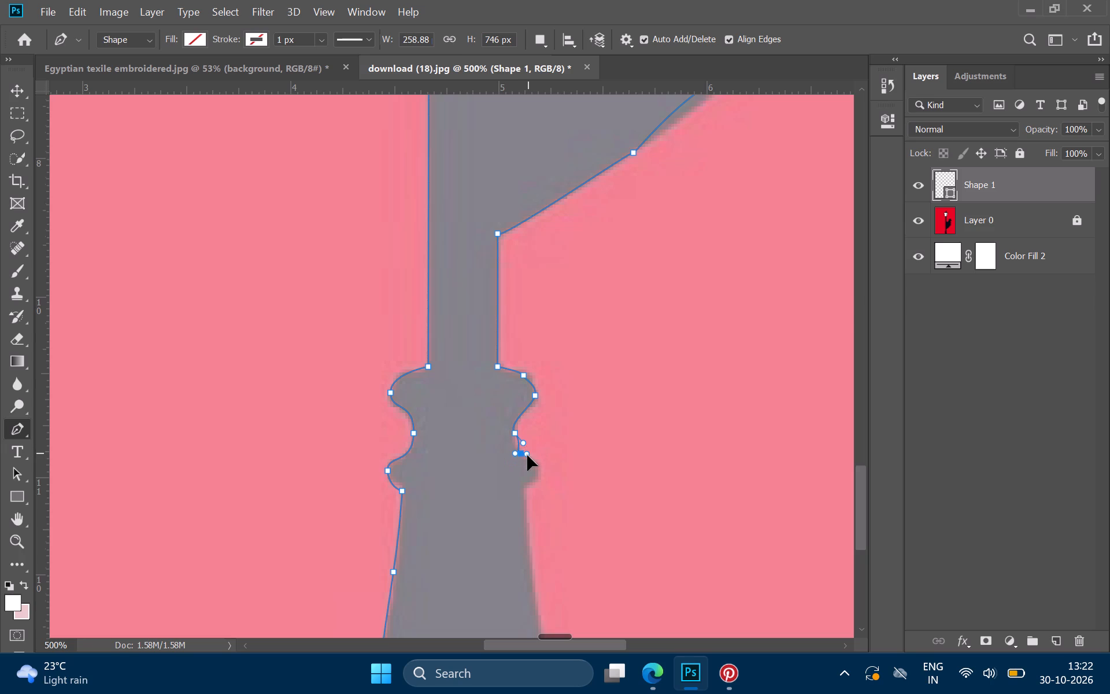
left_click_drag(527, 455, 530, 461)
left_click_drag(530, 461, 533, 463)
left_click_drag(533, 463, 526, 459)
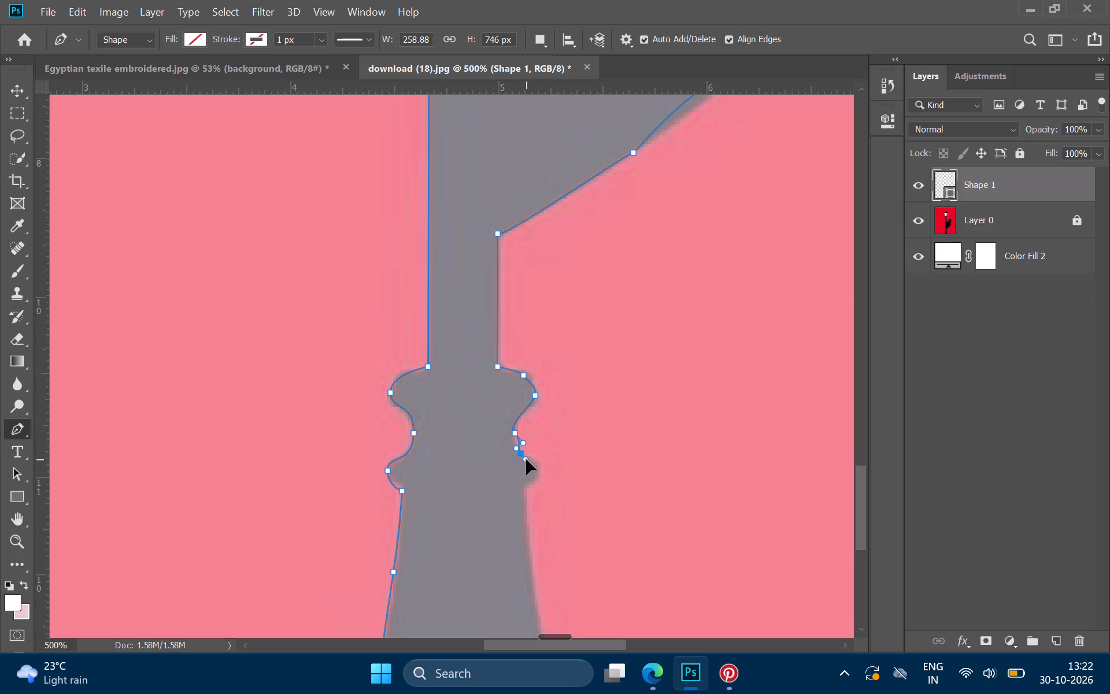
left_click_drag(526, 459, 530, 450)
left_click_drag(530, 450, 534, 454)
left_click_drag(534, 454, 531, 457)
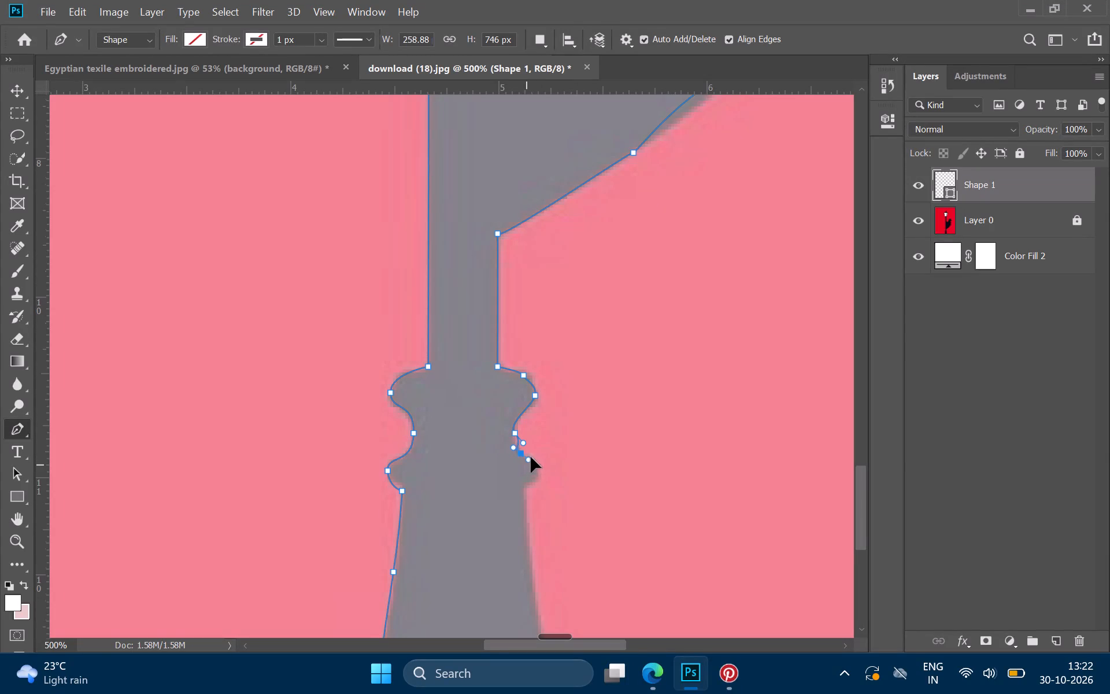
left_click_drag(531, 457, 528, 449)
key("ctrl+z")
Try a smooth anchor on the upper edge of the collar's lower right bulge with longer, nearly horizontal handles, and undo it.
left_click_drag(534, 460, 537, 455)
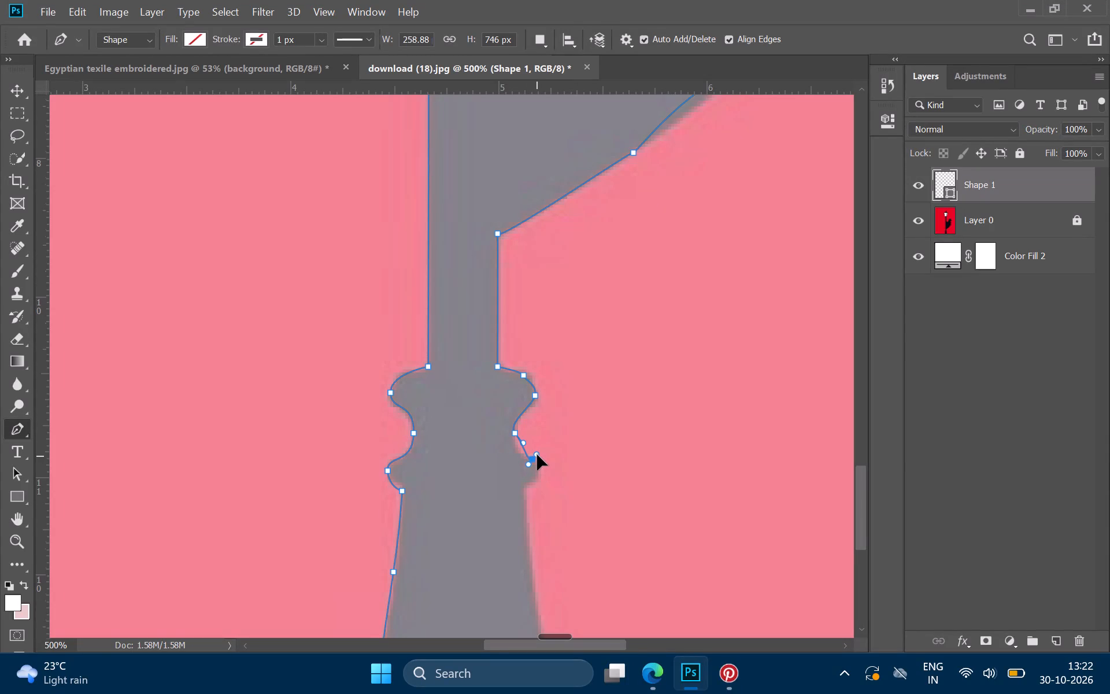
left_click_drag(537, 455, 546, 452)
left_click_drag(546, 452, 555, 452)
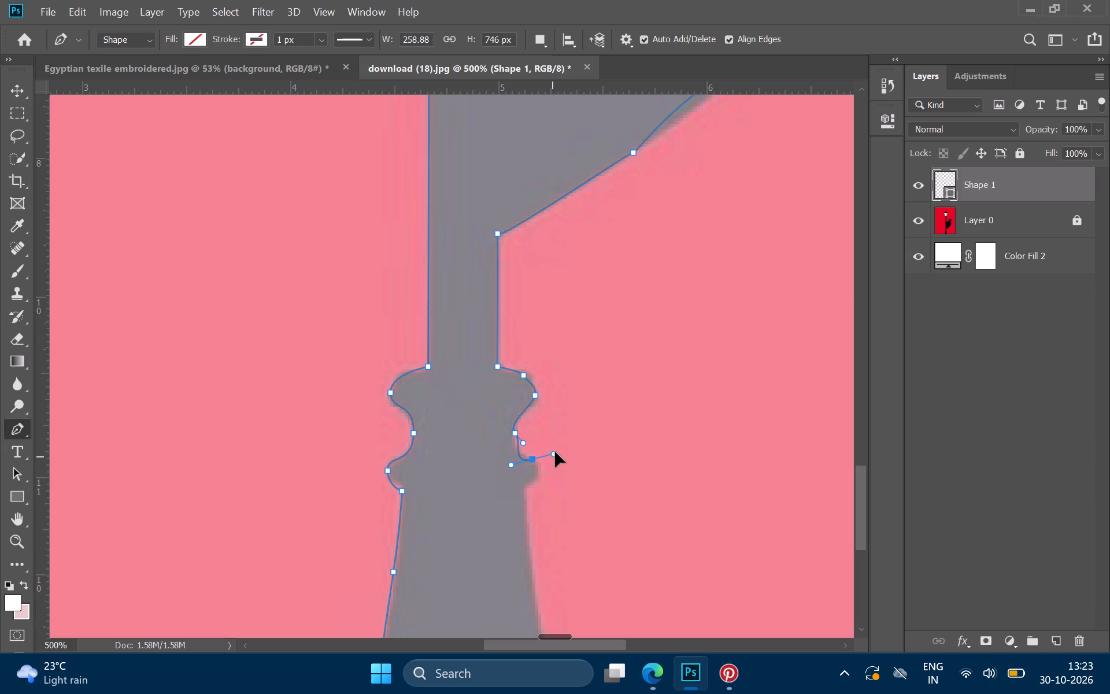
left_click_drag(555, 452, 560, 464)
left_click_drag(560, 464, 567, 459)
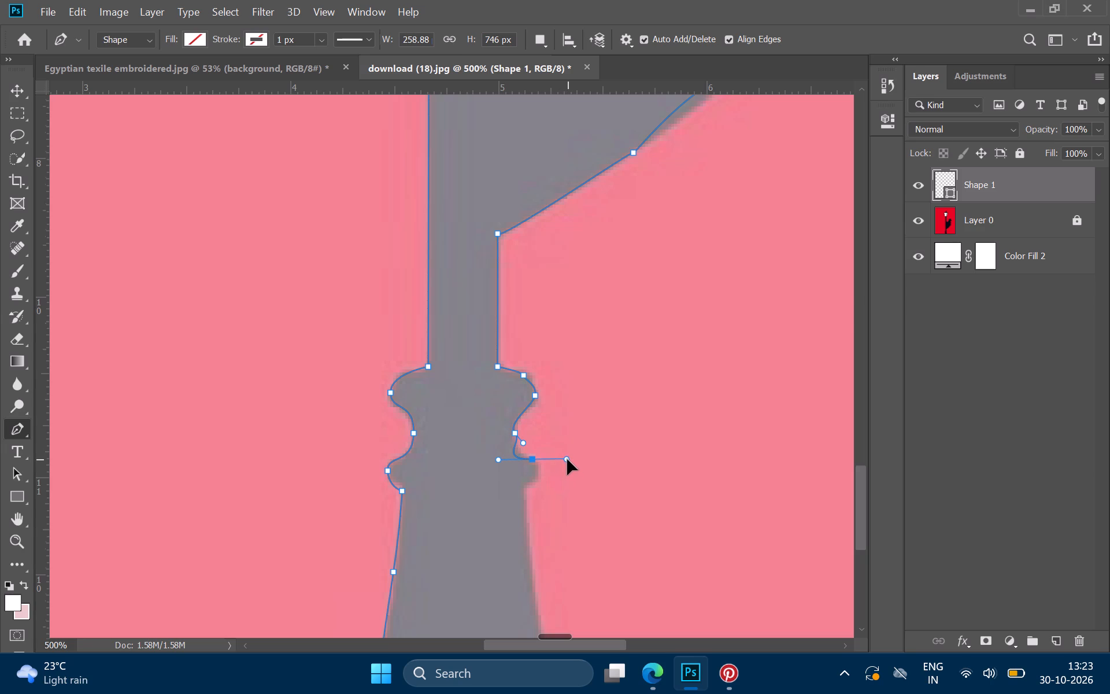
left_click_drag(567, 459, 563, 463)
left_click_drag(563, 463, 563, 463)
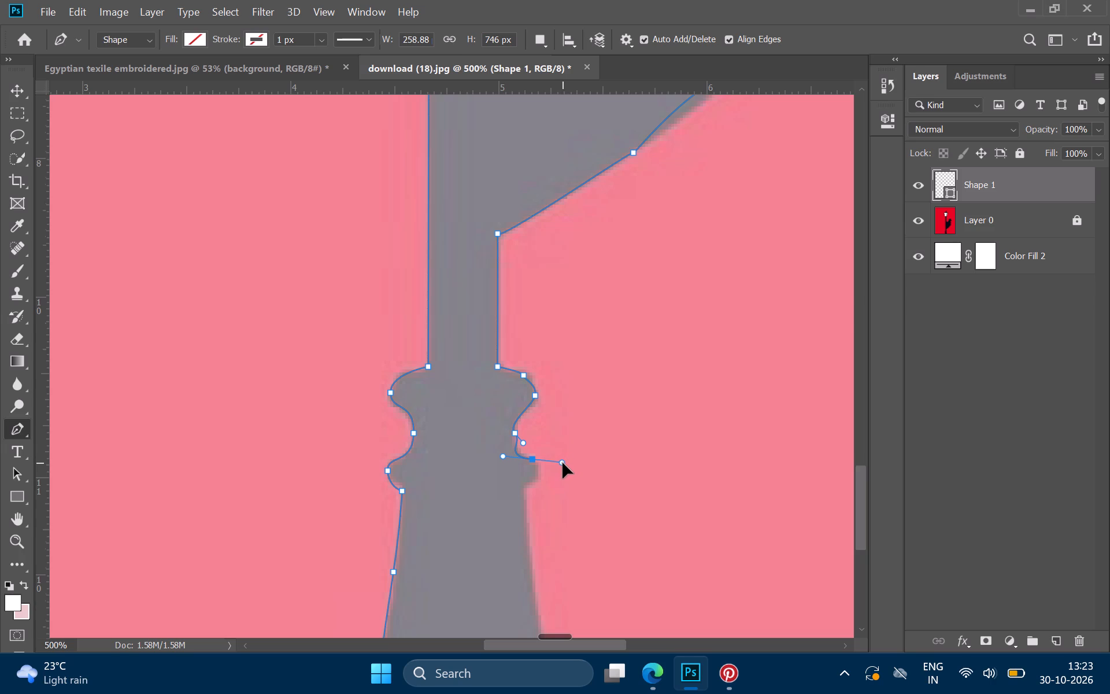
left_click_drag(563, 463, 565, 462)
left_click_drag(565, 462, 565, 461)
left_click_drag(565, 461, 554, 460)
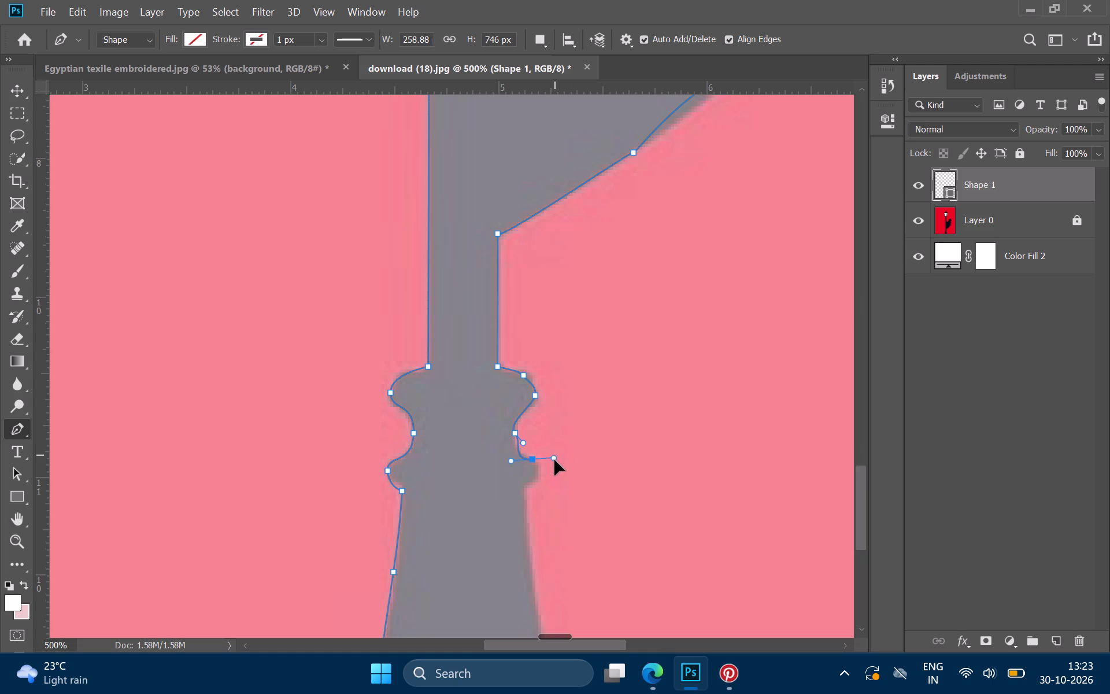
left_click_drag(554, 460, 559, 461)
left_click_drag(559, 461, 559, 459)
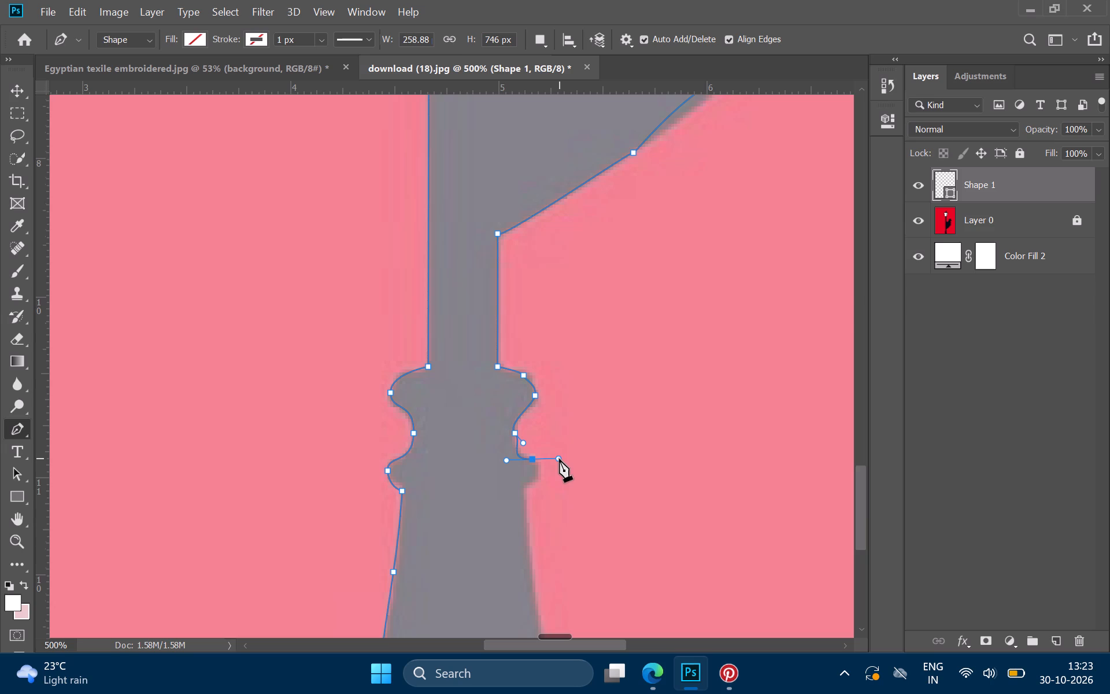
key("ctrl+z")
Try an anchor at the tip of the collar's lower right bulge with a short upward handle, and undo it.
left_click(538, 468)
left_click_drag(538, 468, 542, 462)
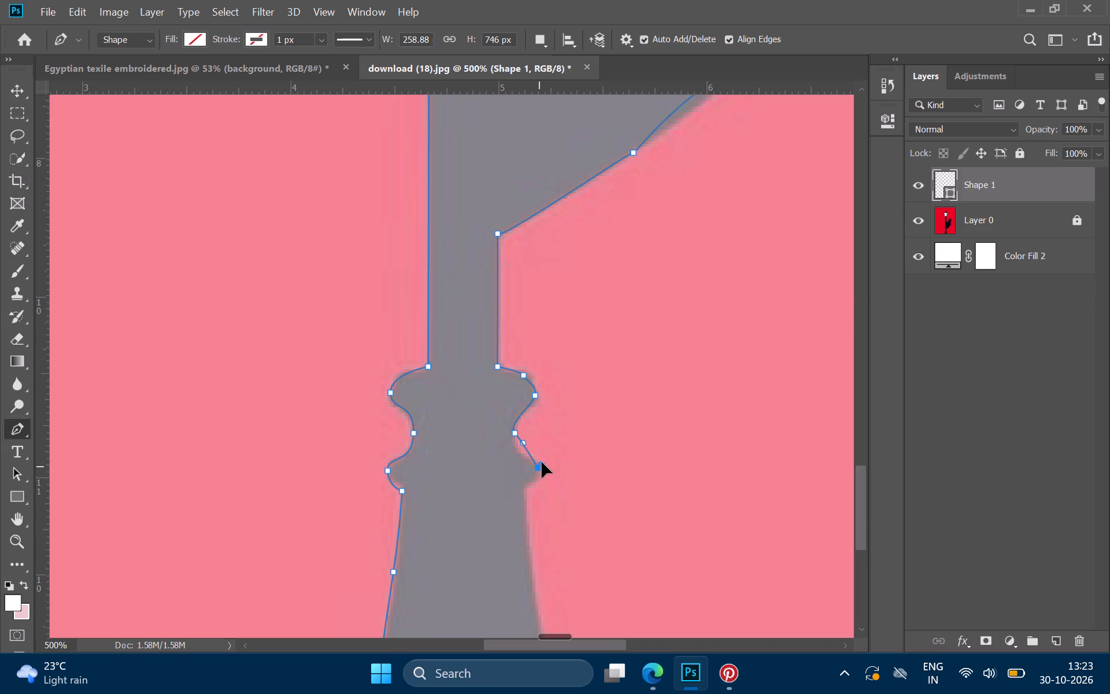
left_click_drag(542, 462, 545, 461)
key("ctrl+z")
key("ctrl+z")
Undo the anchors at the collar's right inward notch and upper bulge tip, back to the anchor on the bulge's top edge.
key("ctrl+z")
key("ctrl+z")
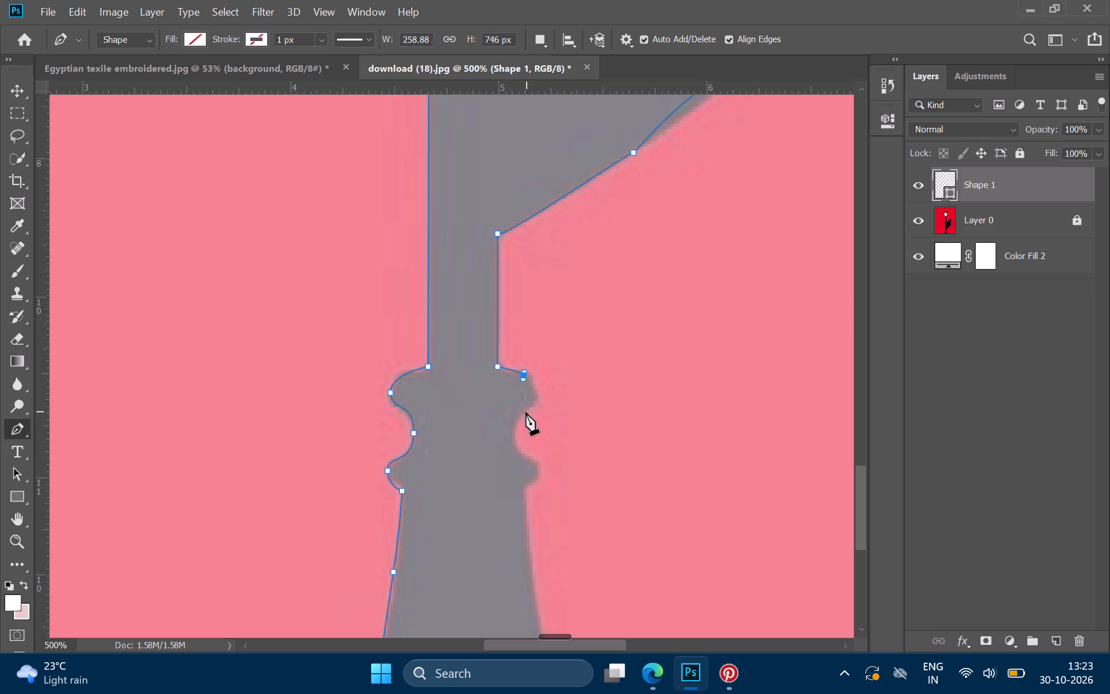
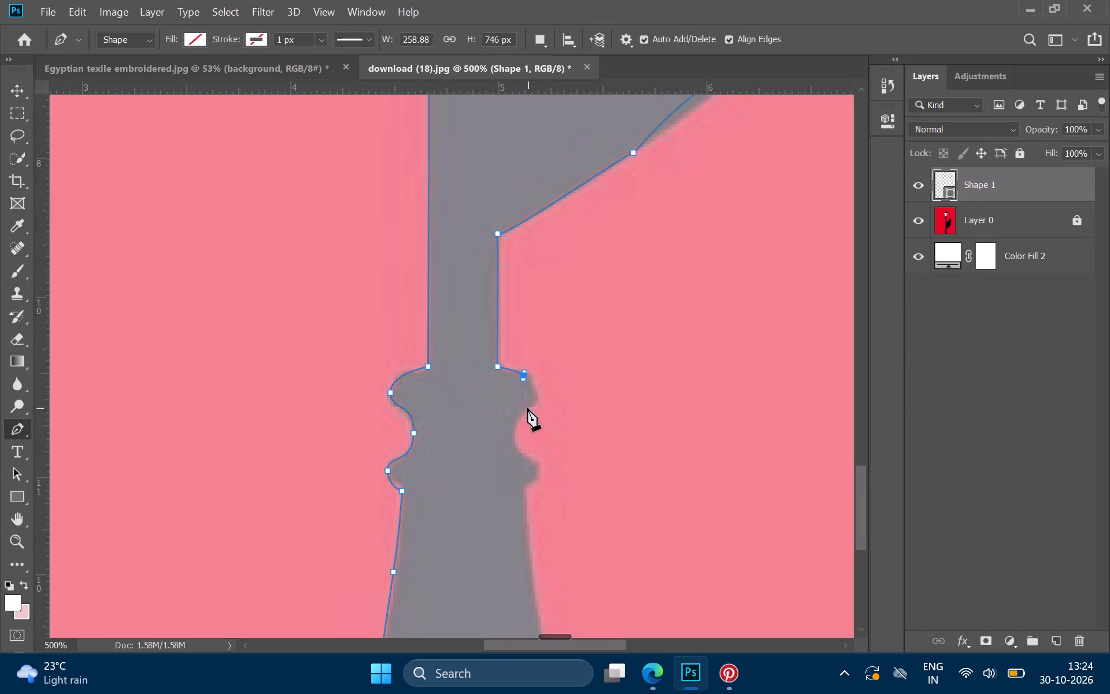
Trace the right edge of the lamp post's base with the Pen tool, curving around both mouldings and ending at the image's bottom edge.
left_click_drag(527, 408, 531, 409)
left_click_drag(531, 409, 507, 418)
left_click_drag(507, 418, 505, 419)
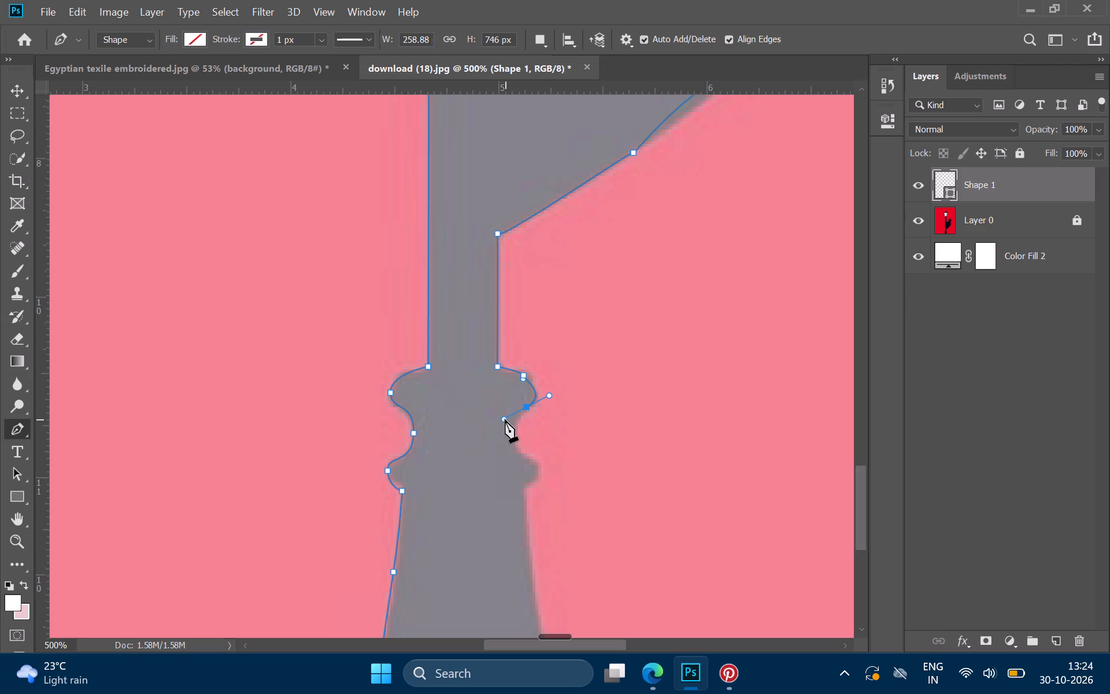
left_click_drag(530, 460, 526, 460)
left_click_drag(526, 460, 541, 459)
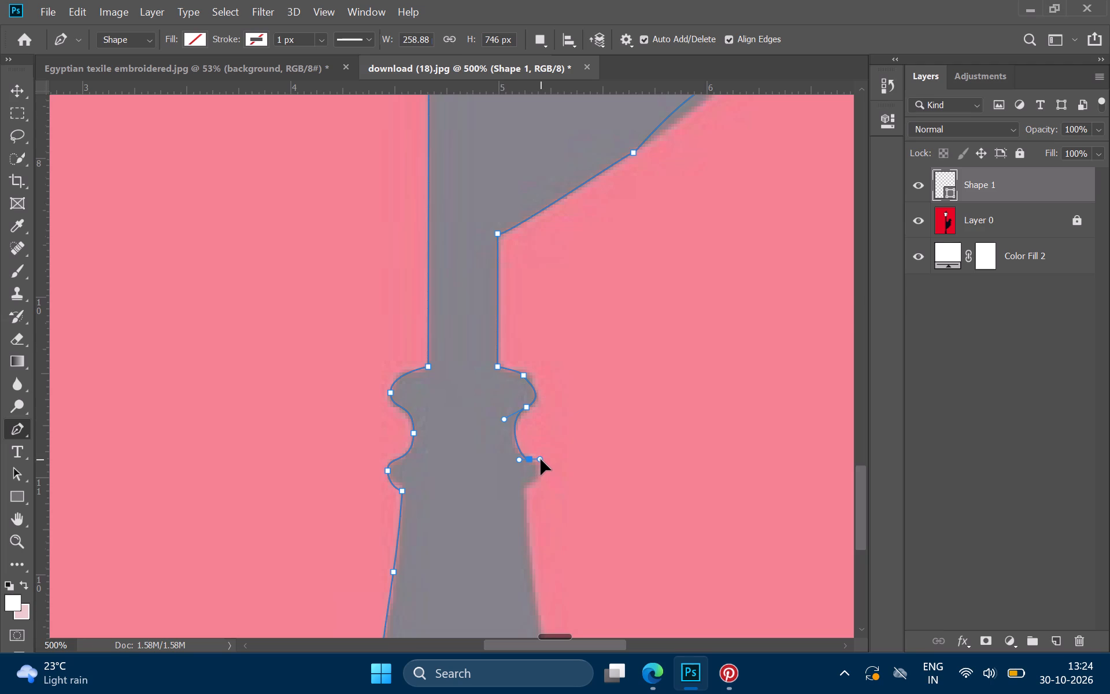
left_click_drag(541, 459, 542, 459)
left_click_drag(528, 486, 516, 477)
left_click_drag(516, 477, 516, 483)
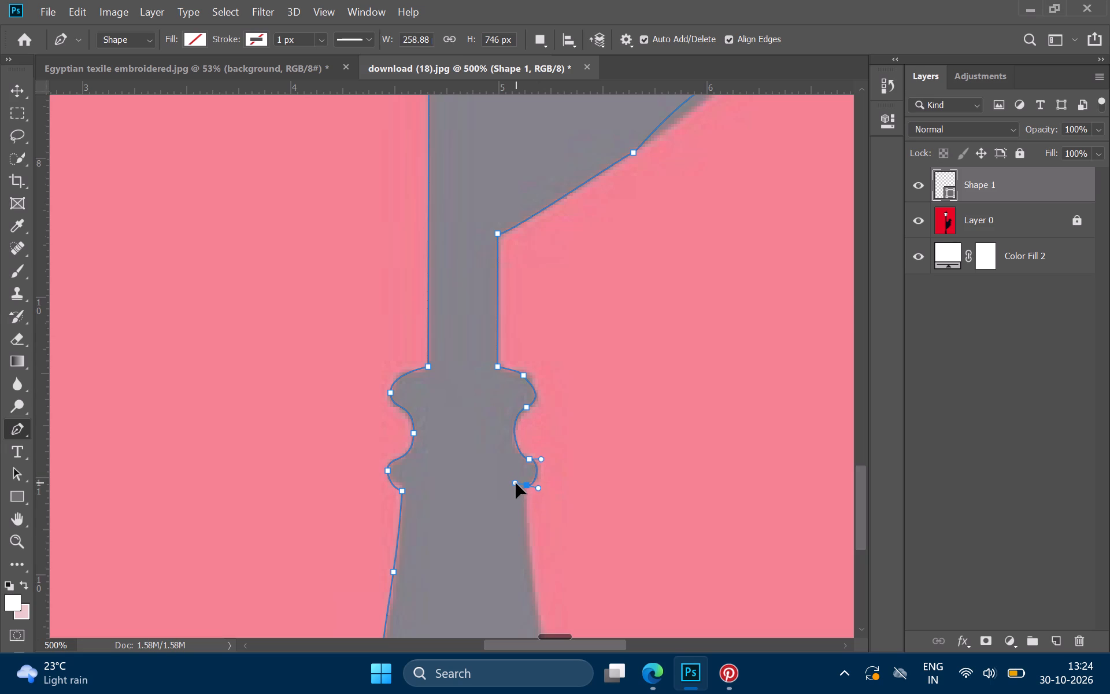
left_click_drag(516, 483, 517, 485)
left_click_drag(517, 485, 516, 485)
scroll(516, 494, "down", 2)
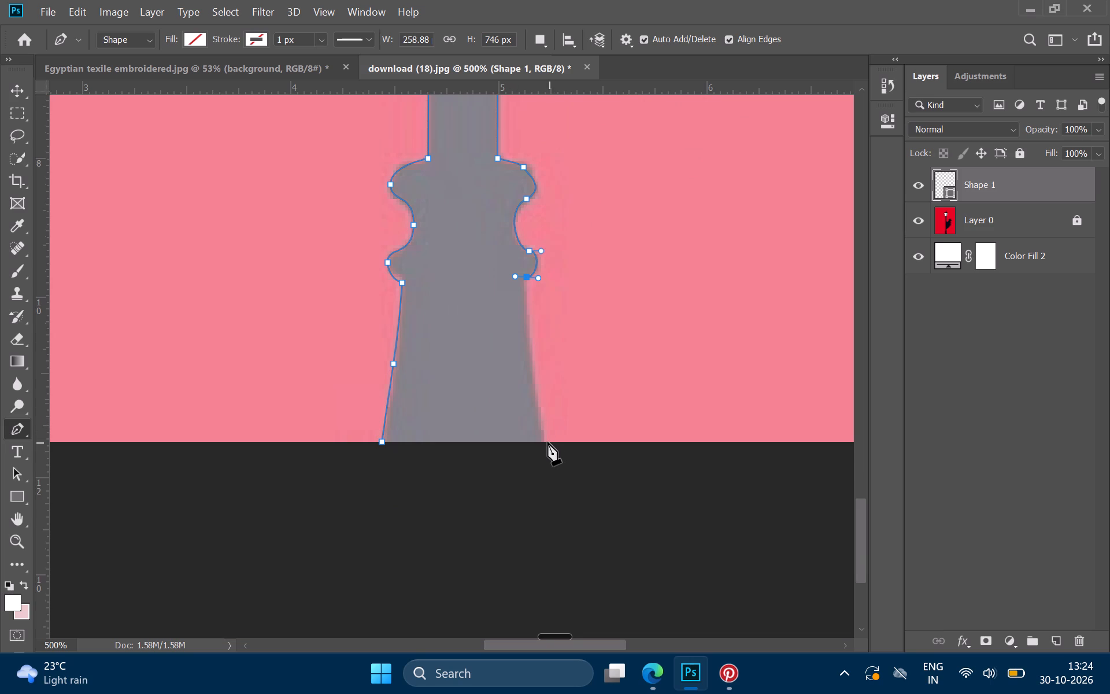
left_click(543, 442)
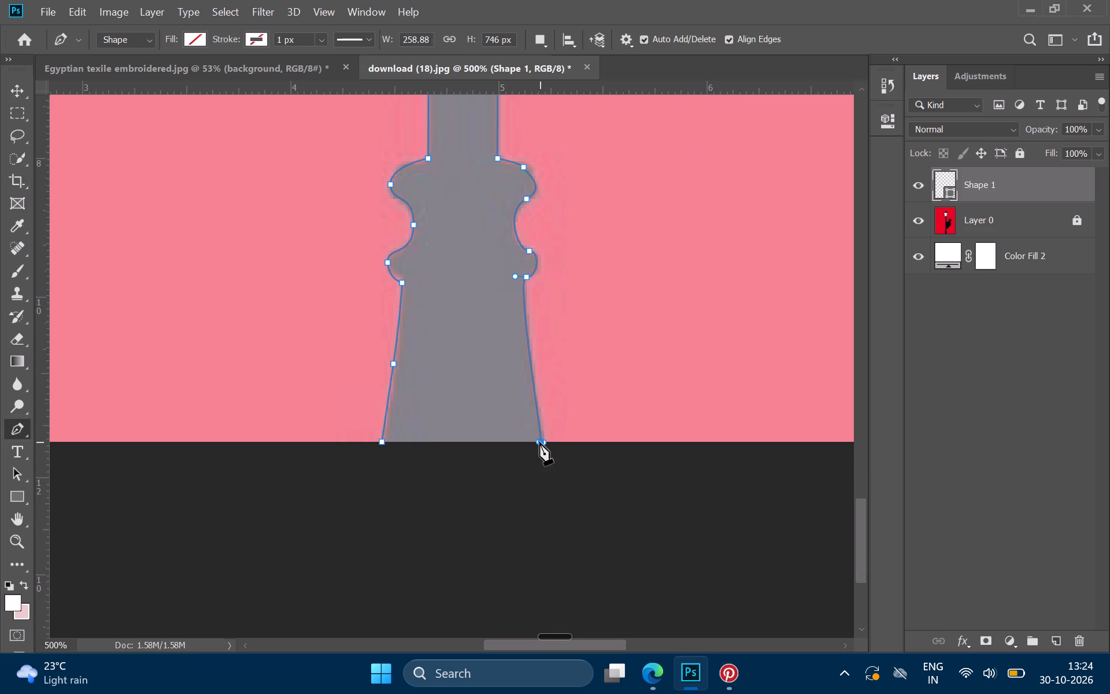
Reshape the bulging path segment on the figure's lower coat edge with the Convert Point tool so it follows the silhouette.
scroll(539, 442, "up", 6)
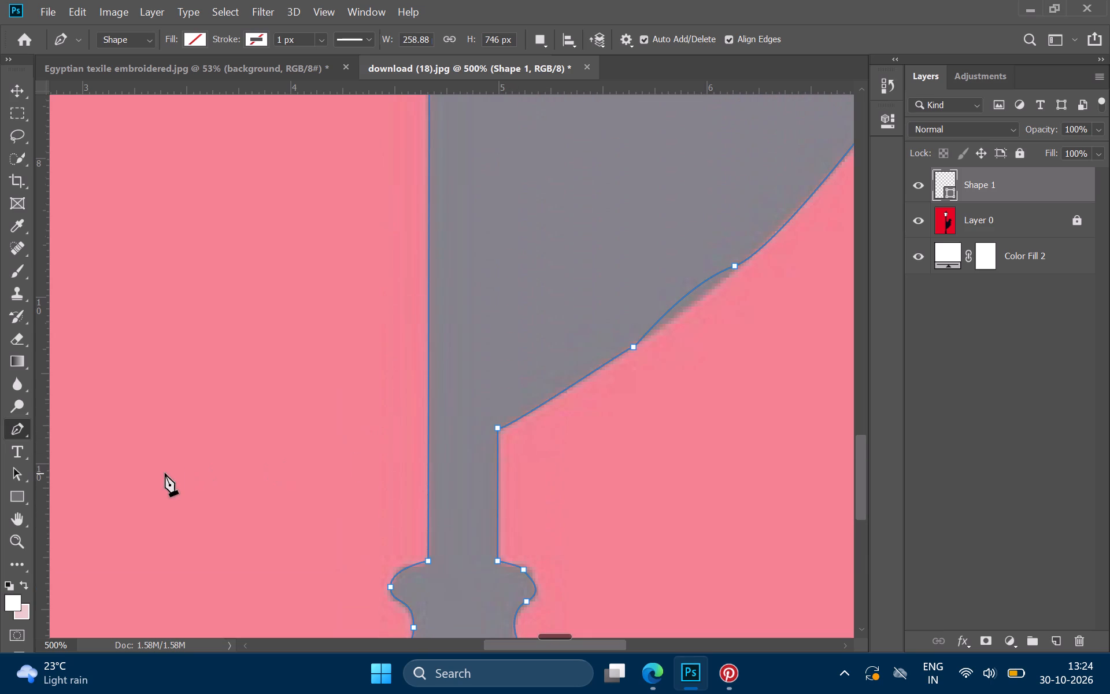
right_click(20, 432)
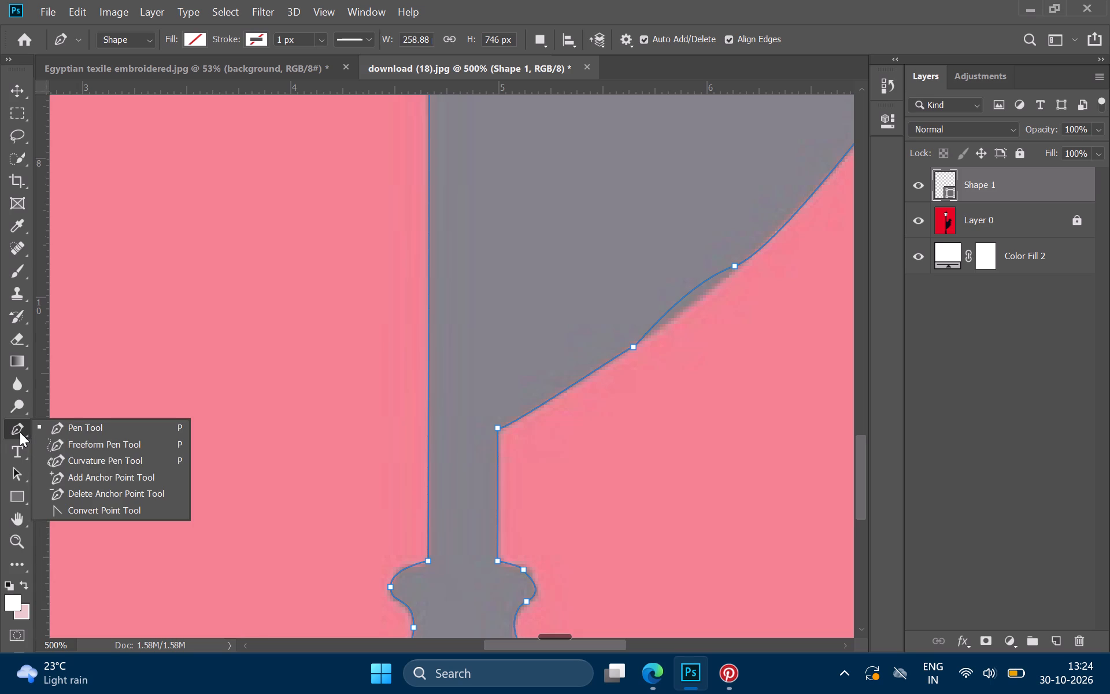
left_click(93, 510)
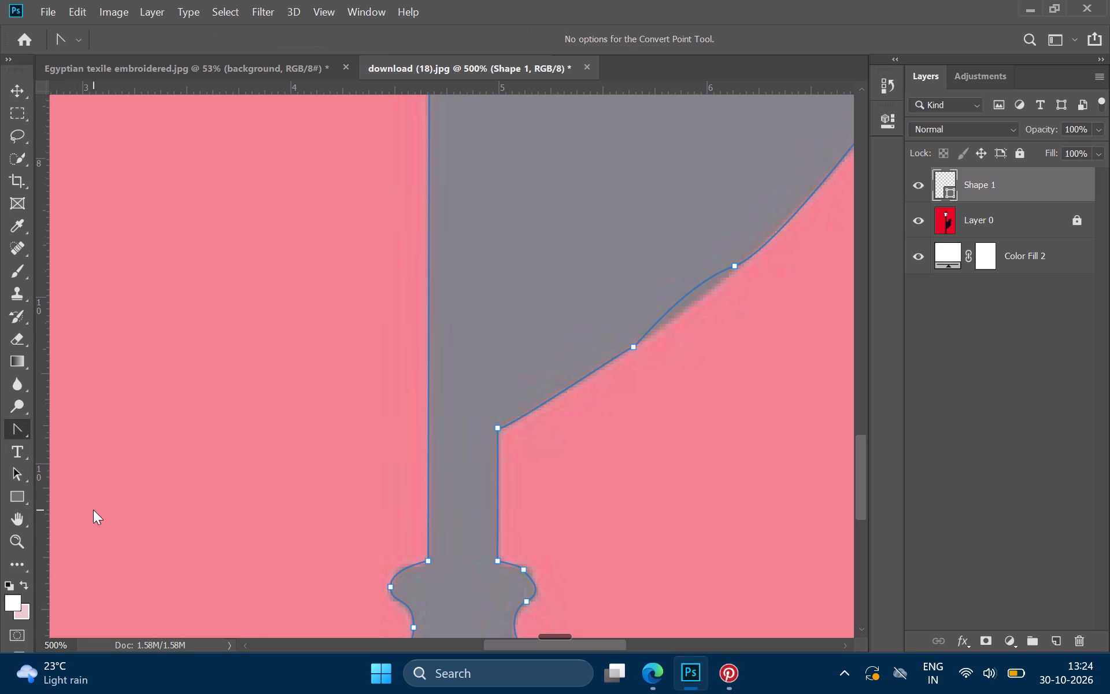
left_click_drag(672, 304, 679, 311)
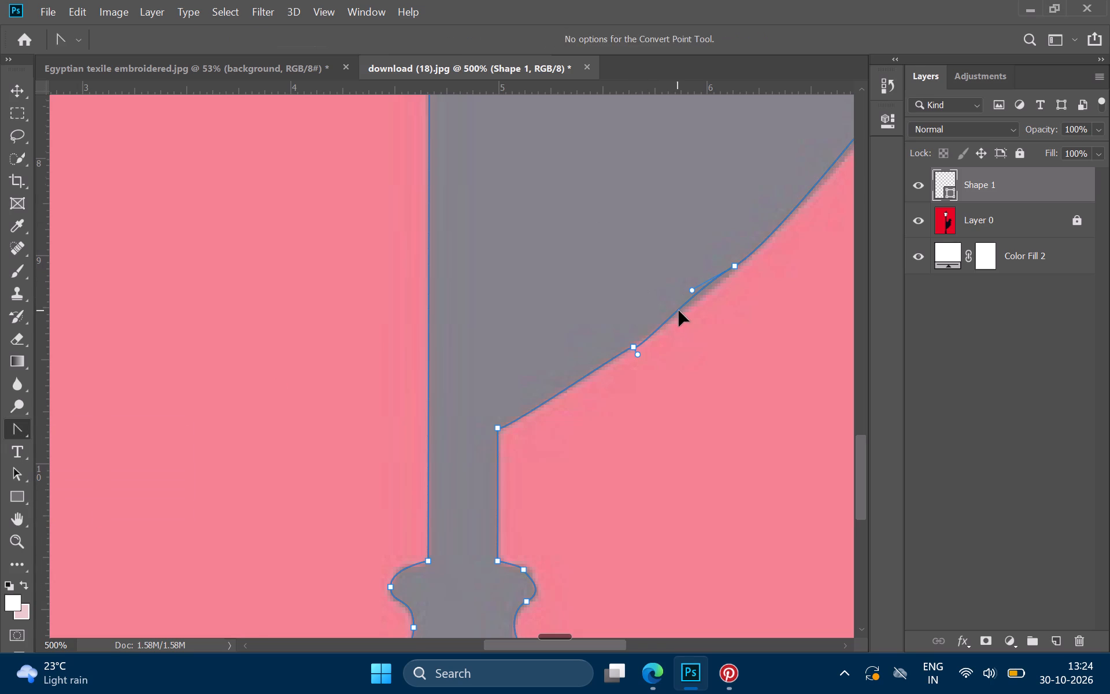
left_click_drag(679, 311, 681, 315)
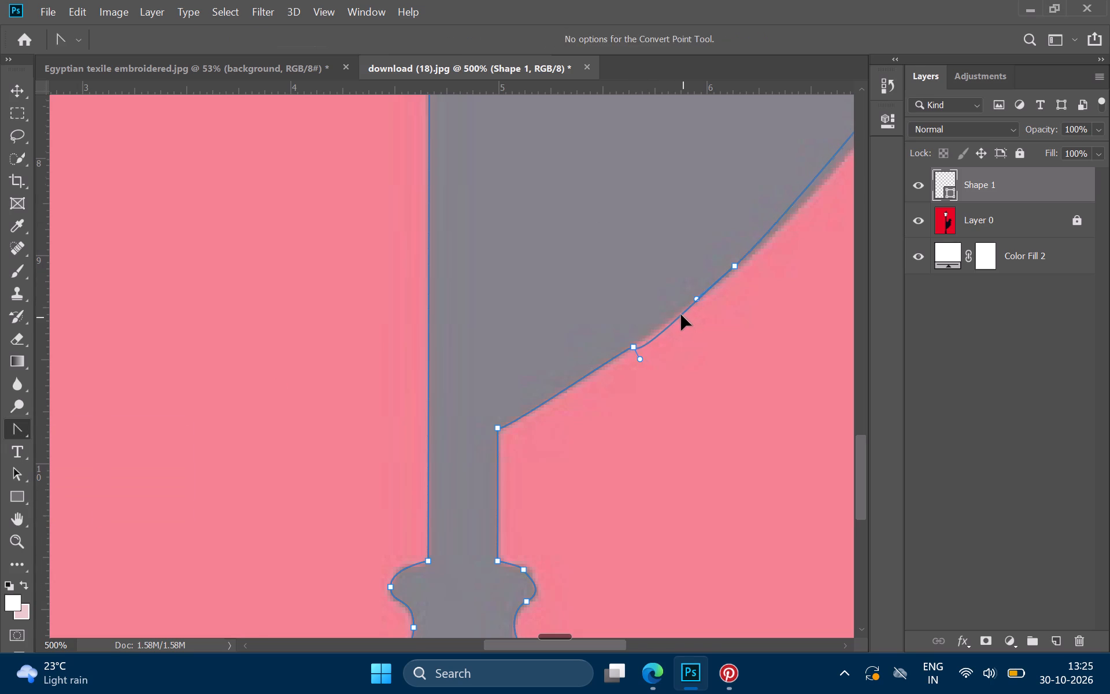
left_click_drag(681, 315, 690, 308)
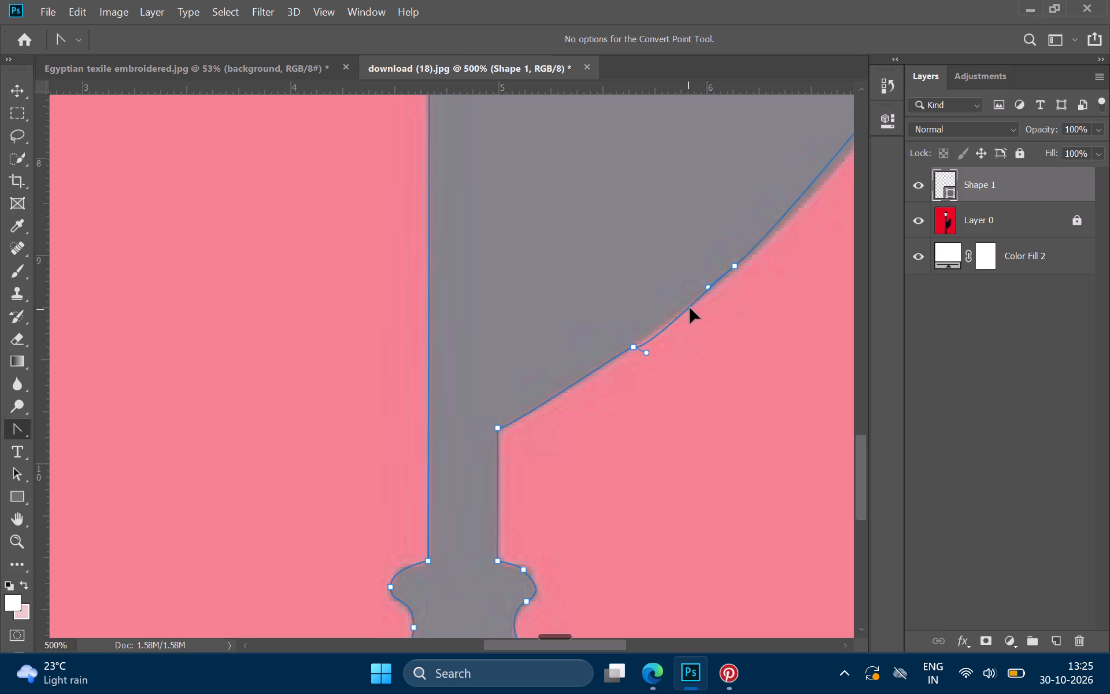
left_click_drag(690, 308, 694, 307)
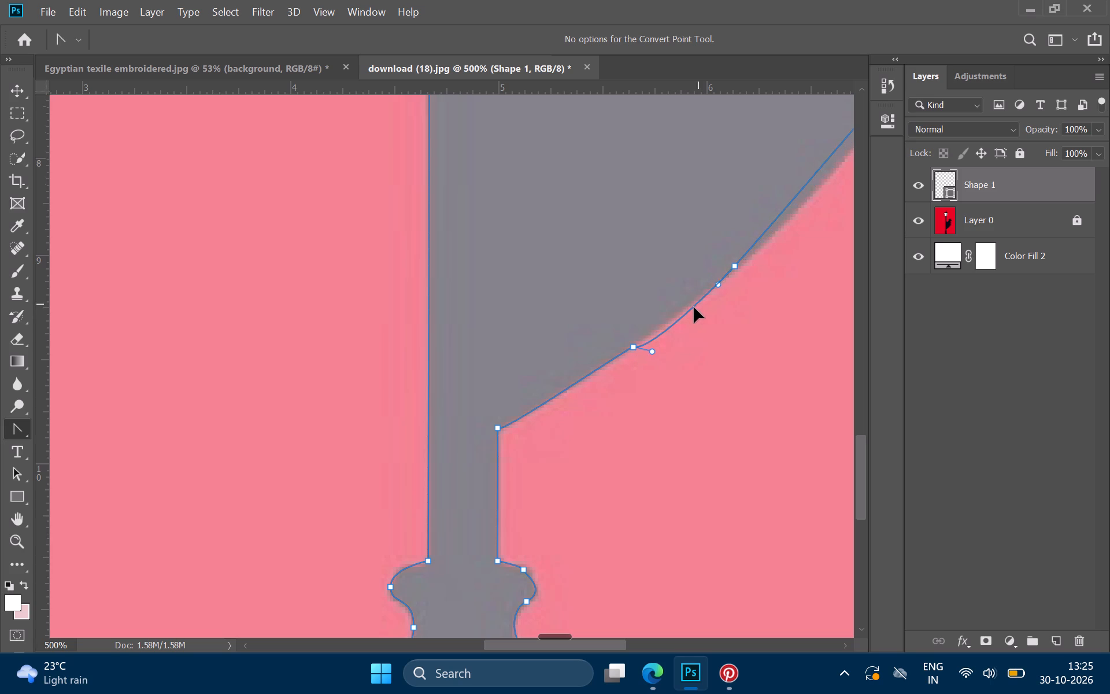
left_click_drag(694, 307, 697, 298)
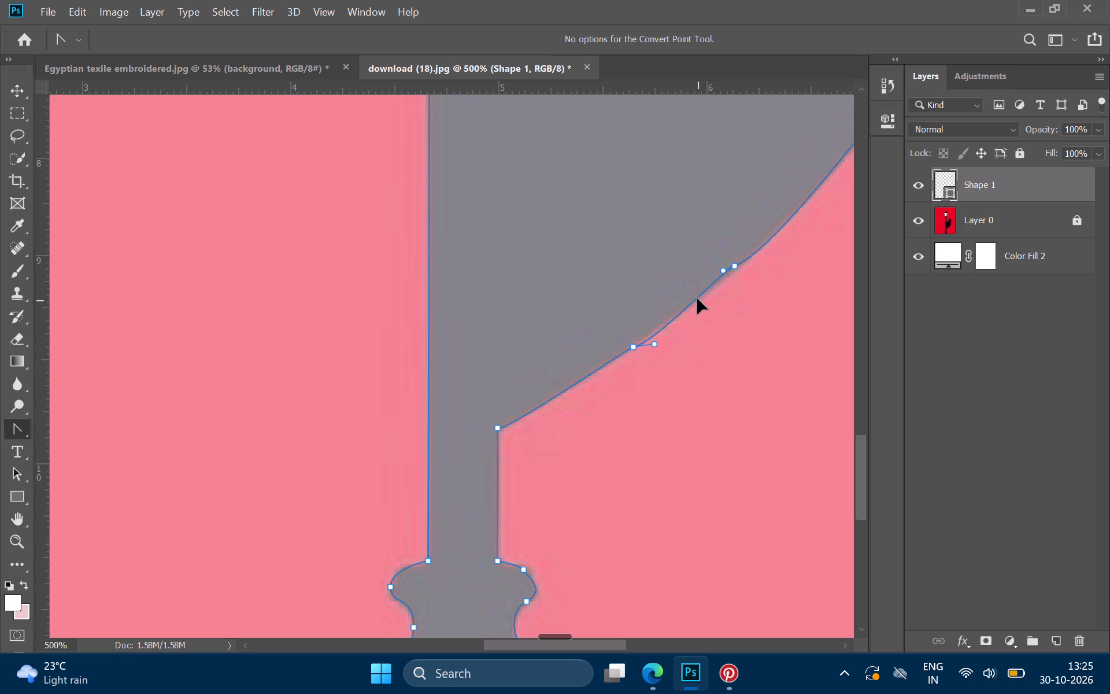
left_click_drag(697, 298, 685, 307)
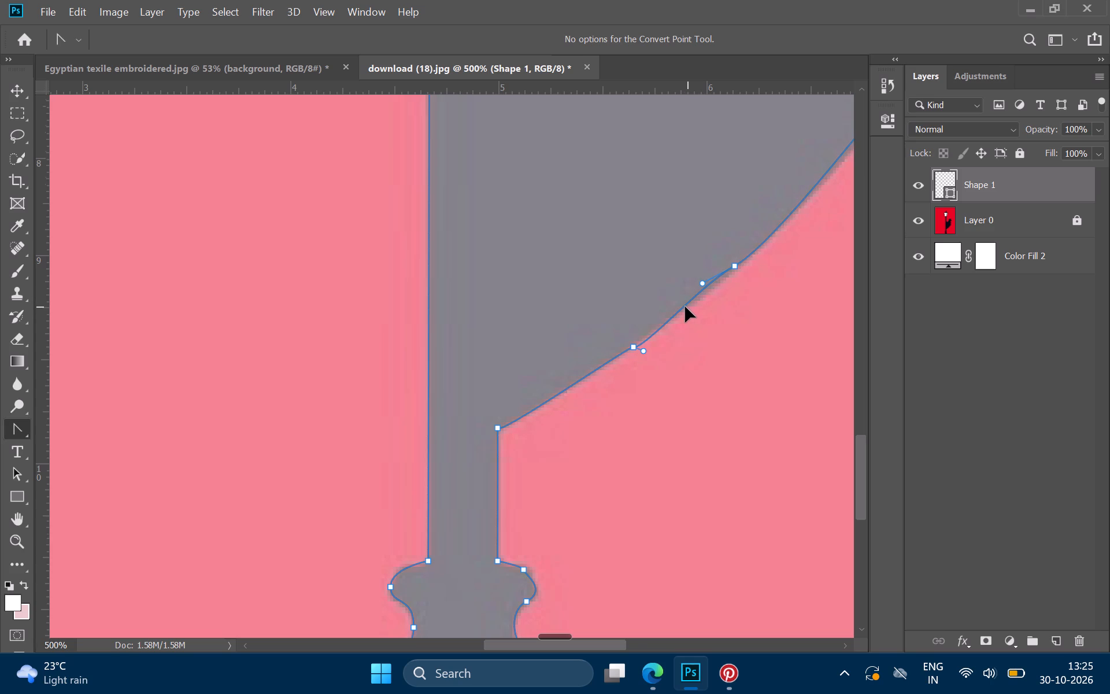
left_click_drag(685, 307, 689, 307)
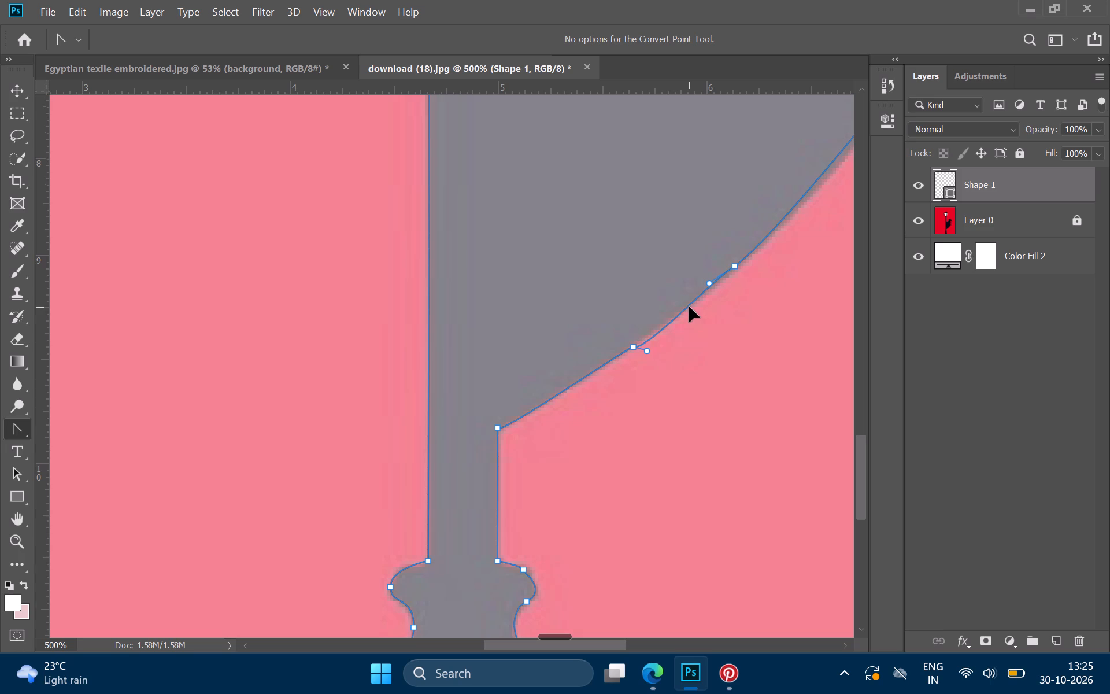
left_click_drag(689, 307, 691, 300)
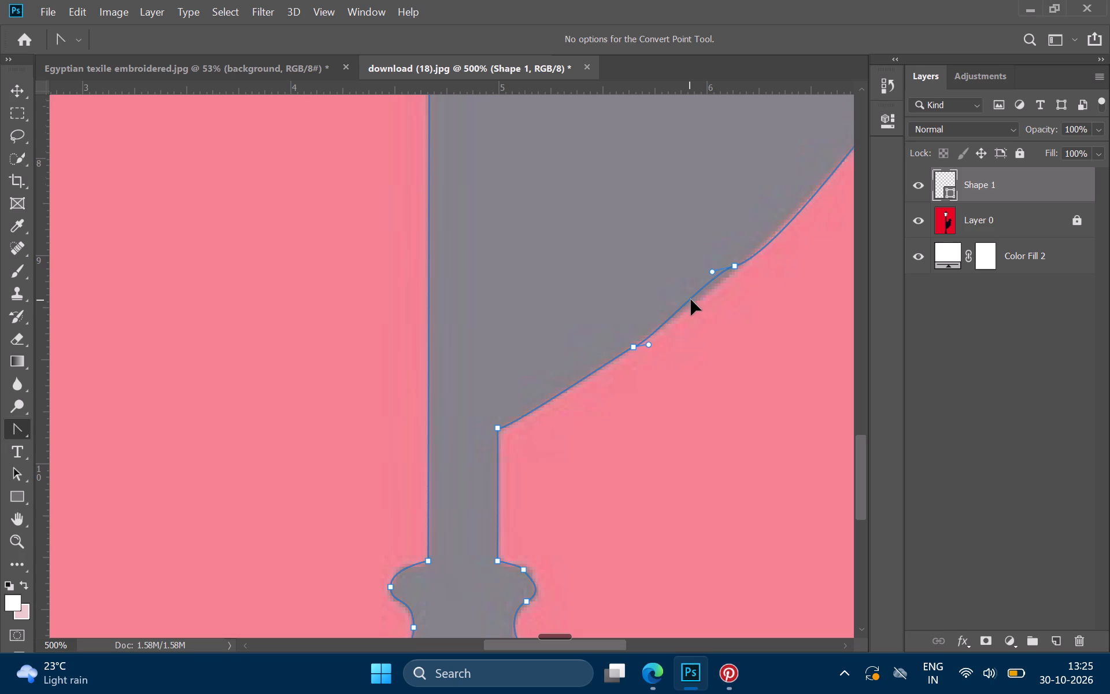
left_click_drag(691, 300, 697, 300)
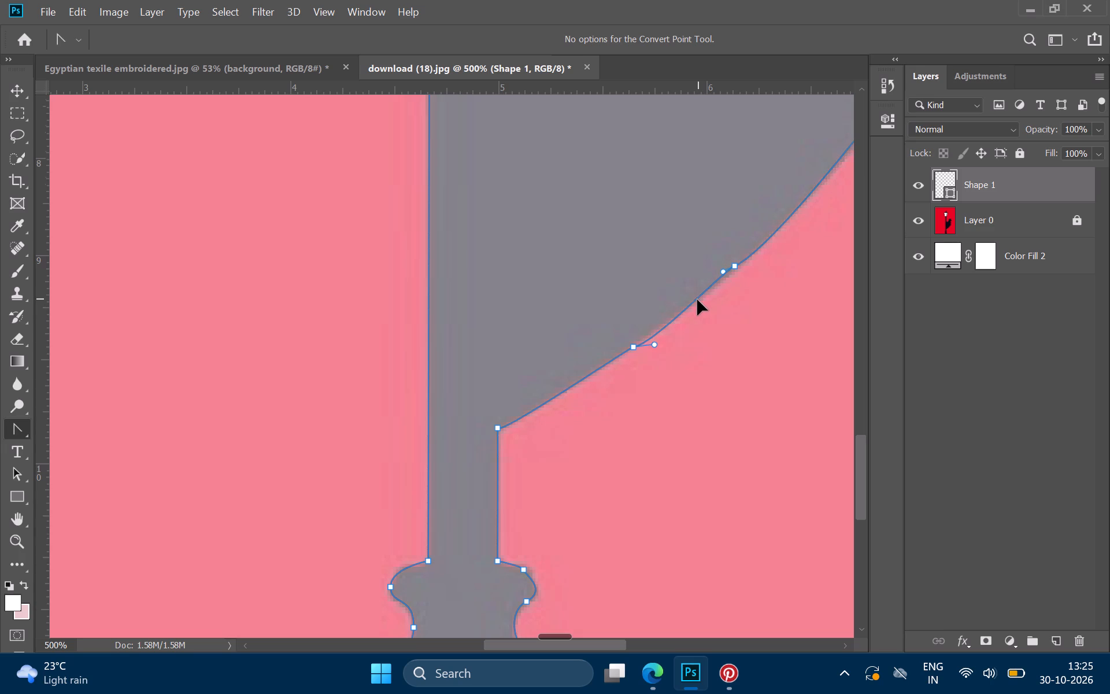
left_click_drag(697, 300, 693, 302)
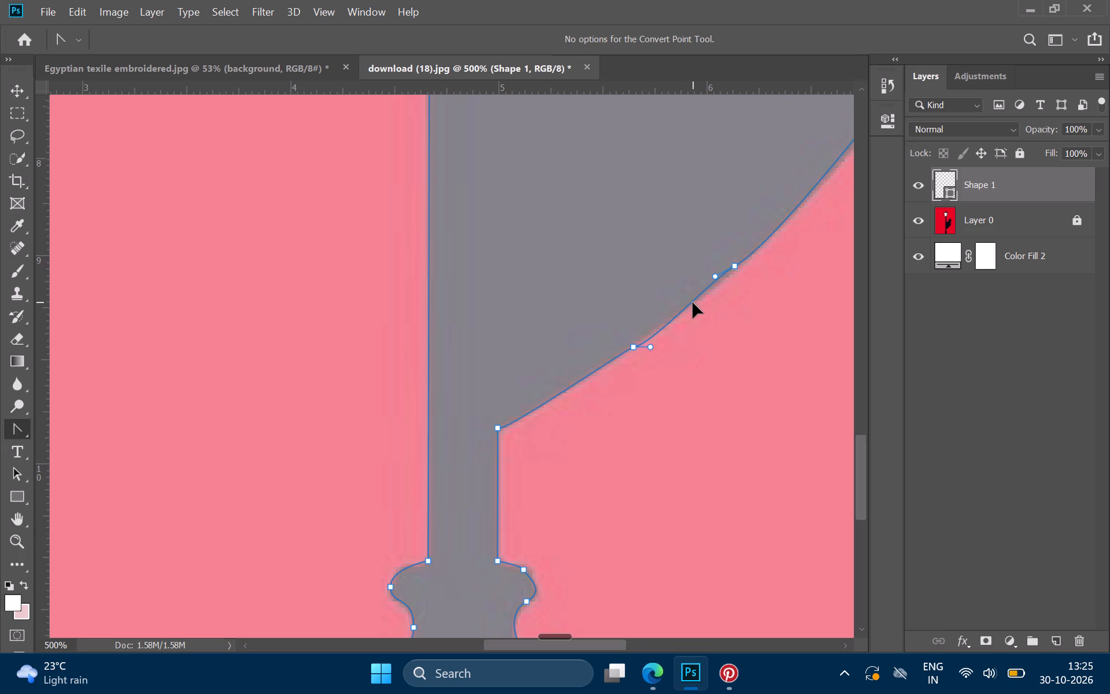
left_click_drag(693, 302, 690, 304)
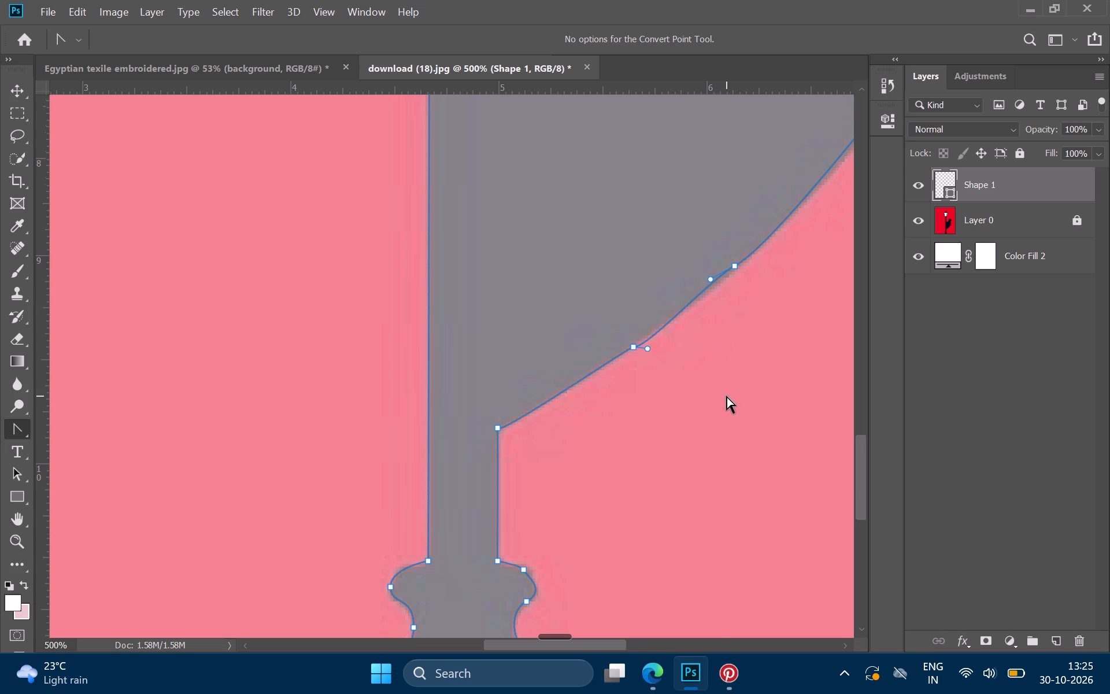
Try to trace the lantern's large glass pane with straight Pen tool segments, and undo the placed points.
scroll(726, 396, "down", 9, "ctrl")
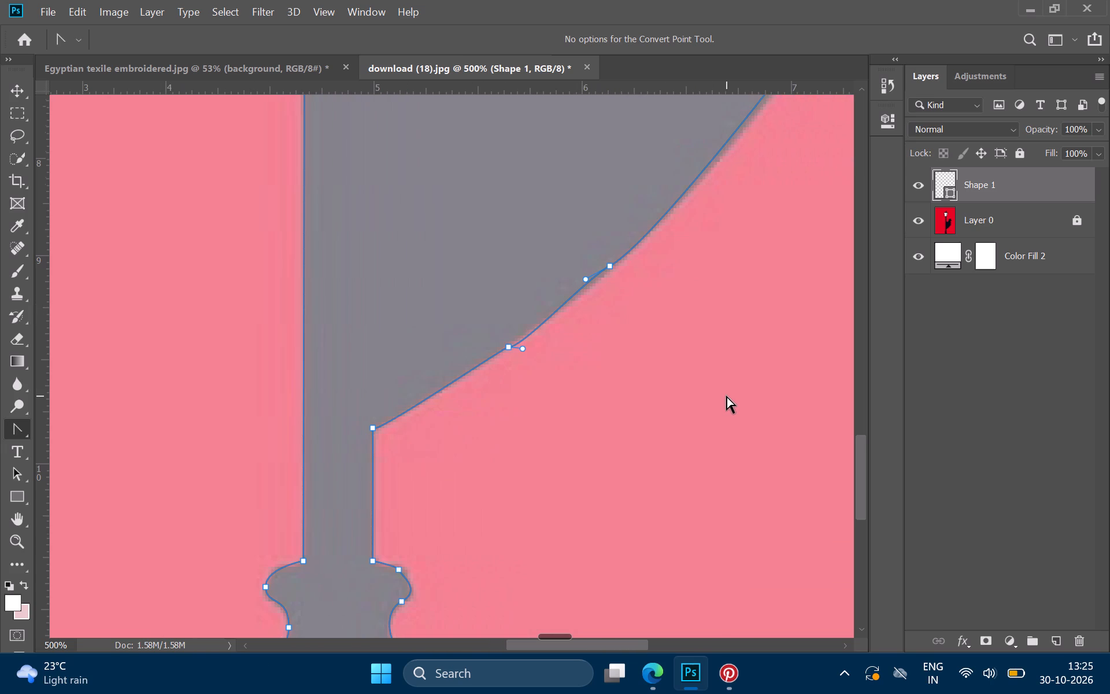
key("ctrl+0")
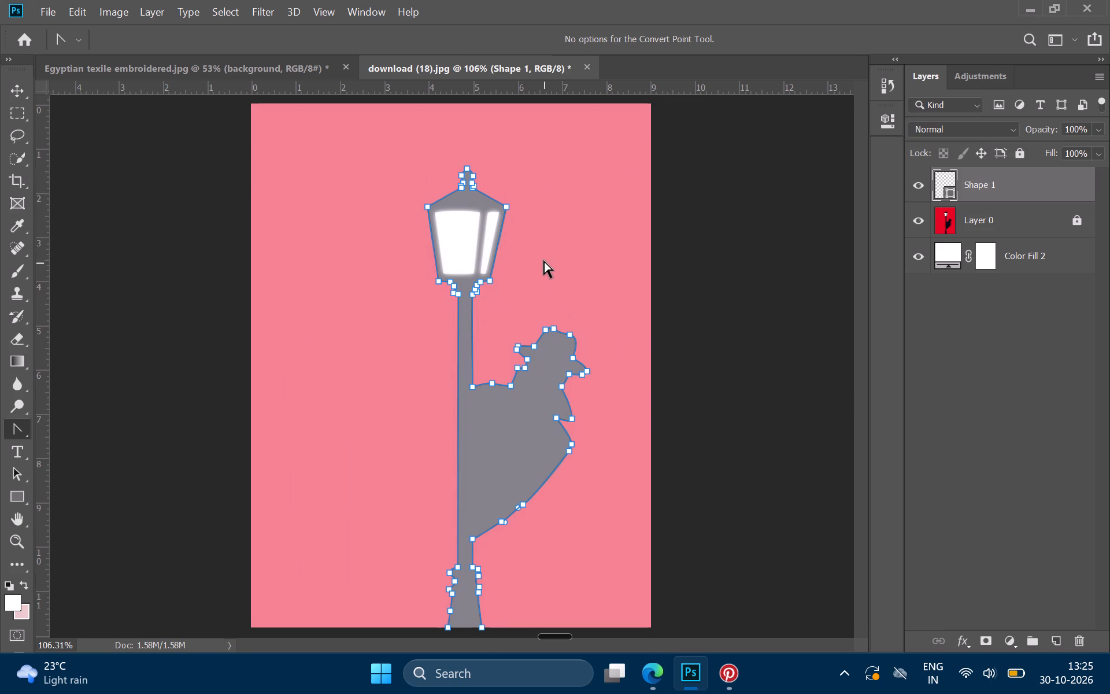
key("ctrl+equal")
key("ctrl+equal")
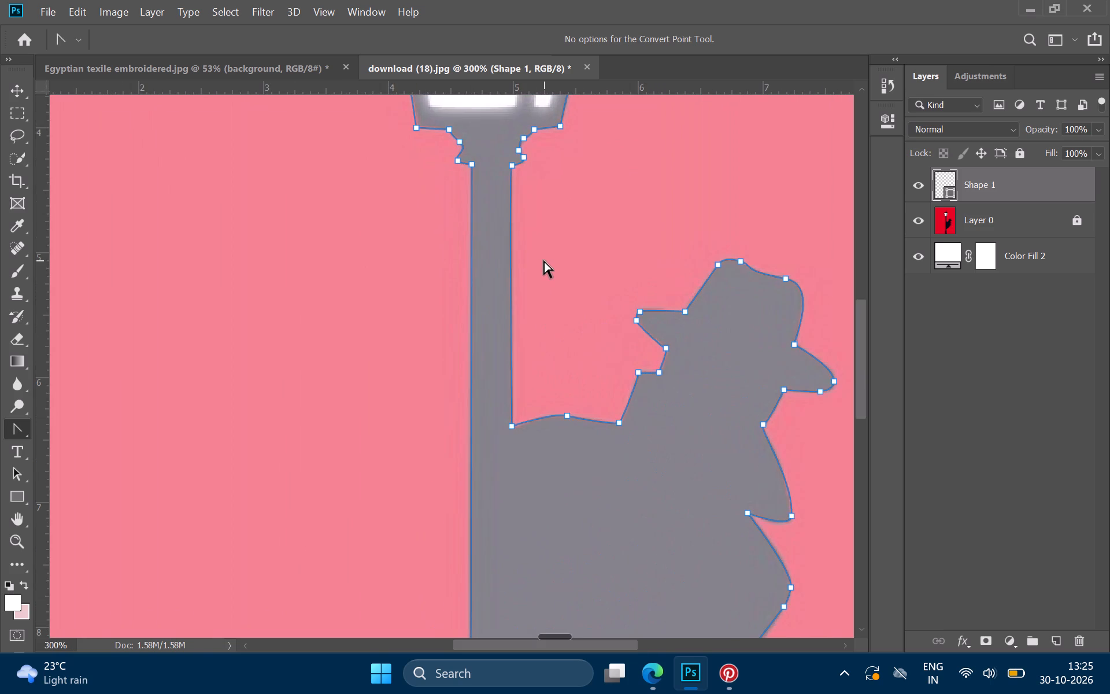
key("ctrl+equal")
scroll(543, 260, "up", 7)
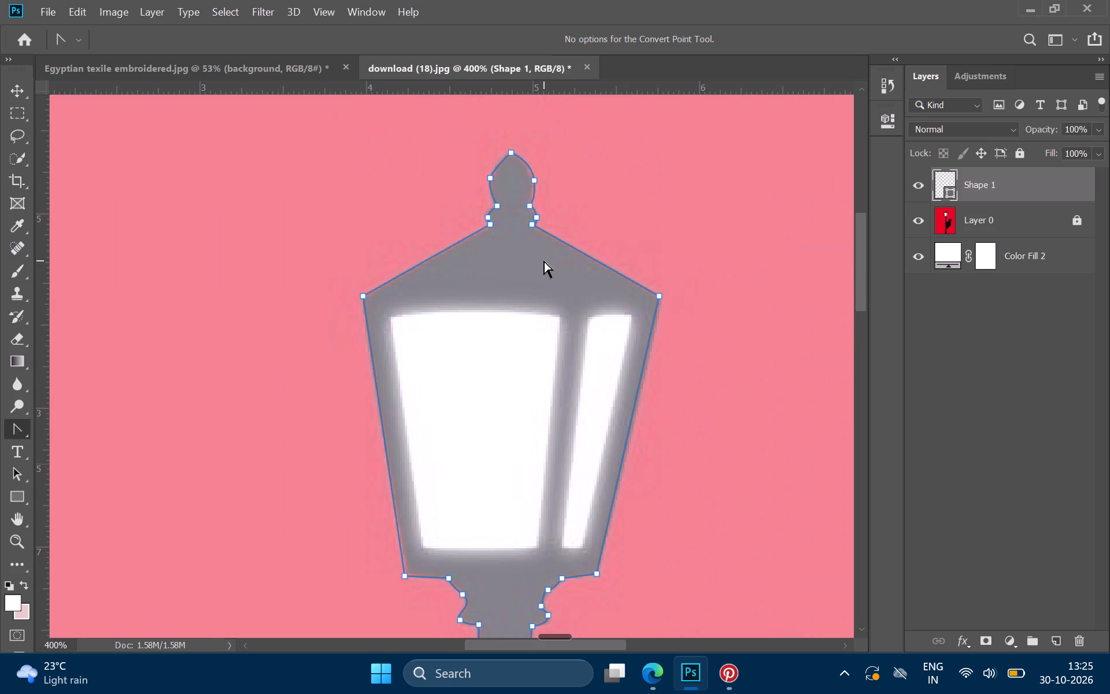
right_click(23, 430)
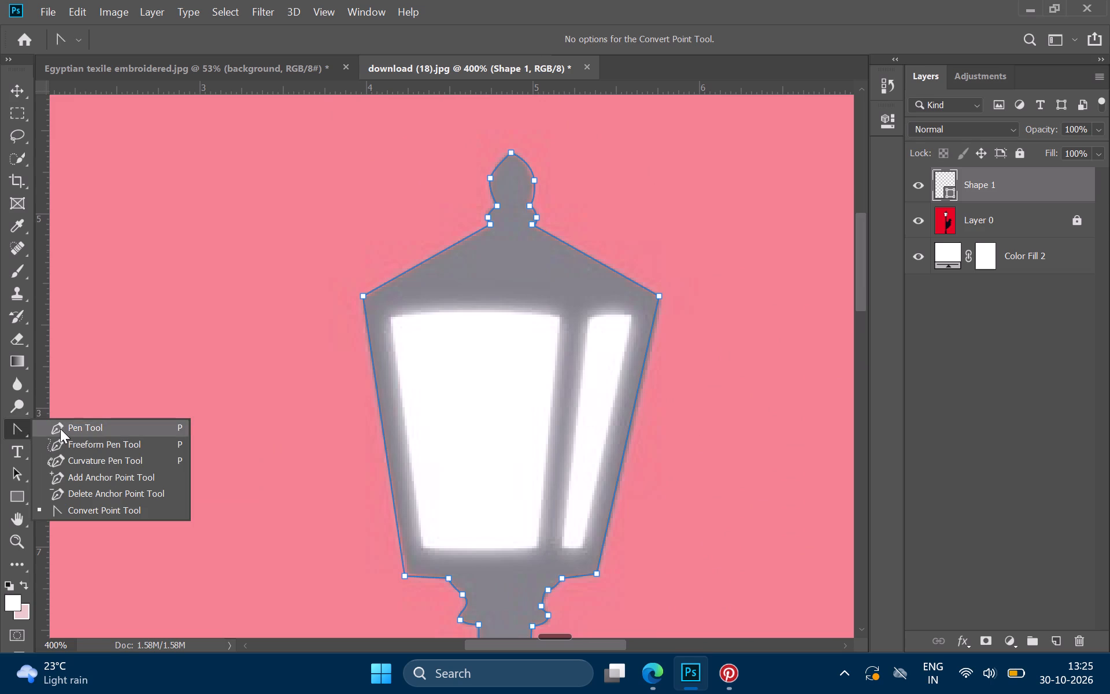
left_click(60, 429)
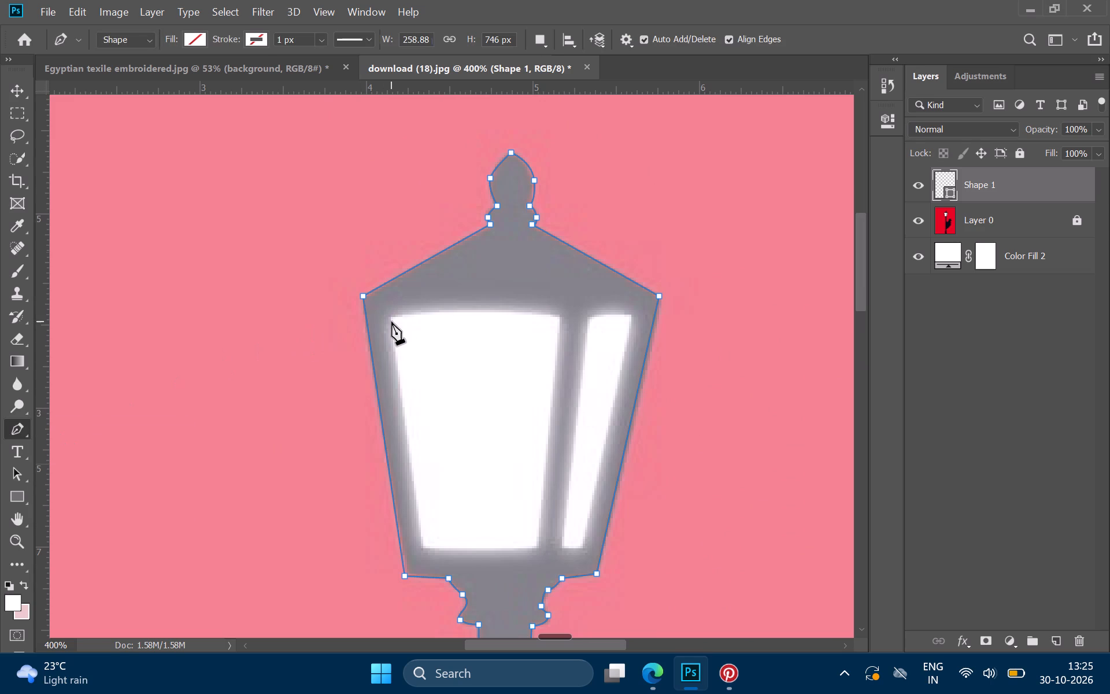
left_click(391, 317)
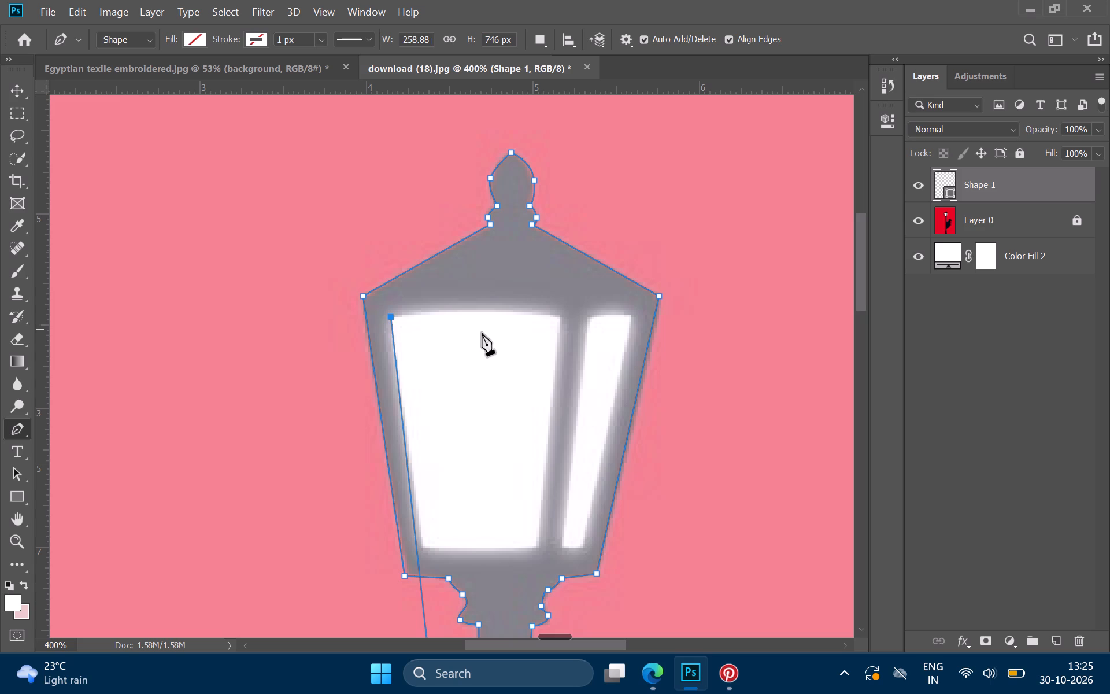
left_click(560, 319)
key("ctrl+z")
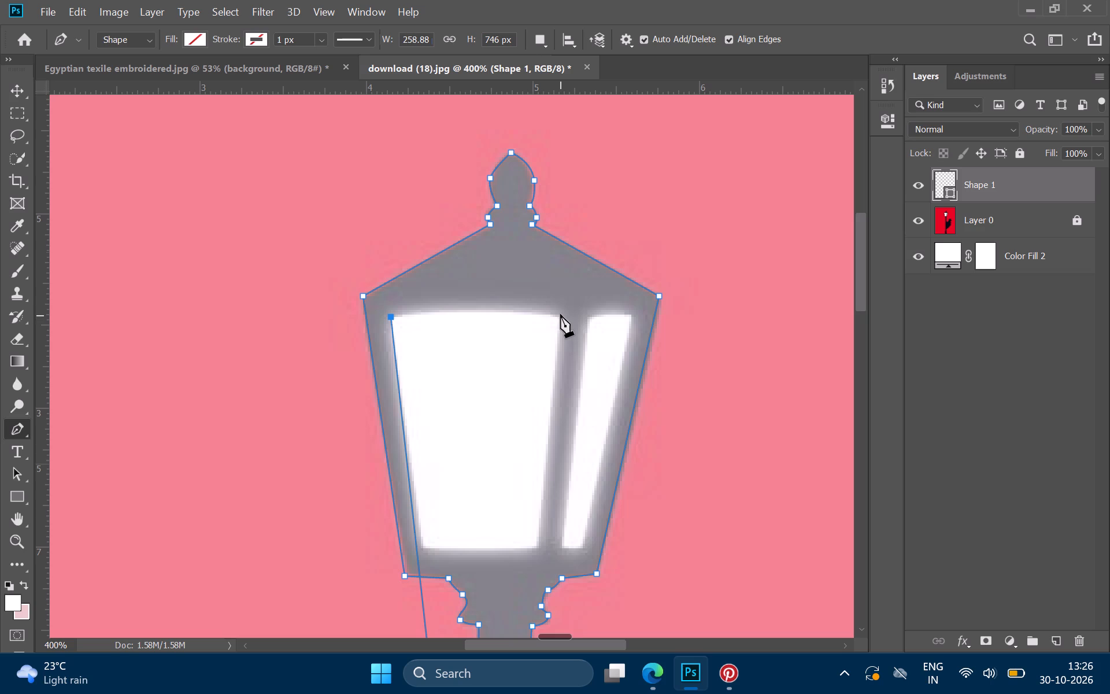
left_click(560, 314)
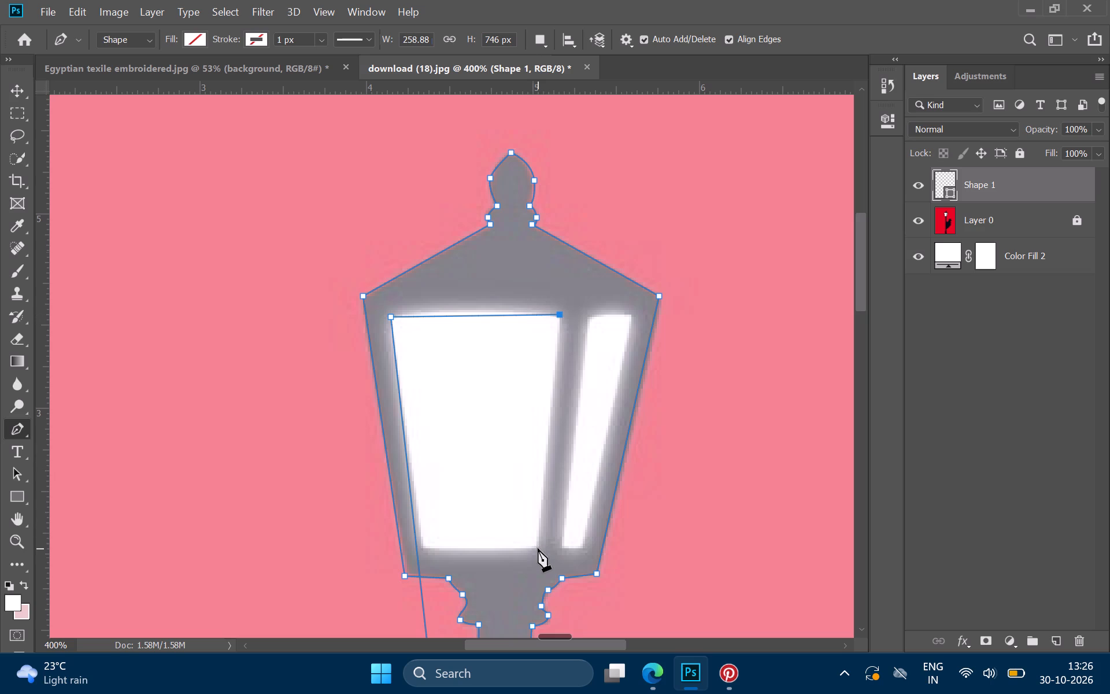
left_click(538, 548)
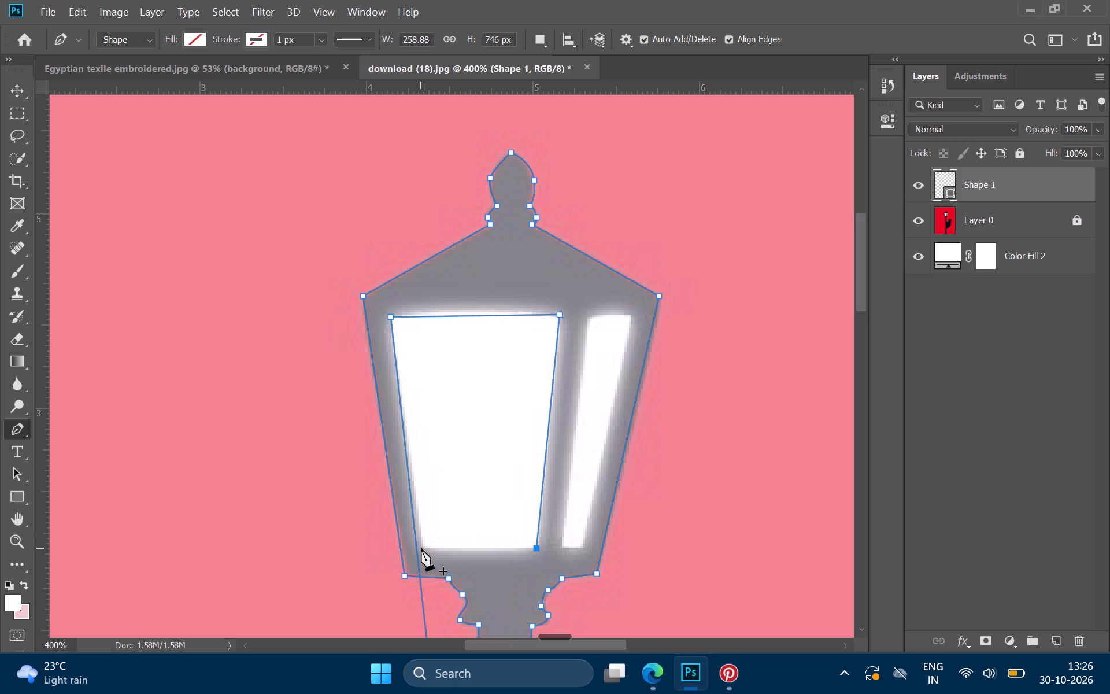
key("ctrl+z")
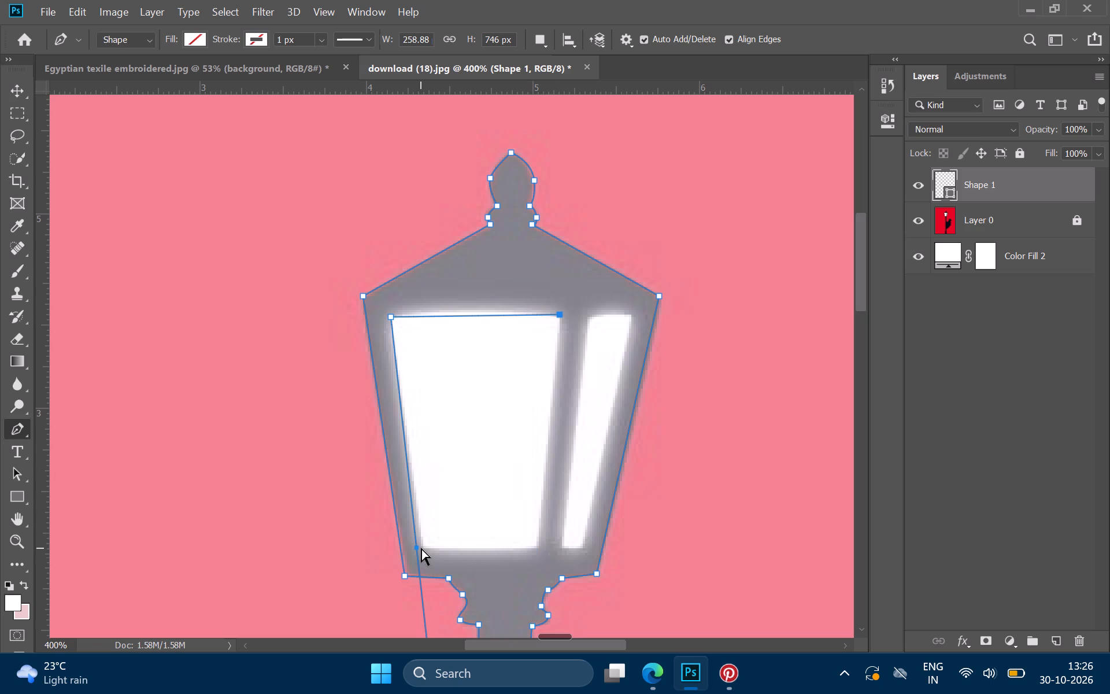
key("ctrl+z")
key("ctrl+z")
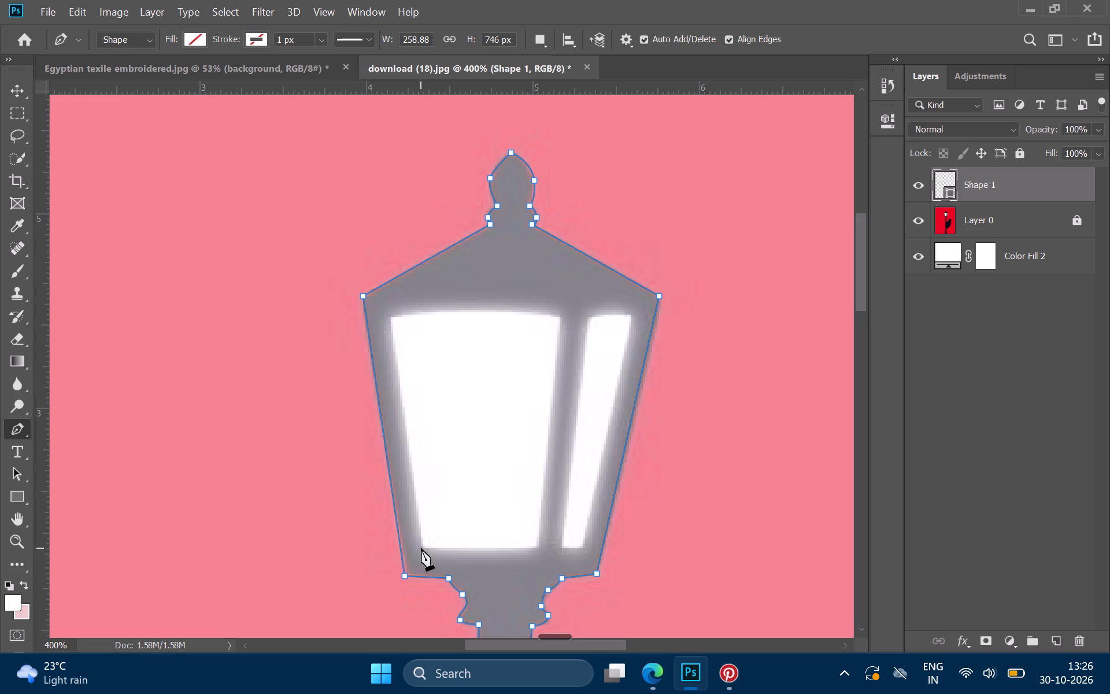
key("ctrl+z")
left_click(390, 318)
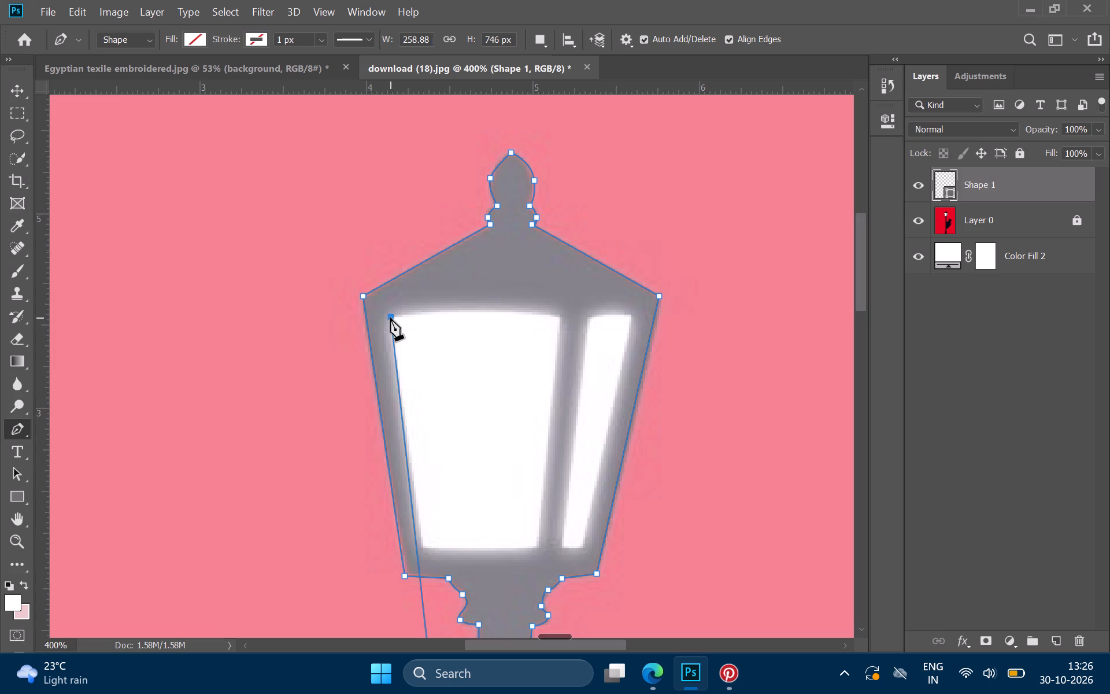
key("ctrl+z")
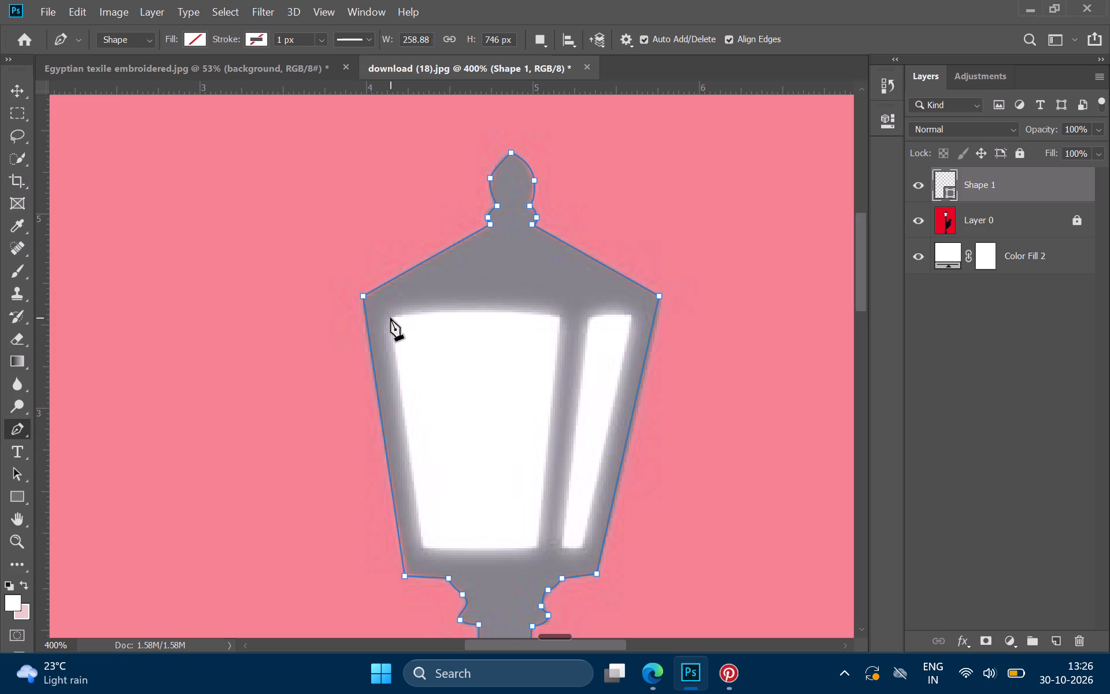
Close the lamp post and figure outline with the Pen tool by joining the base's two bottom corners along the image's bottom edge.
scroll(390, 318, "down", 1, "ctrl")
key("ctrl+0")
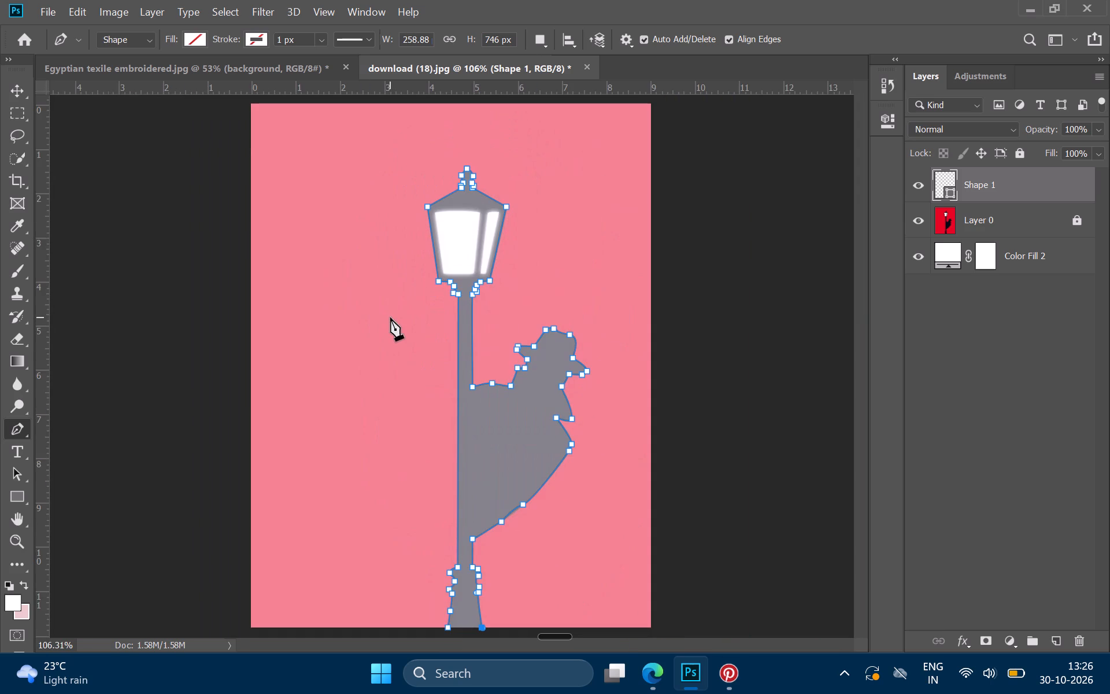
left_click(479, 629)
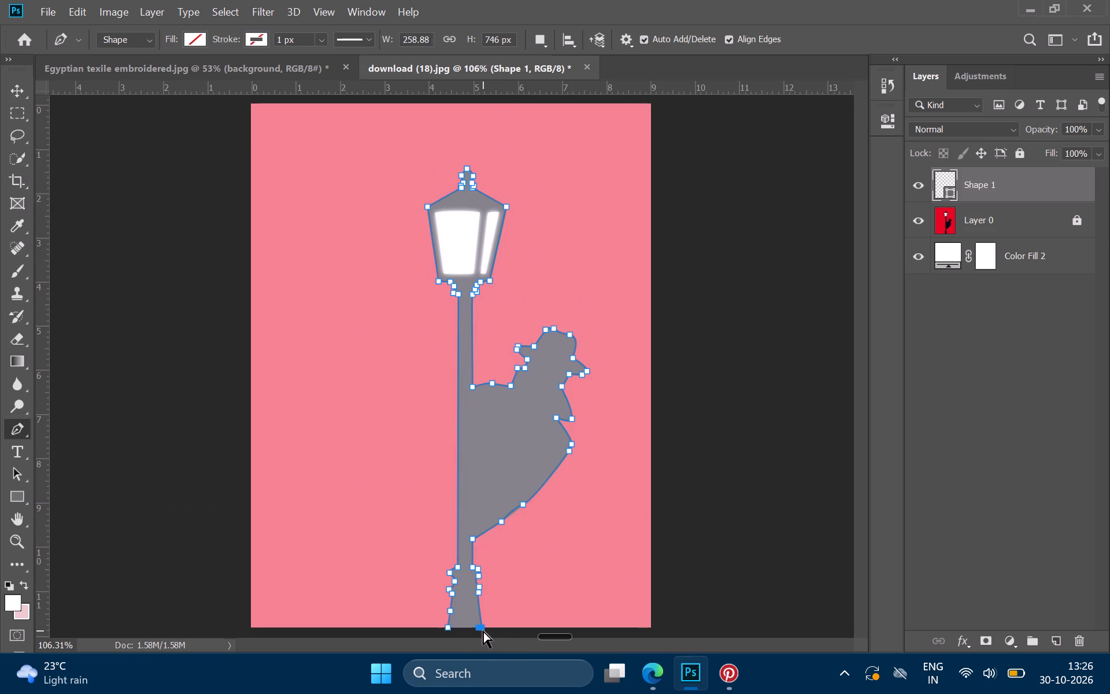
key("ctrl+z")
left_click(483, 630)
key("ctrl+z")
left_click(445, 630)
key("ctrl+z")
scroll(445, 630, "up", 8, "ctrl")
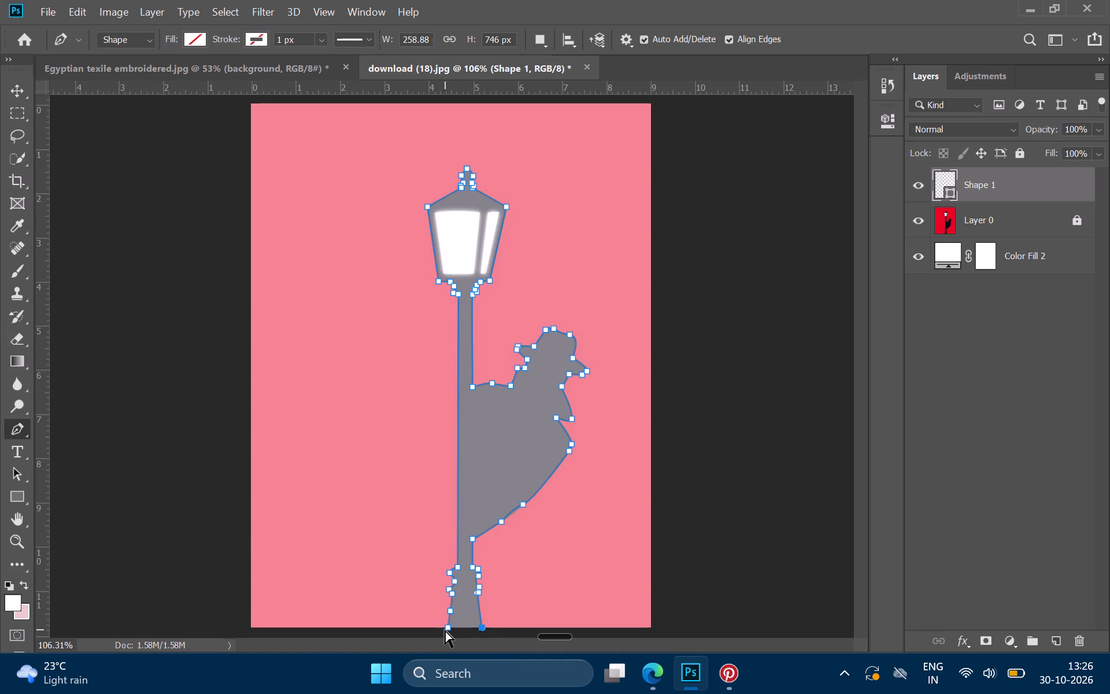
key("ctrl+equal")
key("ctrl+equal")
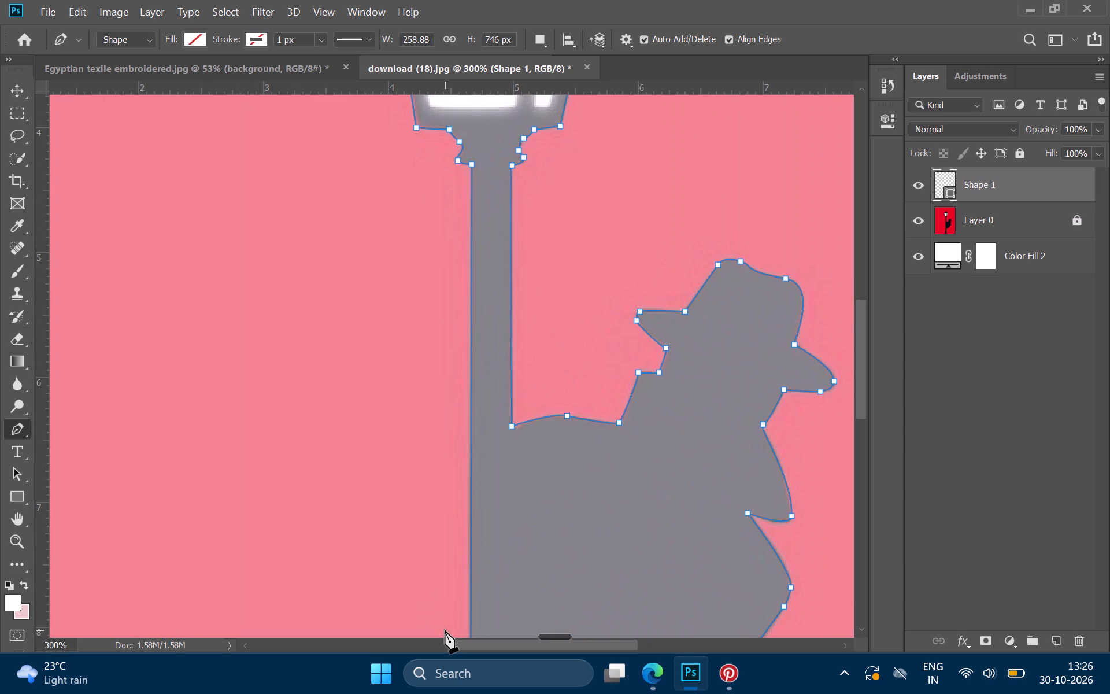
scroll(445, 630, "down", 8)
scroll(445, 630, "up", 1)
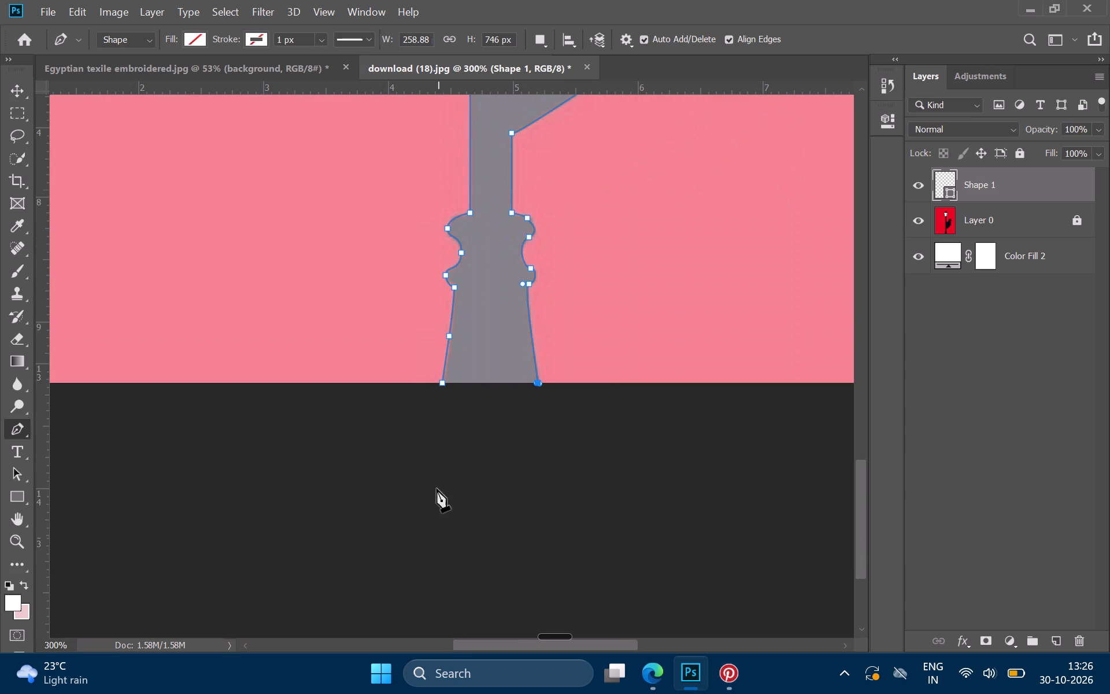
left_click(445, 383)
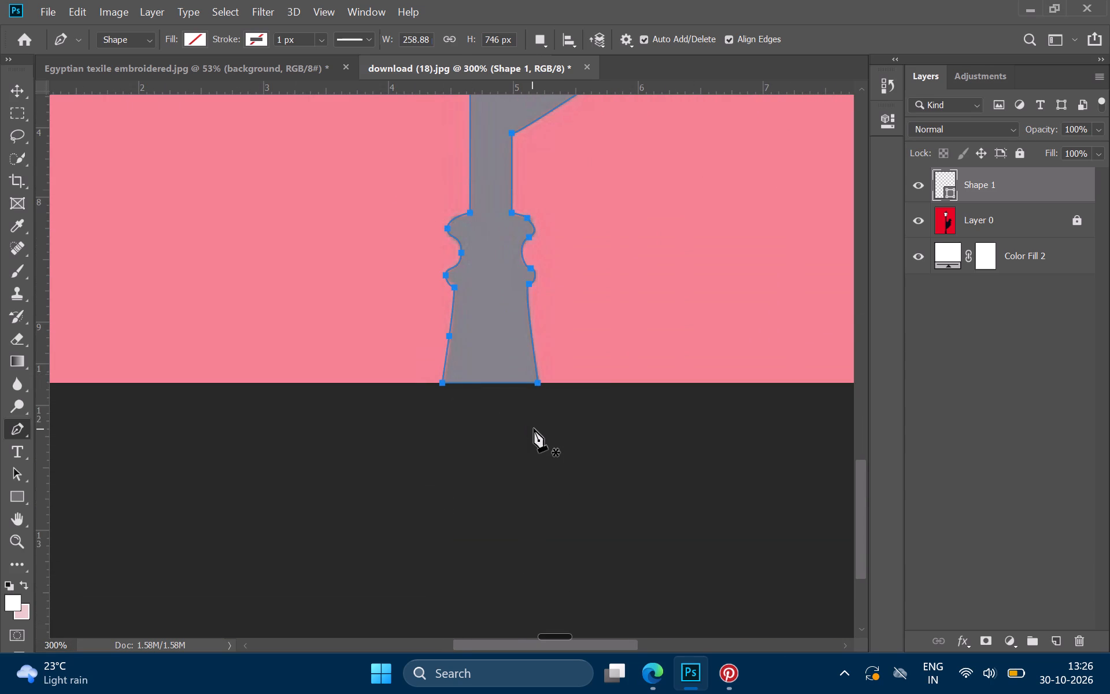
Start a separate Pen tool shape at the upper-left corner of the lantern's large glass pane.
scroll(534, 429, "up", 8)
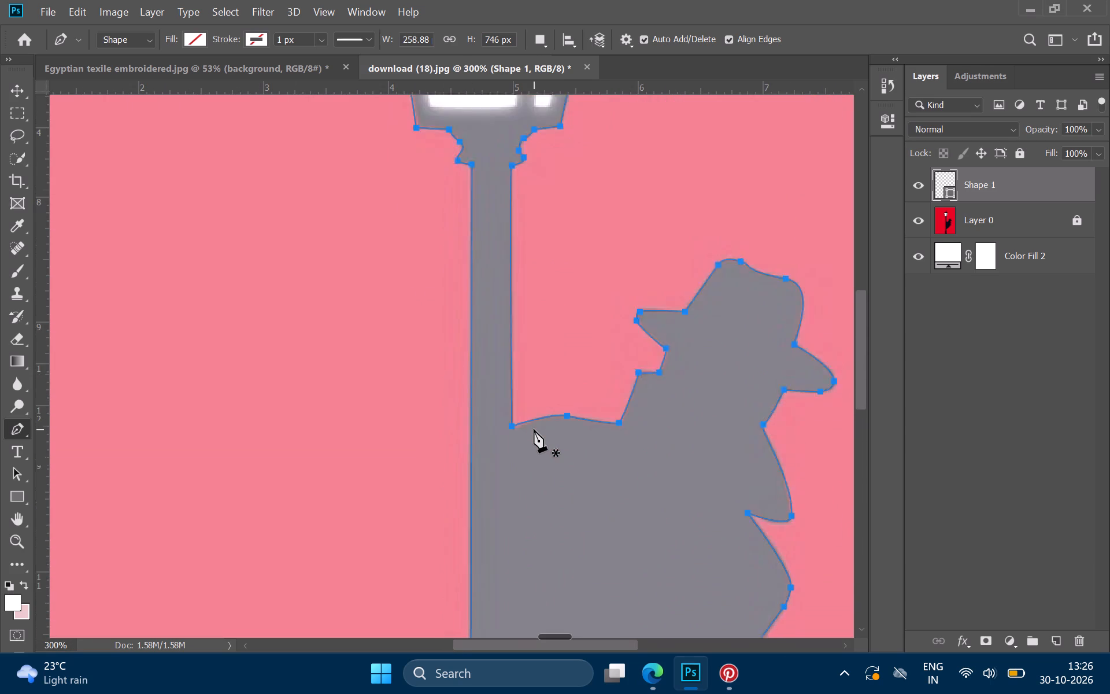
scroll(534, 429, "up", 2)
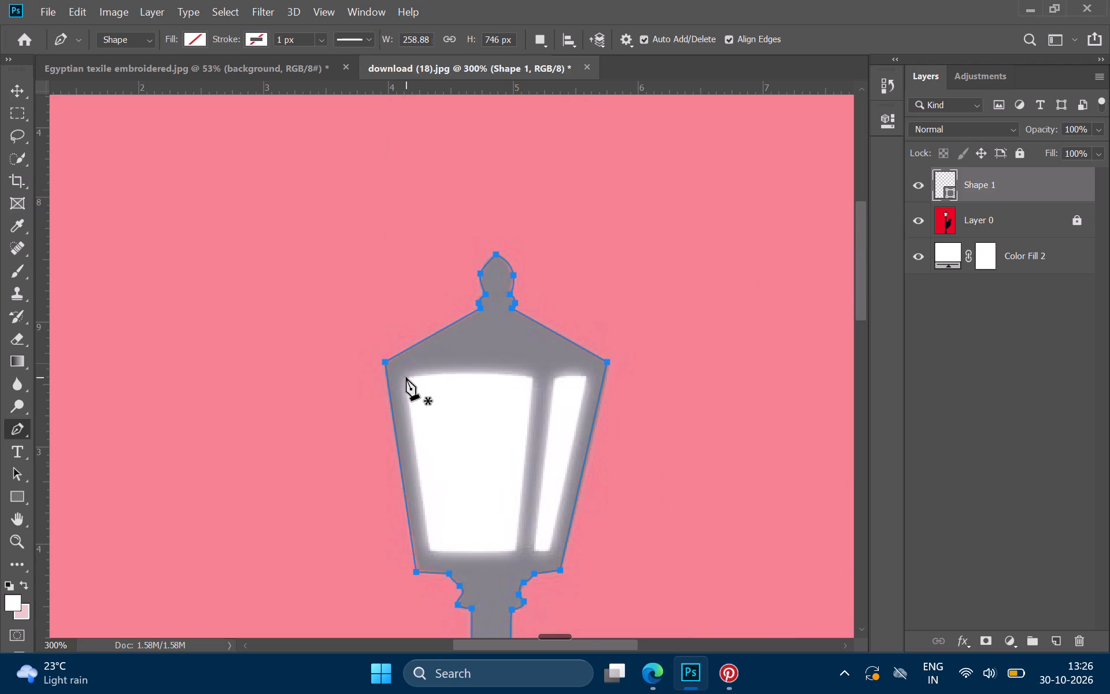
left_click(406, 378)
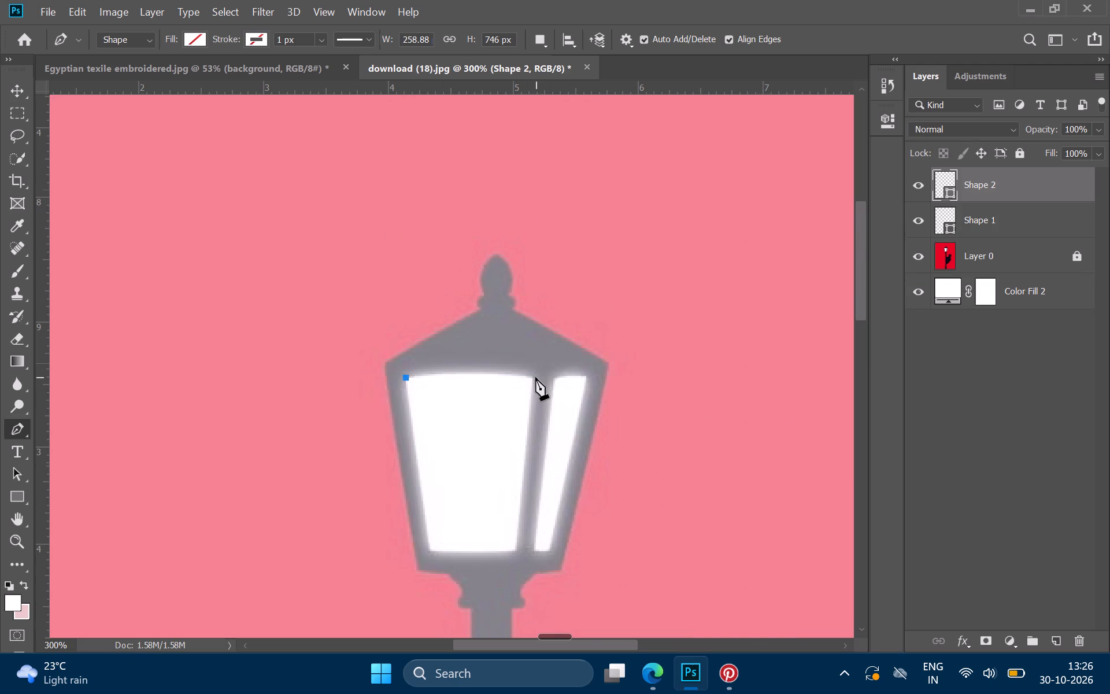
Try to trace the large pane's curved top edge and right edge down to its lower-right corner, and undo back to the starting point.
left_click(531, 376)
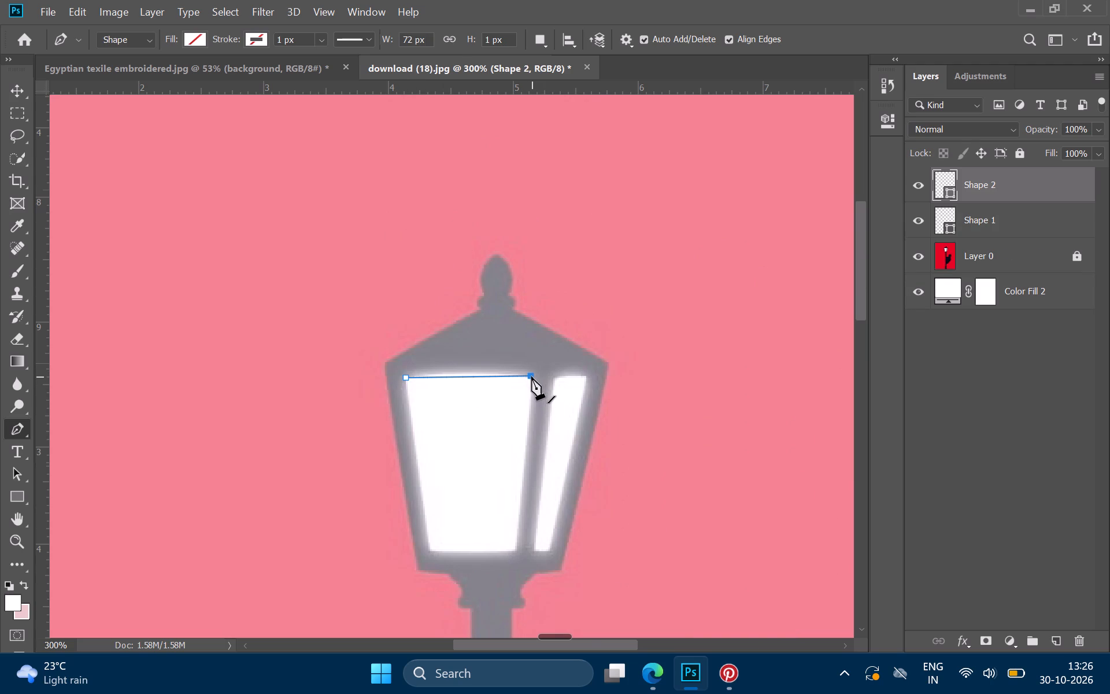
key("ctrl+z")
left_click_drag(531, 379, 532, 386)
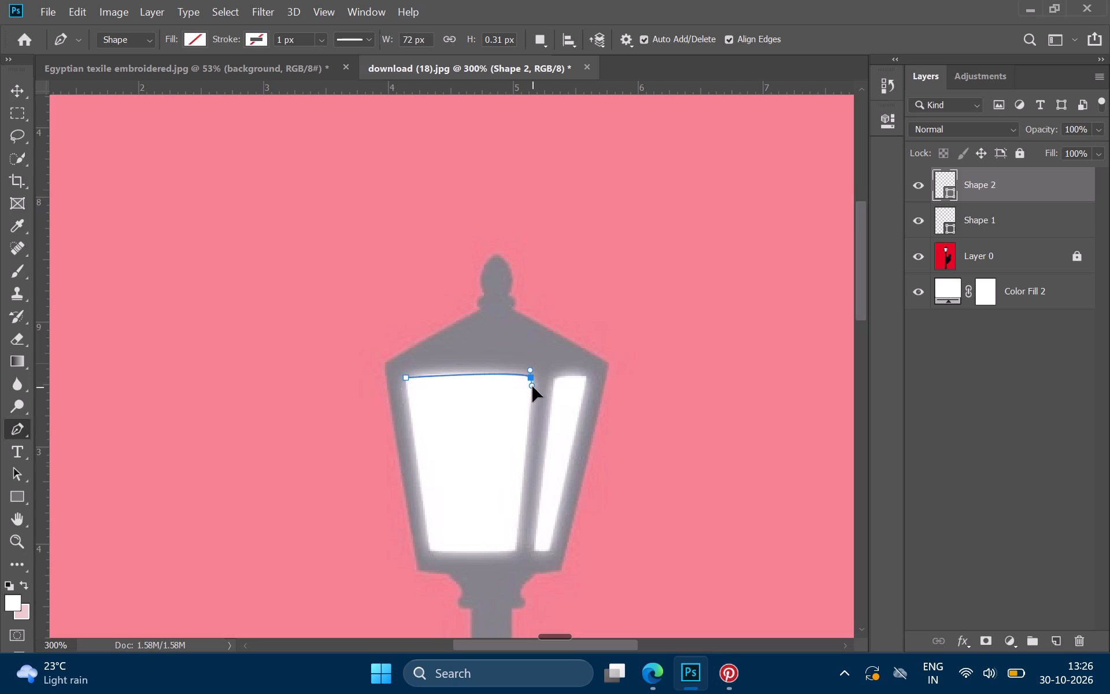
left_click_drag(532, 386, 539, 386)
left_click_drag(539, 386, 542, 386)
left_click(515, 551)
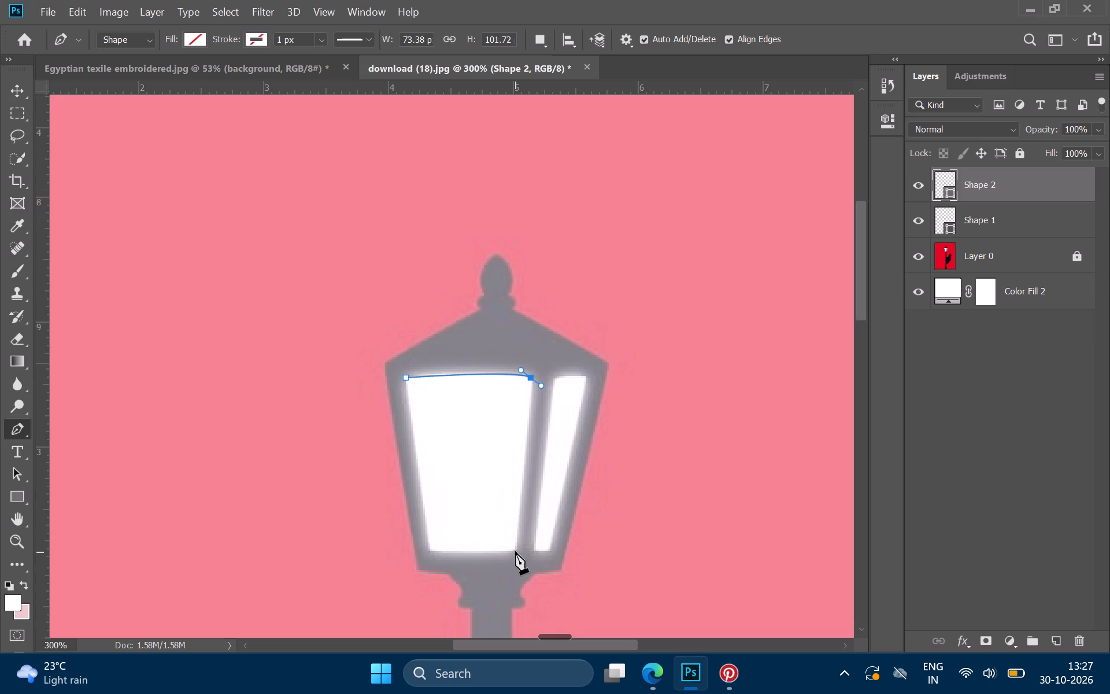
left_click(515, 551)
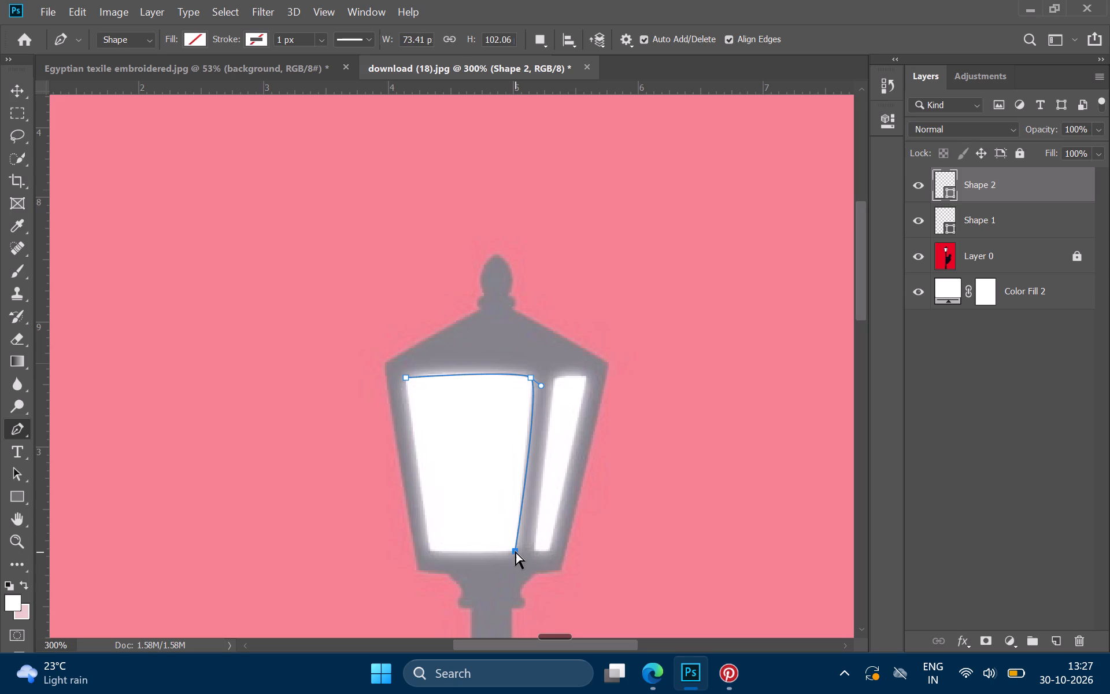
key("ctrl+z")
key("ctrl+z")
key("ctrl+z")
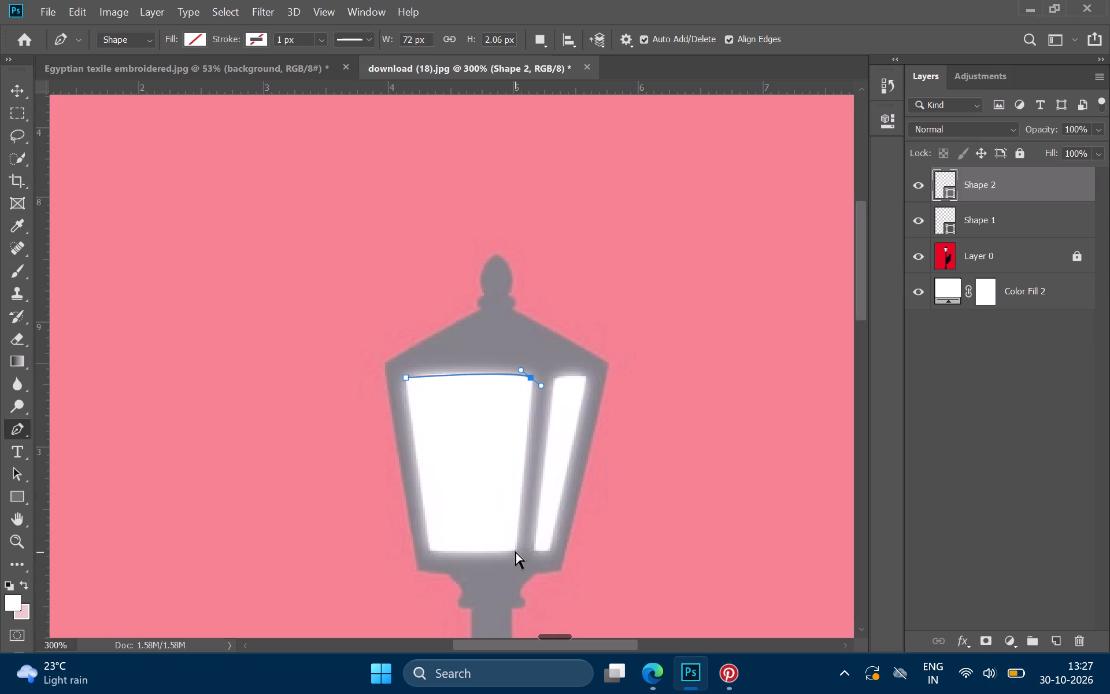
Trace the lantern's large glass pane as a closed four-corner Pen shape, about 73 by 102 px, with straight segments.
left_click(532, 376)
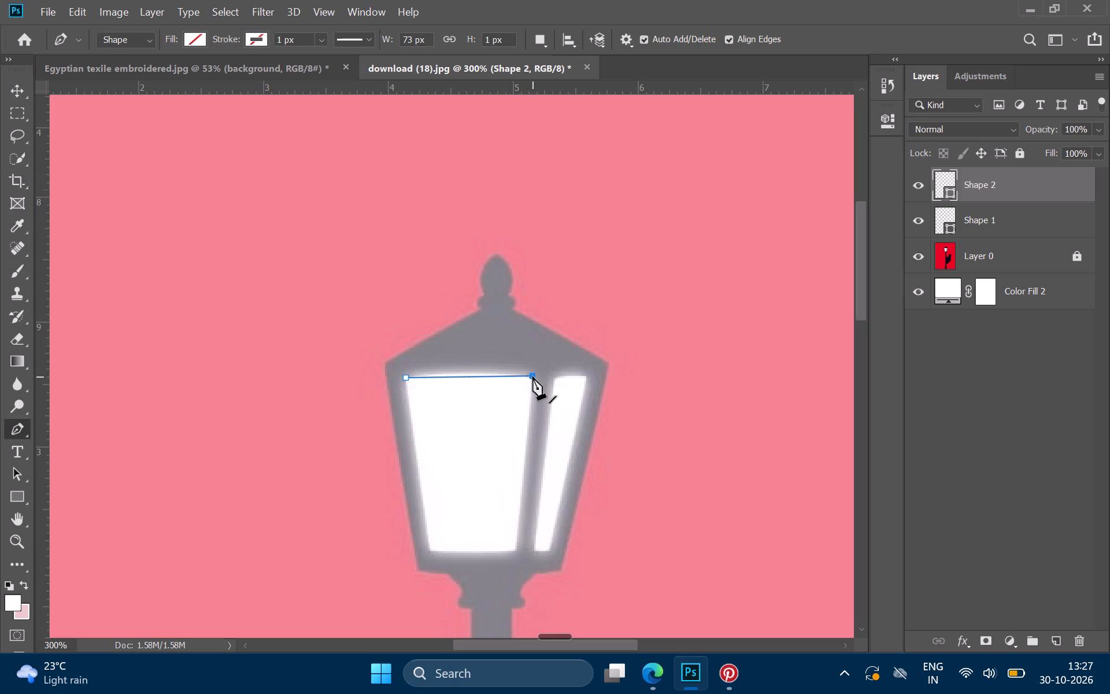
left_click(515, 551)
key("ctrl+z")
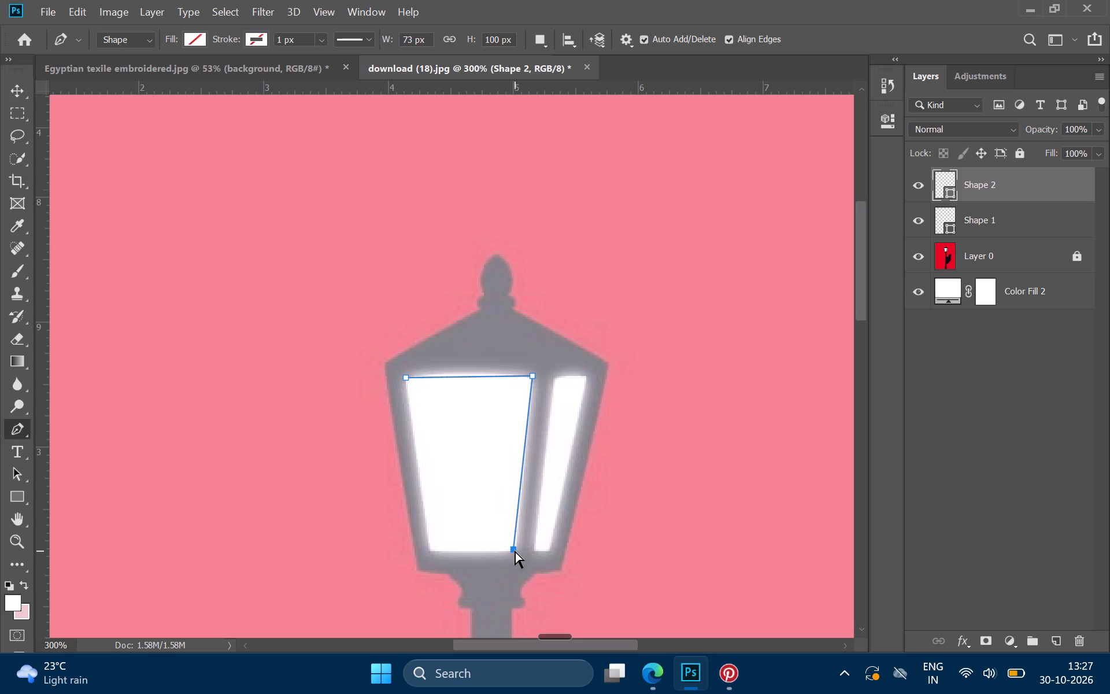
left_click(518, 553)
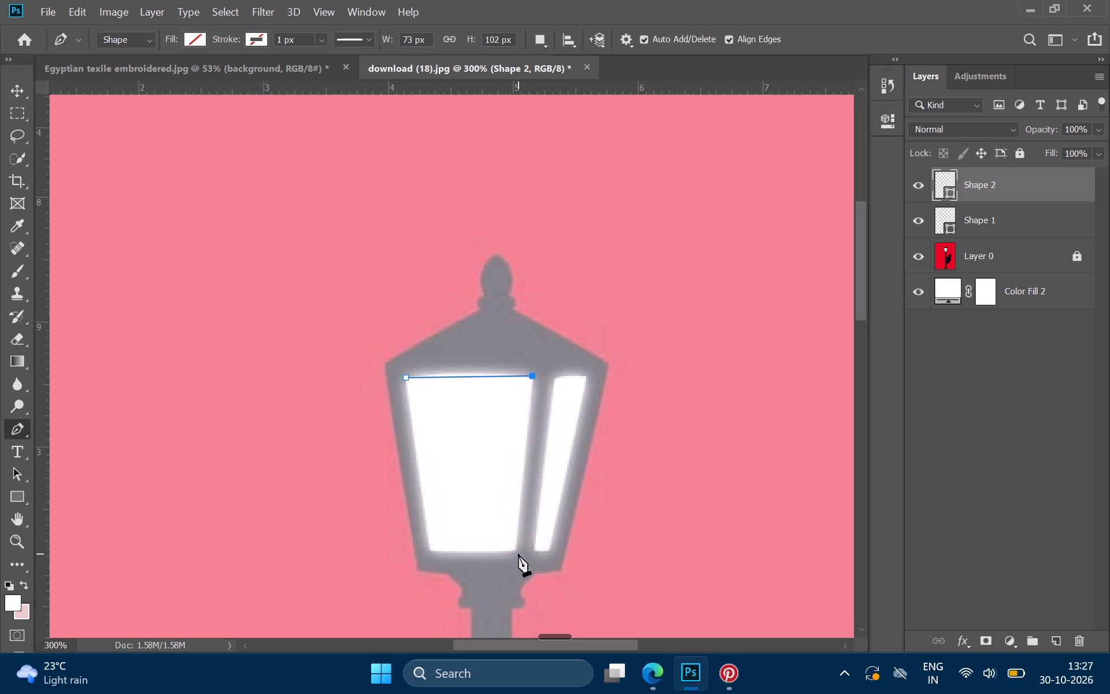
left_click(431, 552)
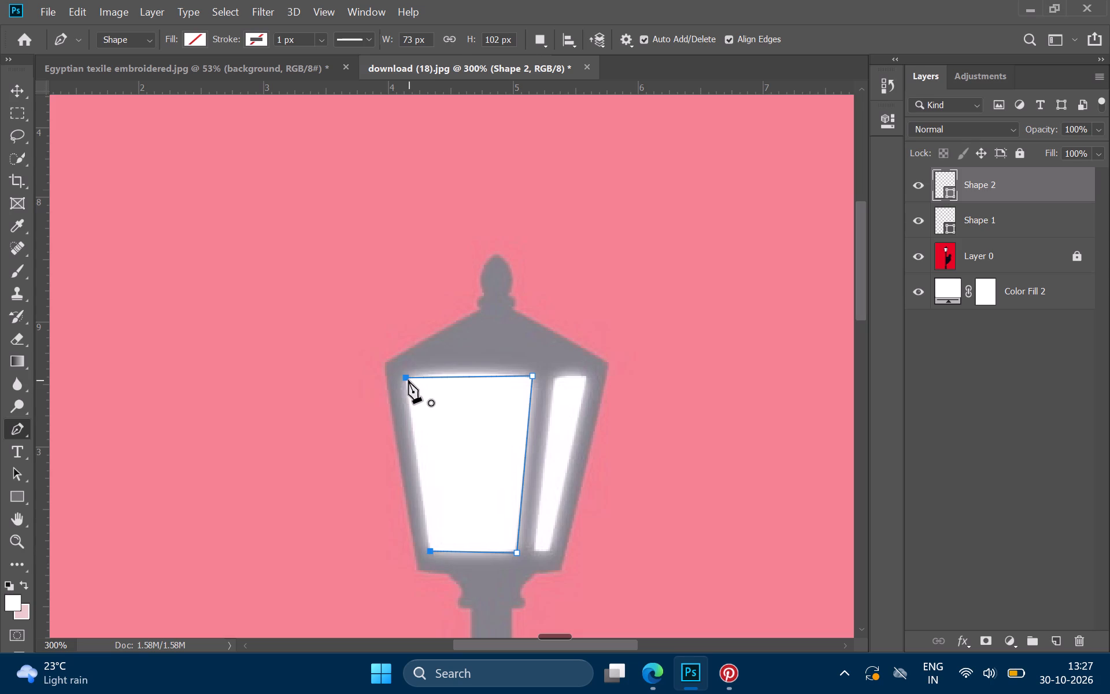
left_click(408, 380)
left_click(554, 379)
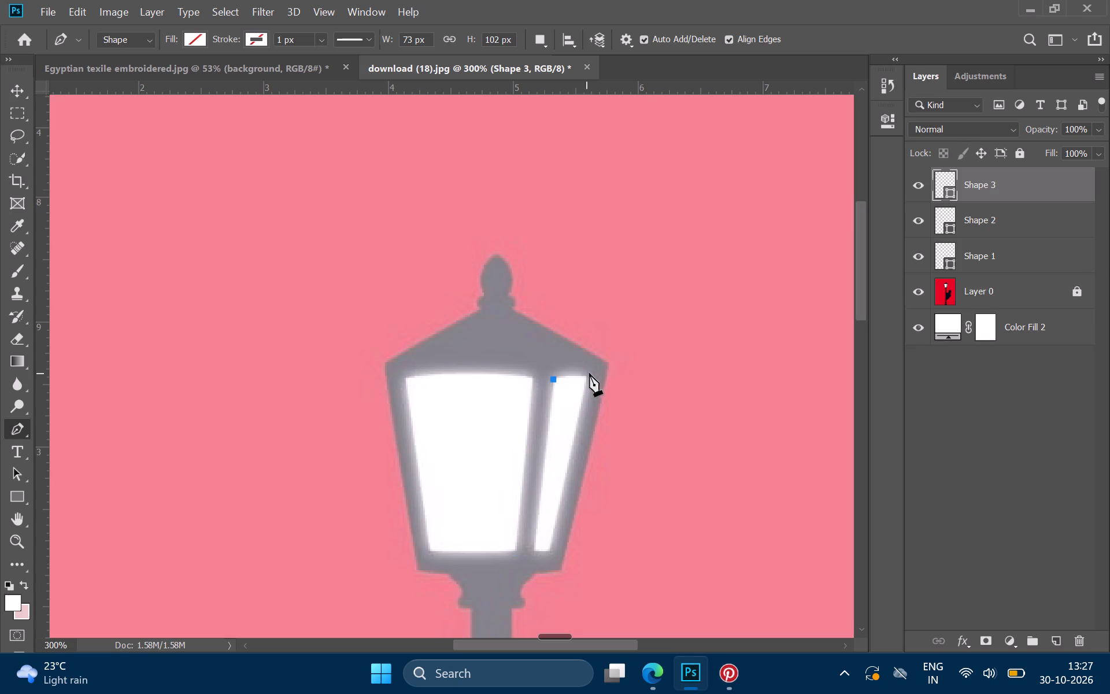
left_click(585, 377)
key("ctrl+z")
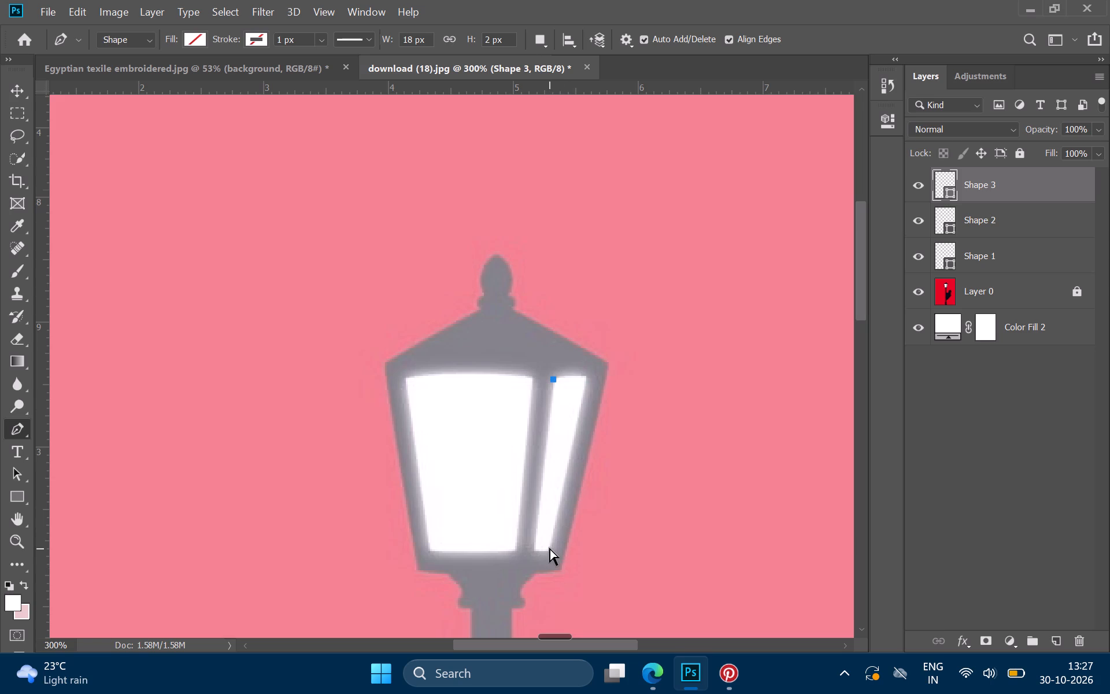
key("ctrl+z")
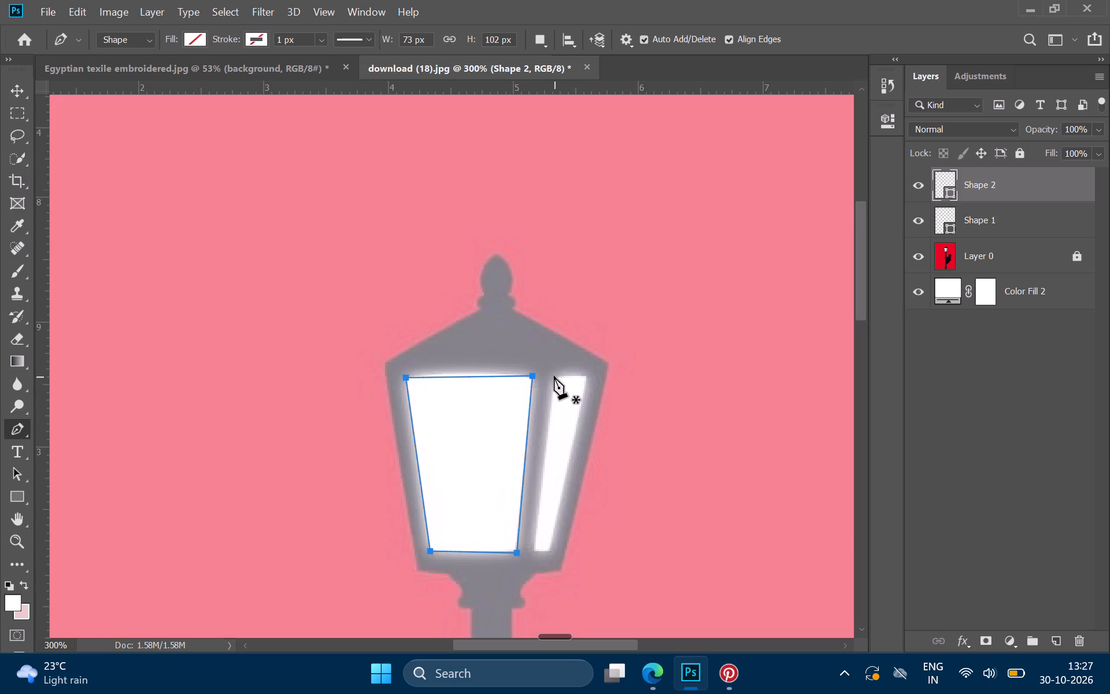
Trace the lantern's narrow side pane as a separate closed four-corner Pen shape, about 31 by 101 px.
left_click(554, 376)
left_click(587, 375)
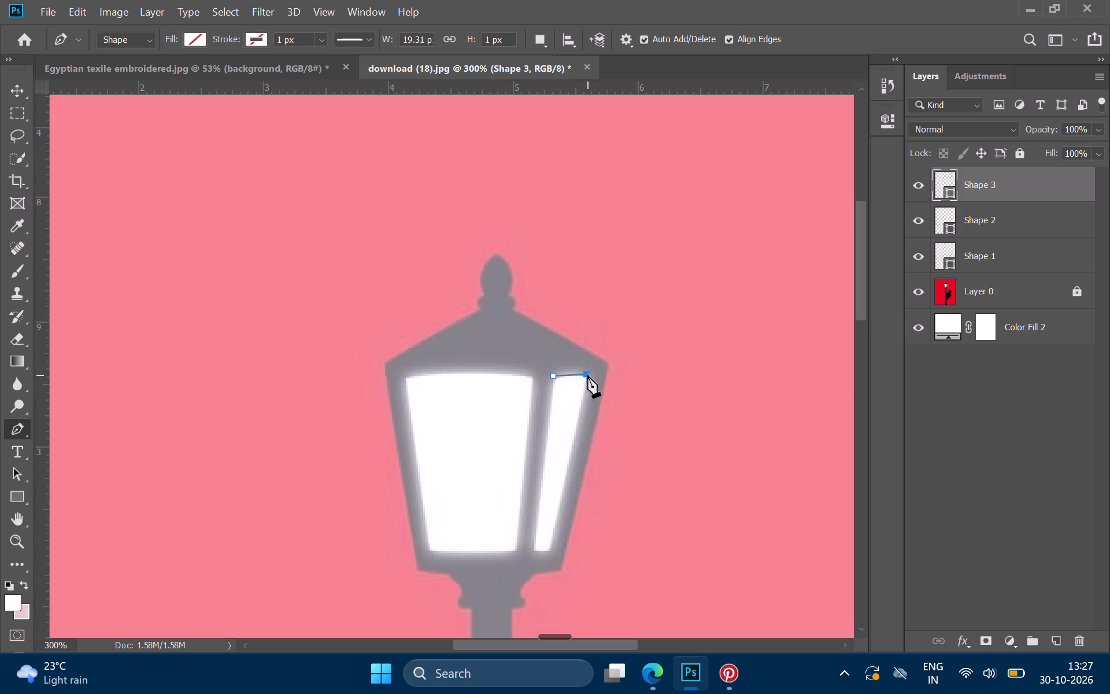
left_click(549, 550)
key("ctrl+z")
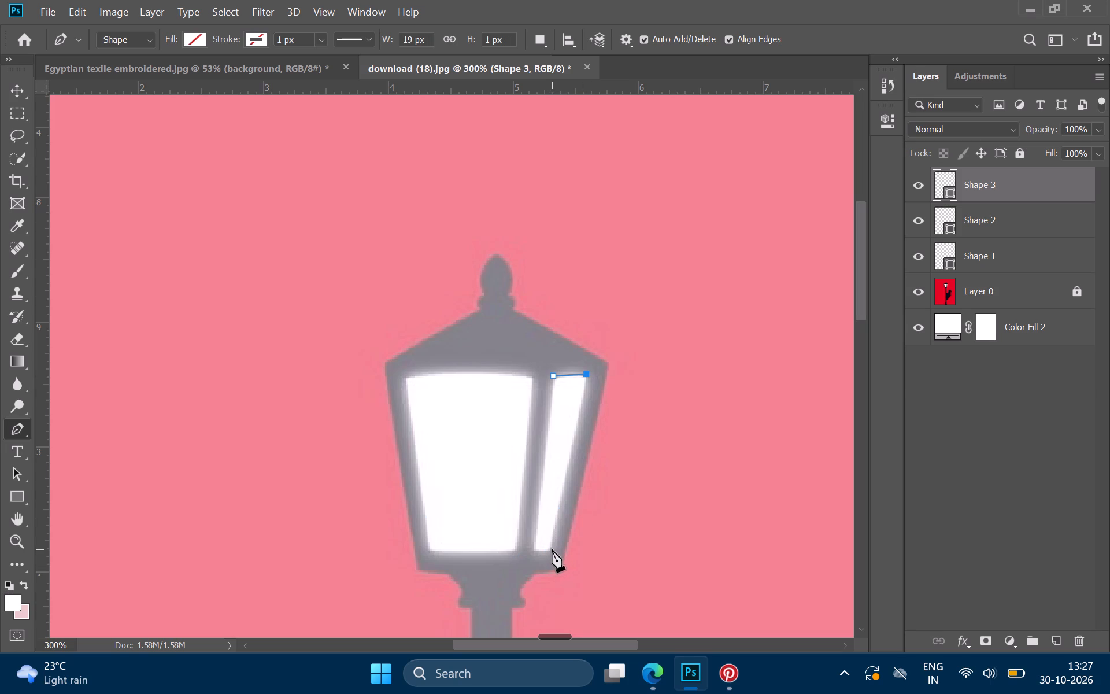
left_click(552, 550)
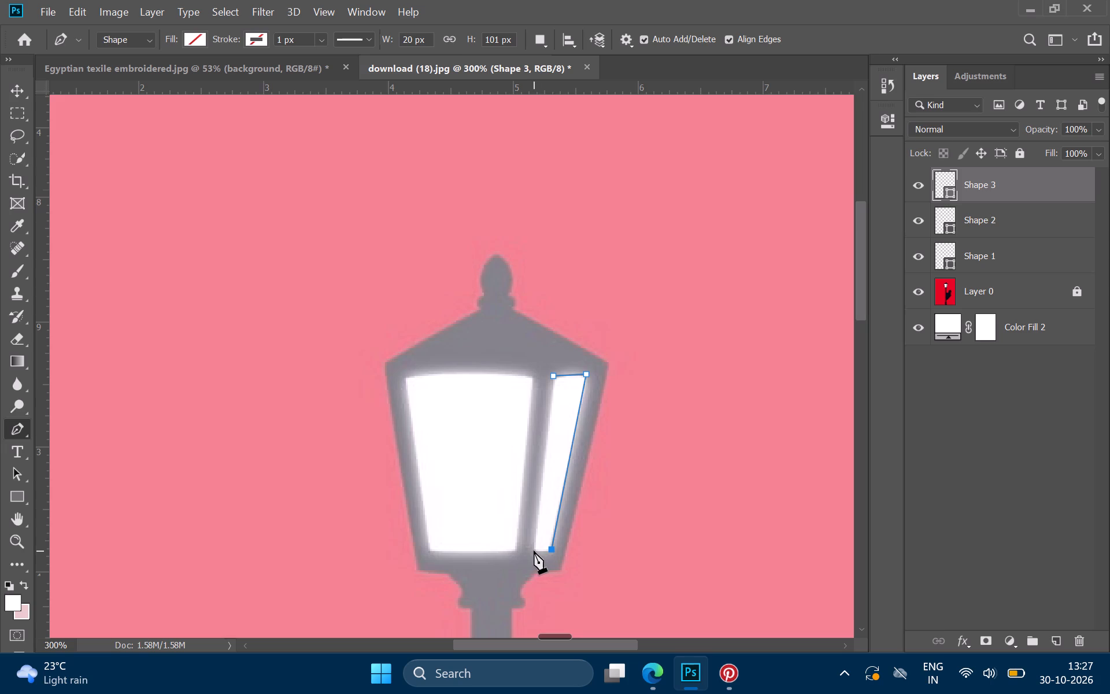
left_click(534, 551)
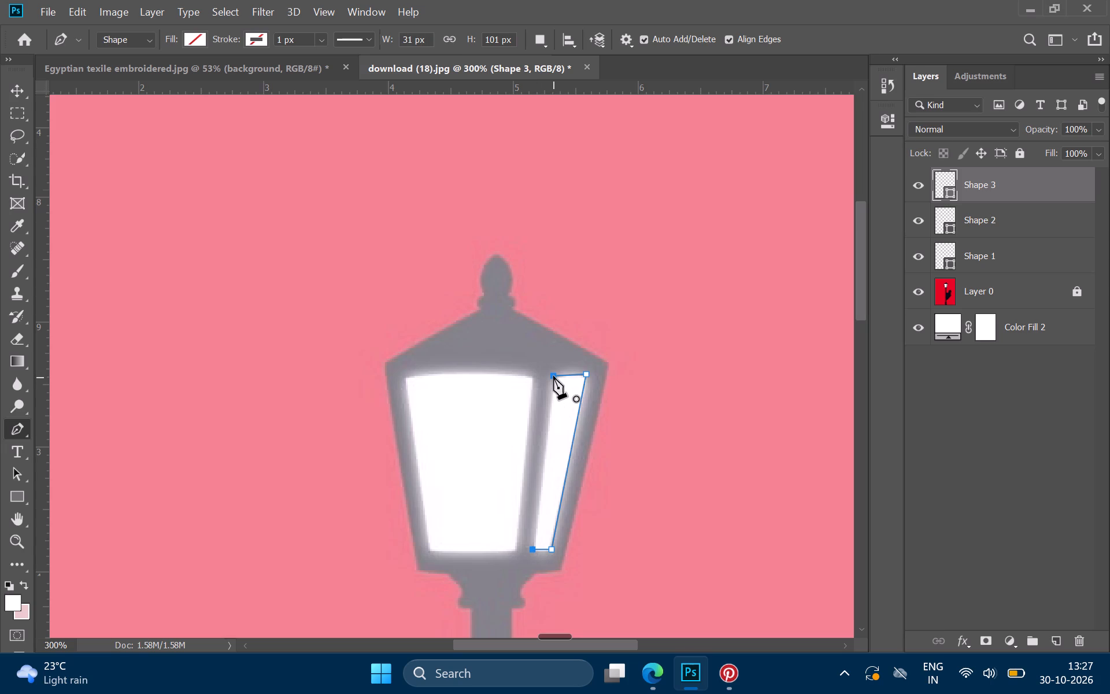
left_click(553, 376)
Rename the layer of the lamp post and figure silhouette as "spy men".
scroll(627, 390, "down", 5)
scroll(627, 390, "up", 1)
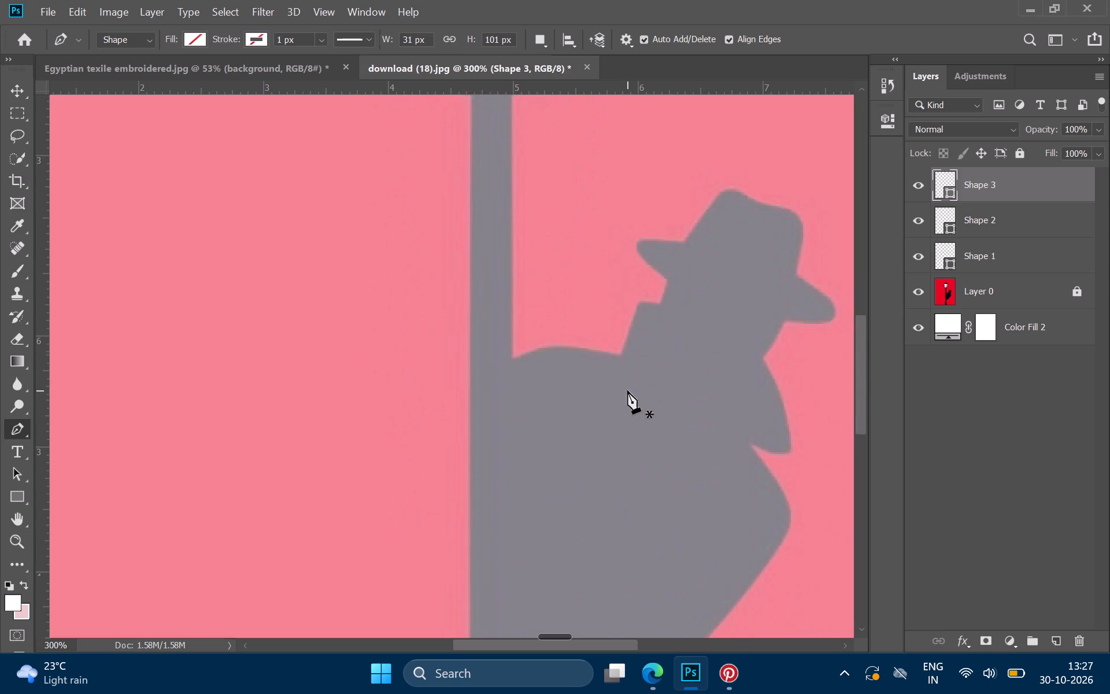
scroll(627, 390, "up", 2)
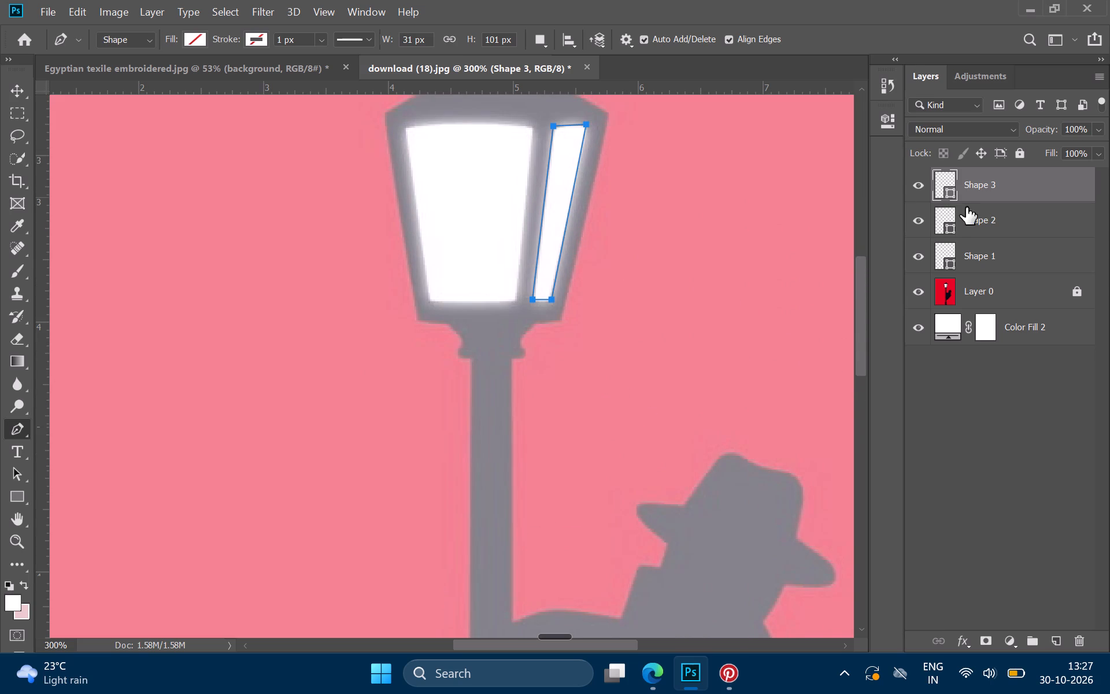
left_click(988, 250)
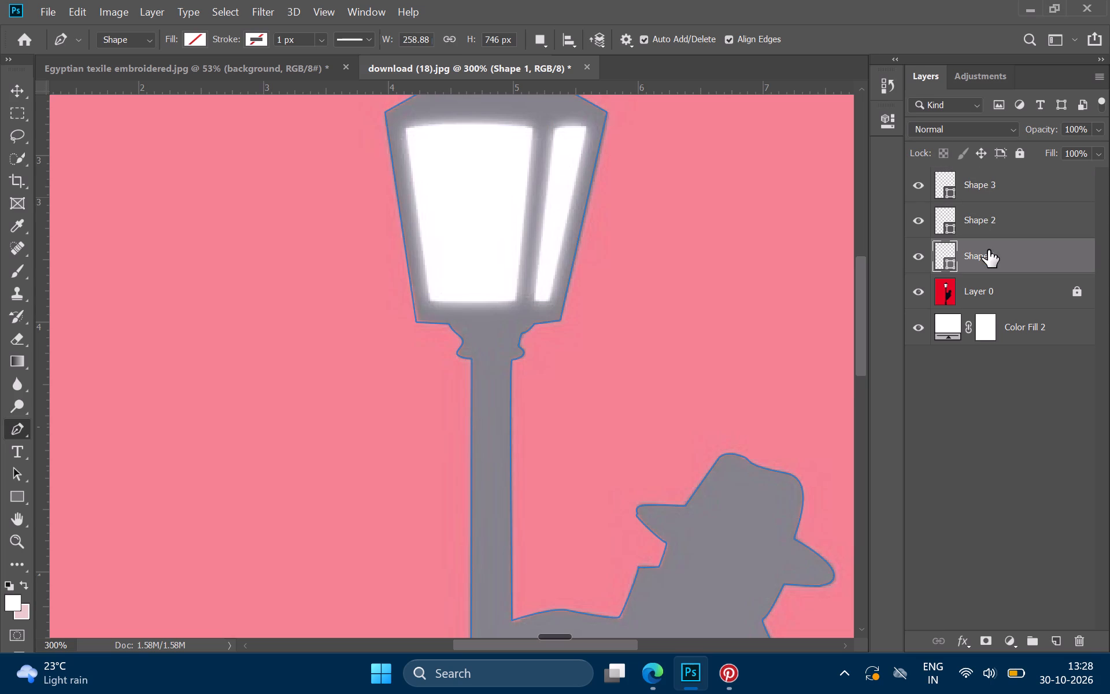
left_click(988, 250)
double_click(988, 250)
key("BackSpace")
type("spy men")
Rename the layer of the lantern's large glass pane as "front window".
left_click(985, 221)
double_click(985, 221)
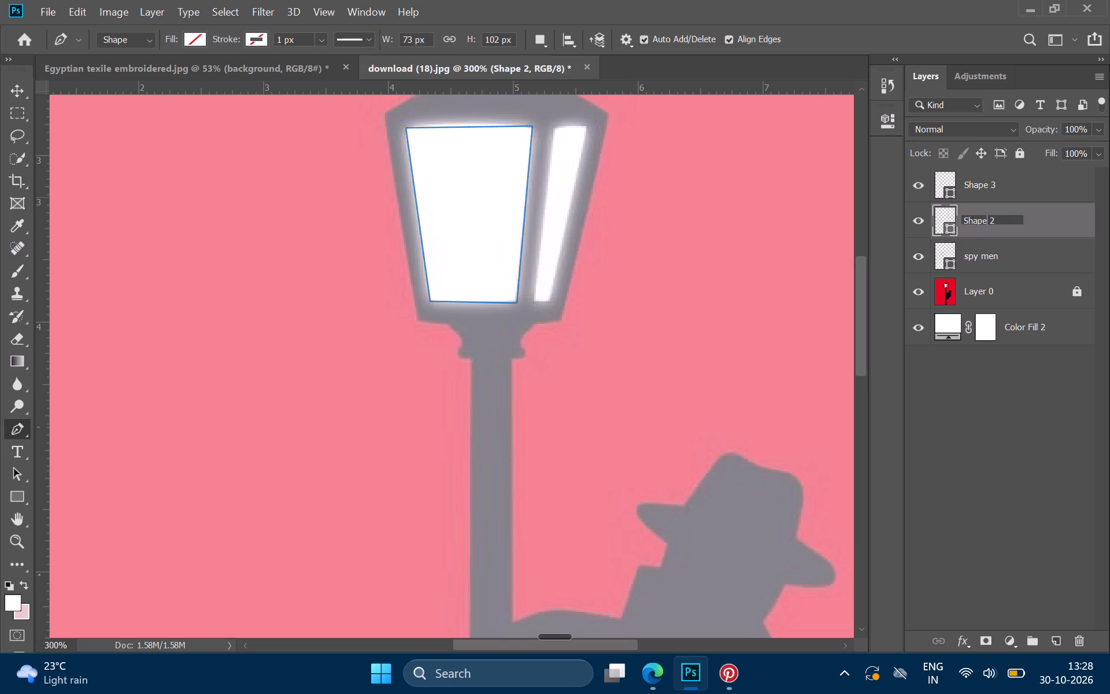
double_click(985, 221)
type("front")
key("space")
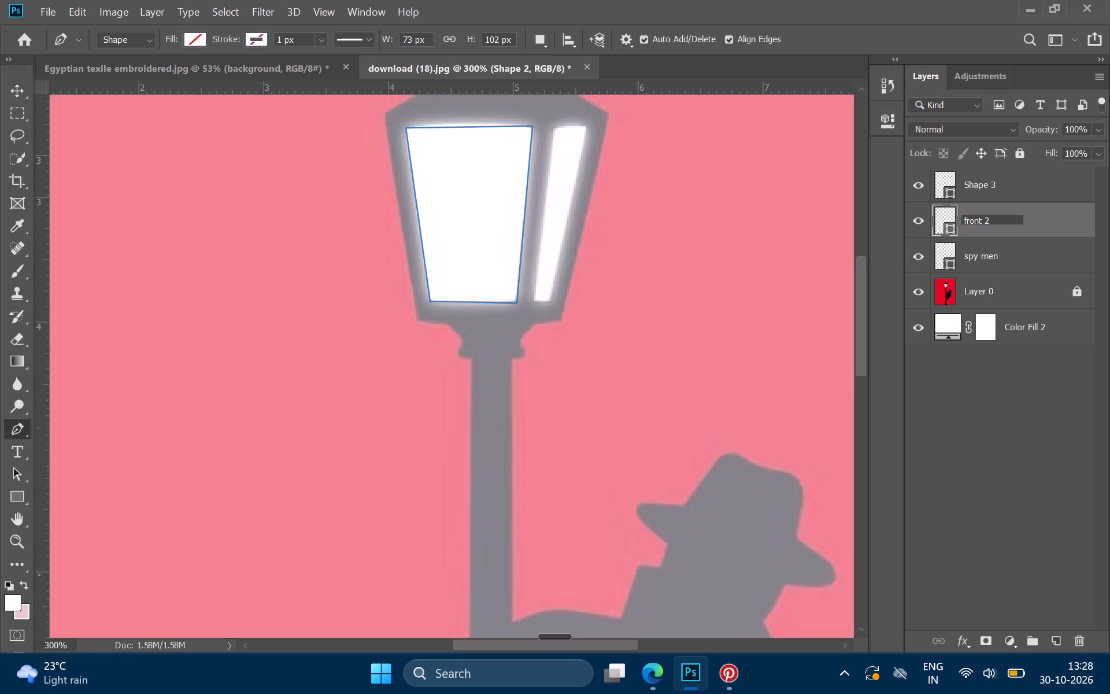
left_click(994, 221)
key("BackSpace")
type("window")
Rename the layer of the lantern's narrow side pane as "side window".
left_click(987, 178)
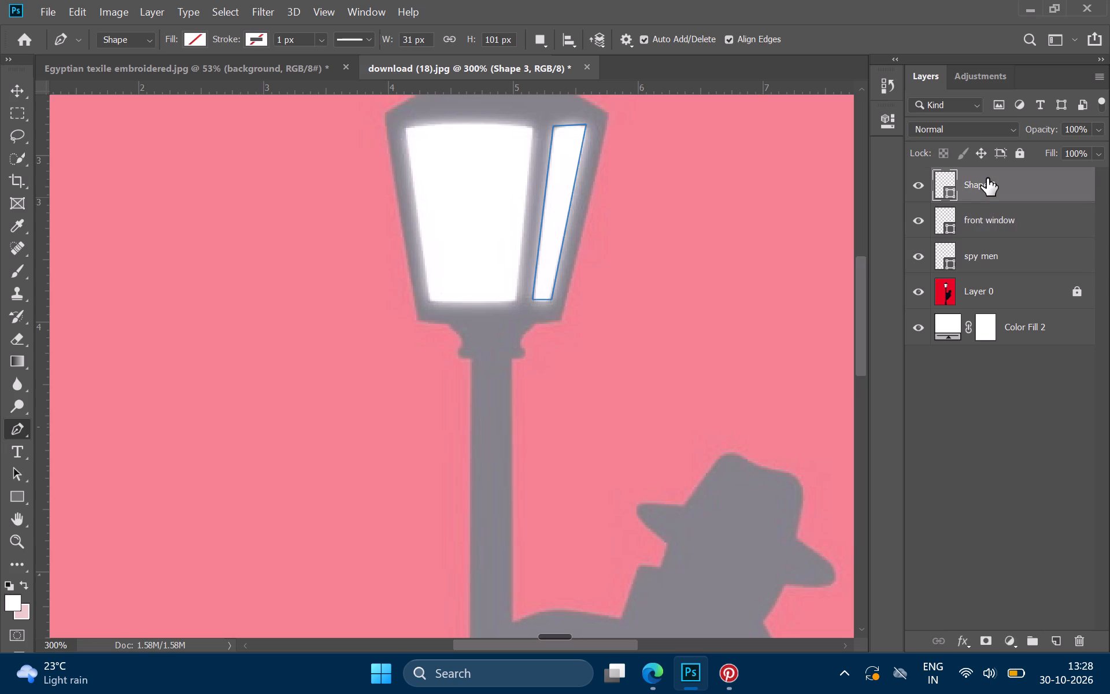
double_click(987, 178)
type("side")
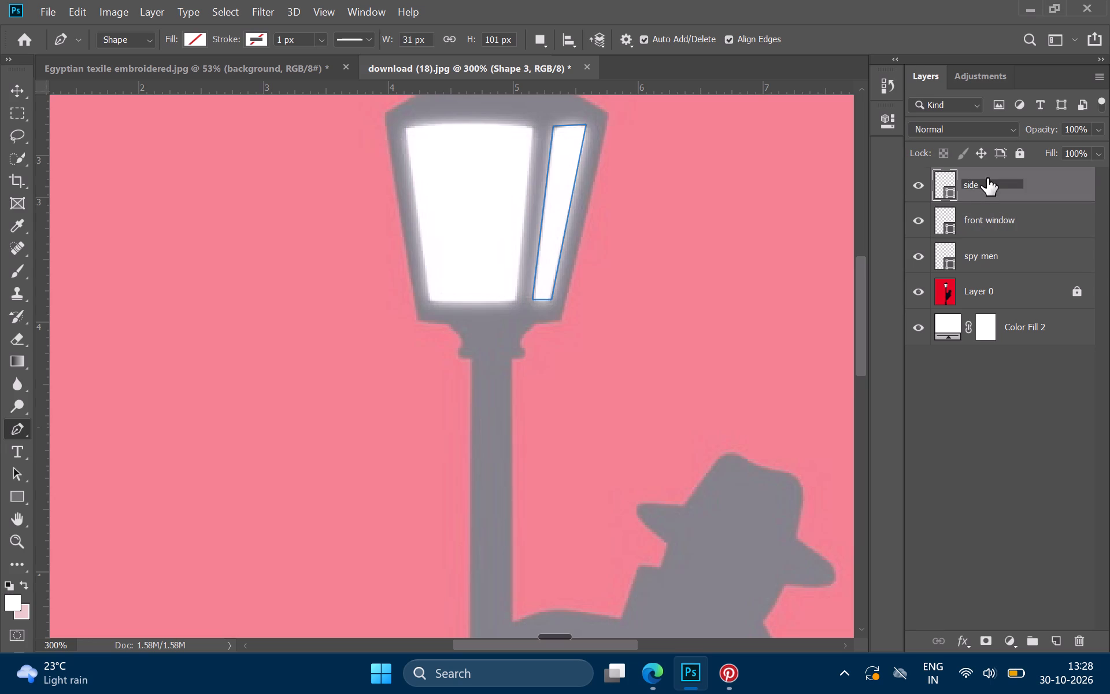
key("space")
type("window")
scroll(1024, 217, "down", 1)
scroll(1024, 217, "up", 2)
Fit the whole poster in view to check the traced lamp post, figure and lantern panes.
key("ctrl+0")
key("ctrl+0")
left_click(9, 544)
key("ctrl+0")
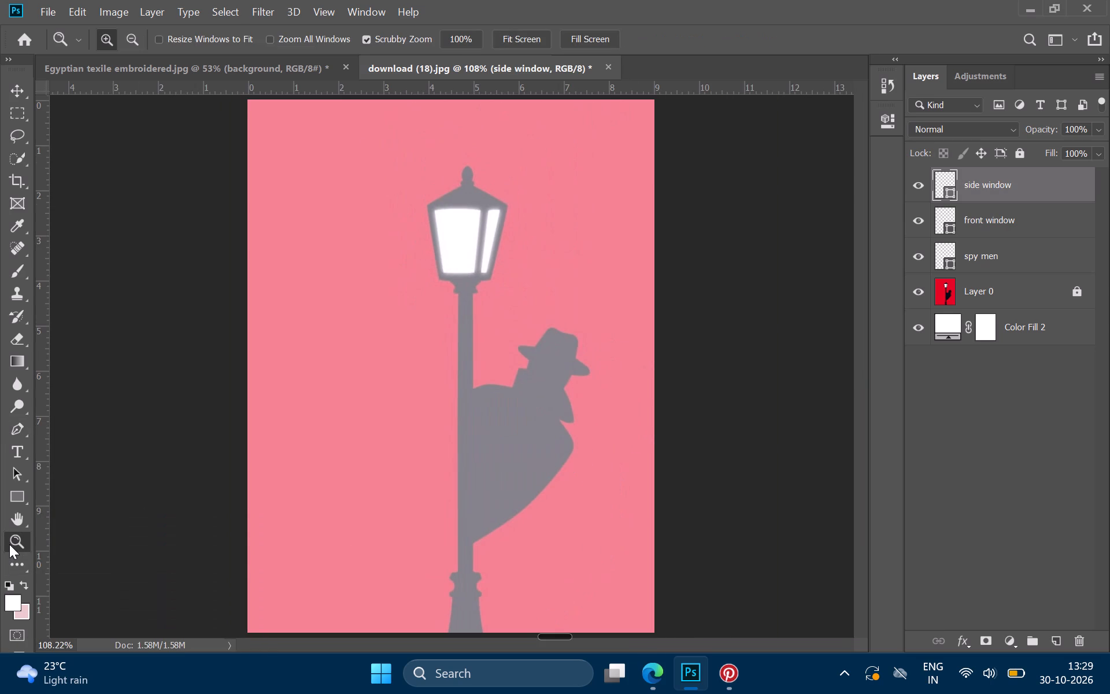
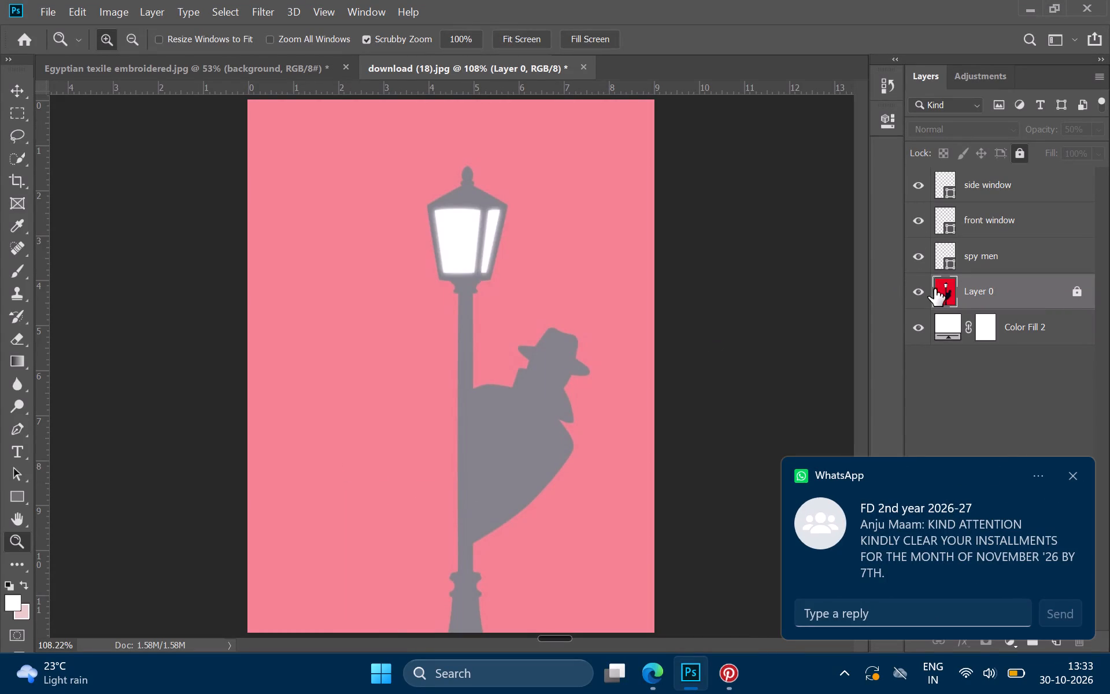
Deselect the locked reference image layer and dismiss the incoming chat notification.
left_click(939, 375)
left_click(1070, 474)
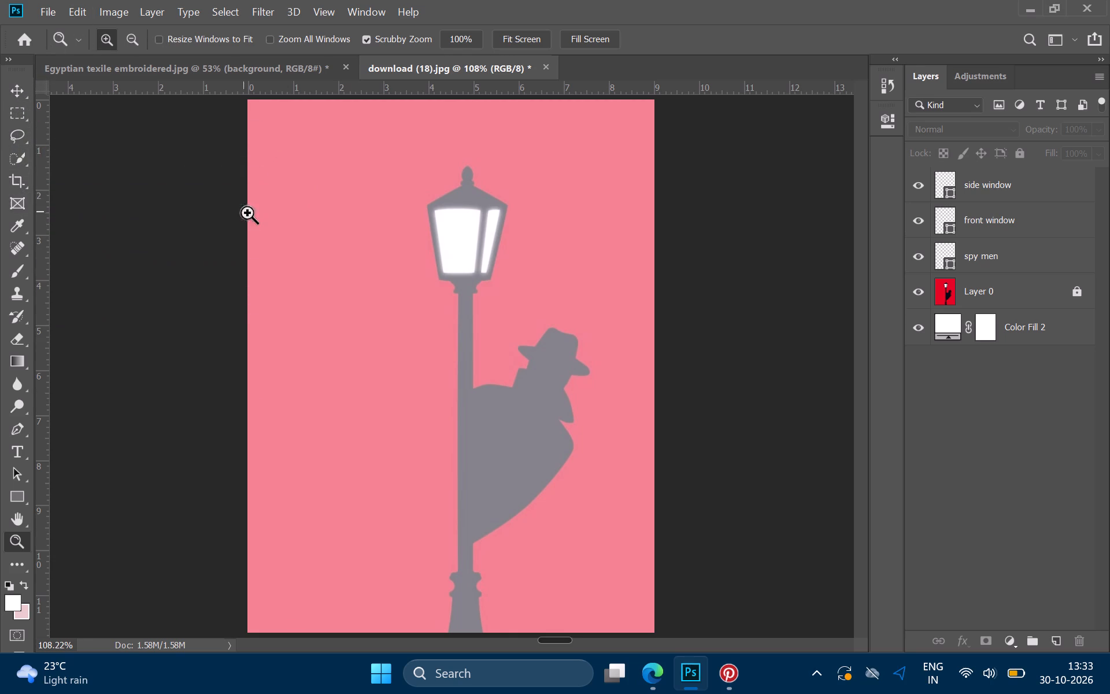
Place a new point text layer in the pink area left of the lantern, using Myriad Pro Regular at 12 pt.
key("t")
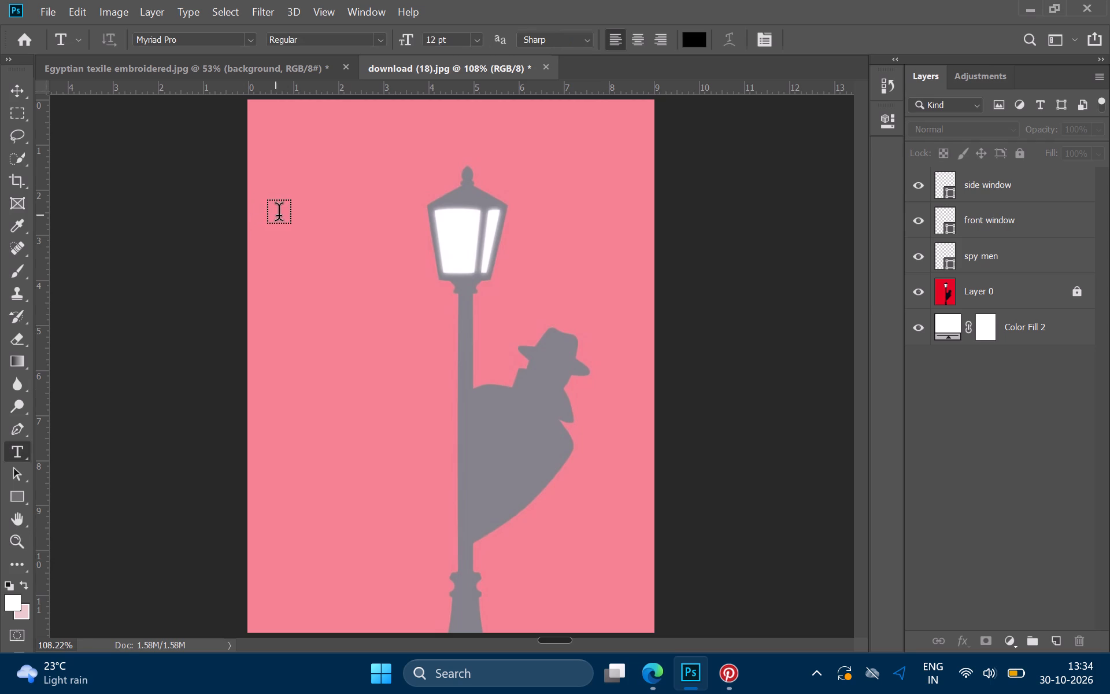
left_click(313, 197)
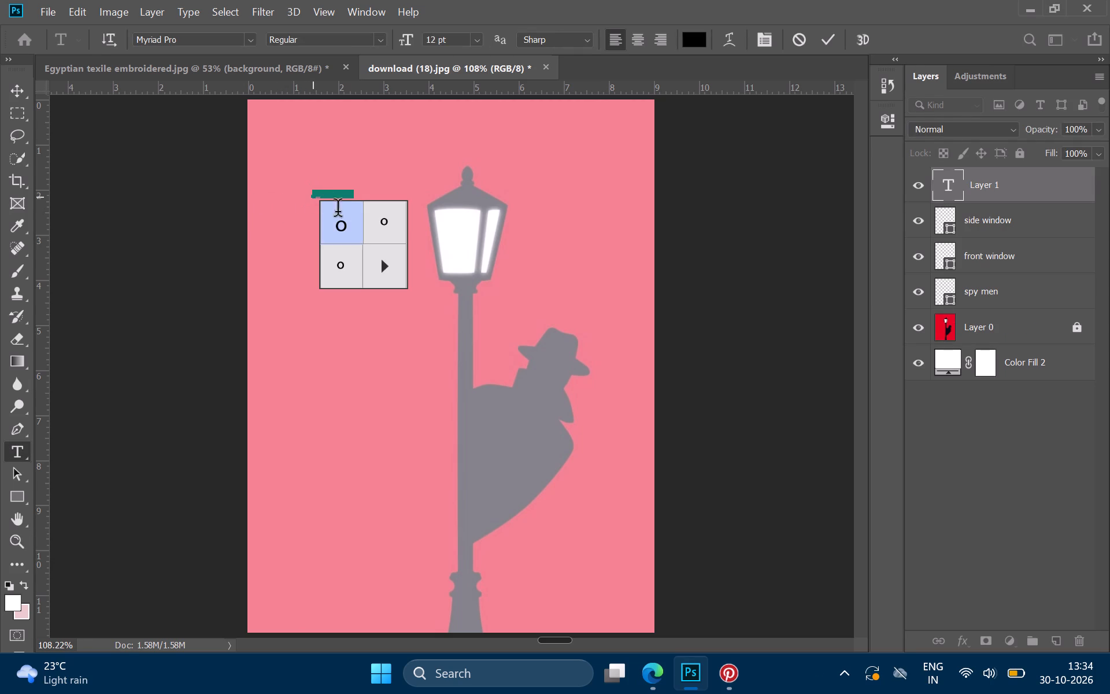
left_click(386, 278)
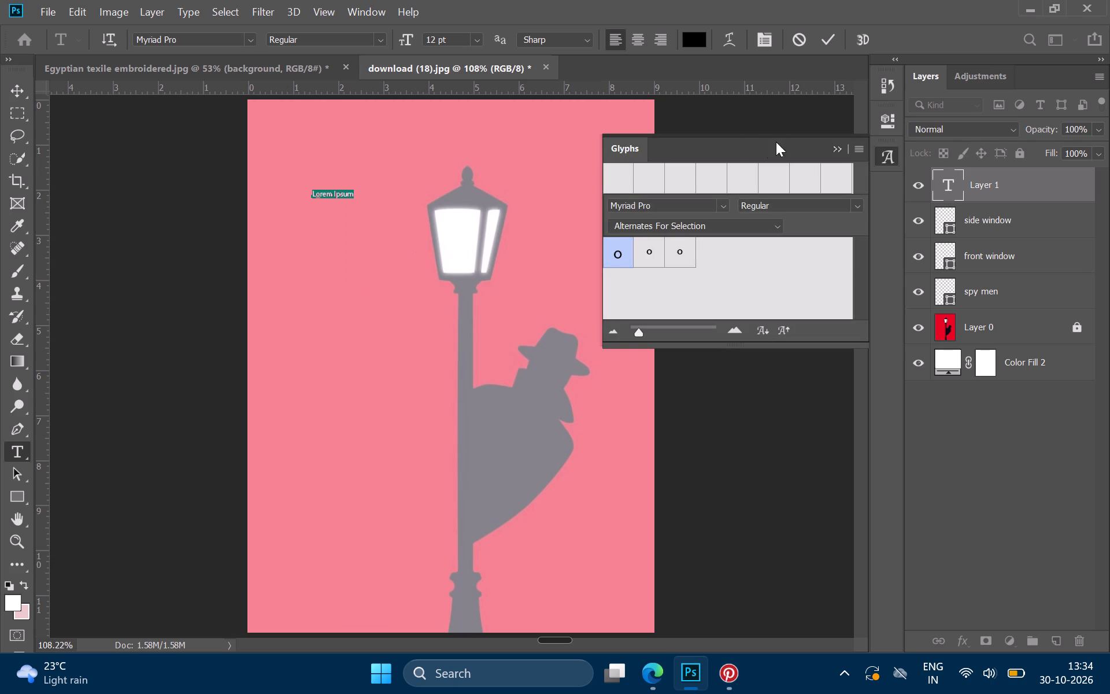
left_click(813, 125)
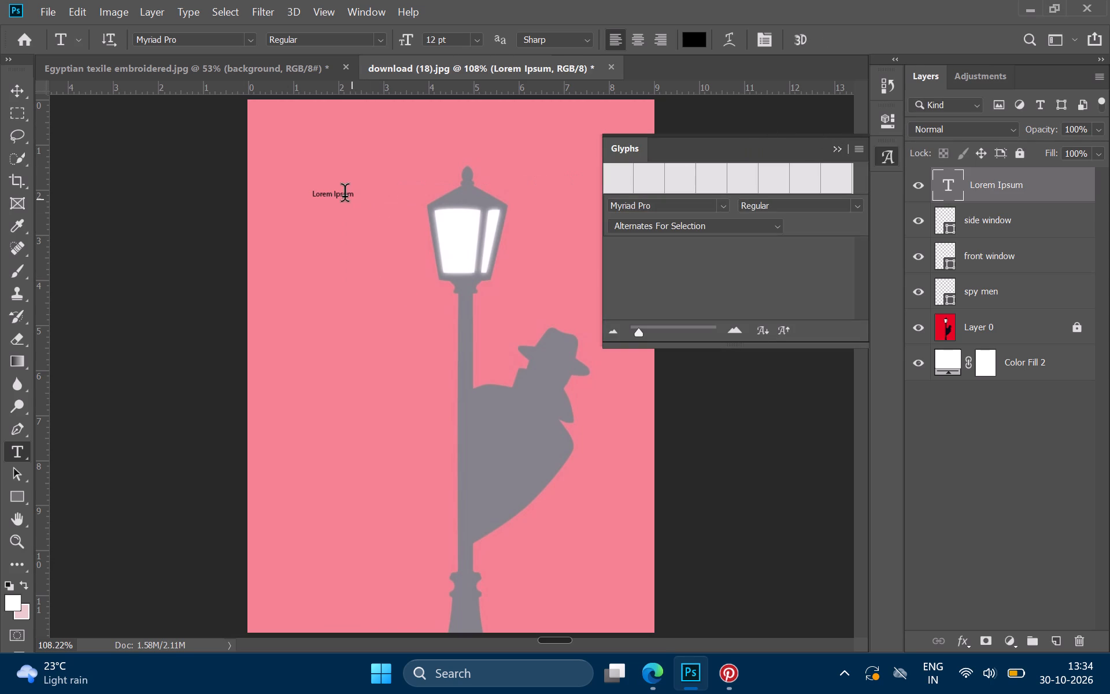
left_click(840, 147)
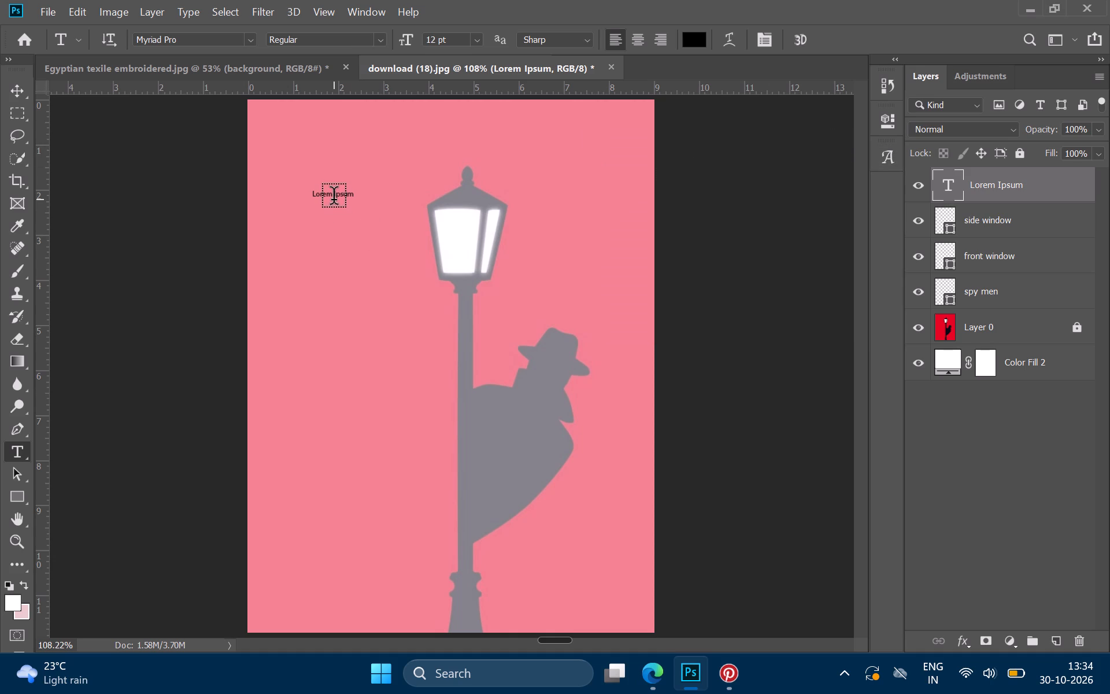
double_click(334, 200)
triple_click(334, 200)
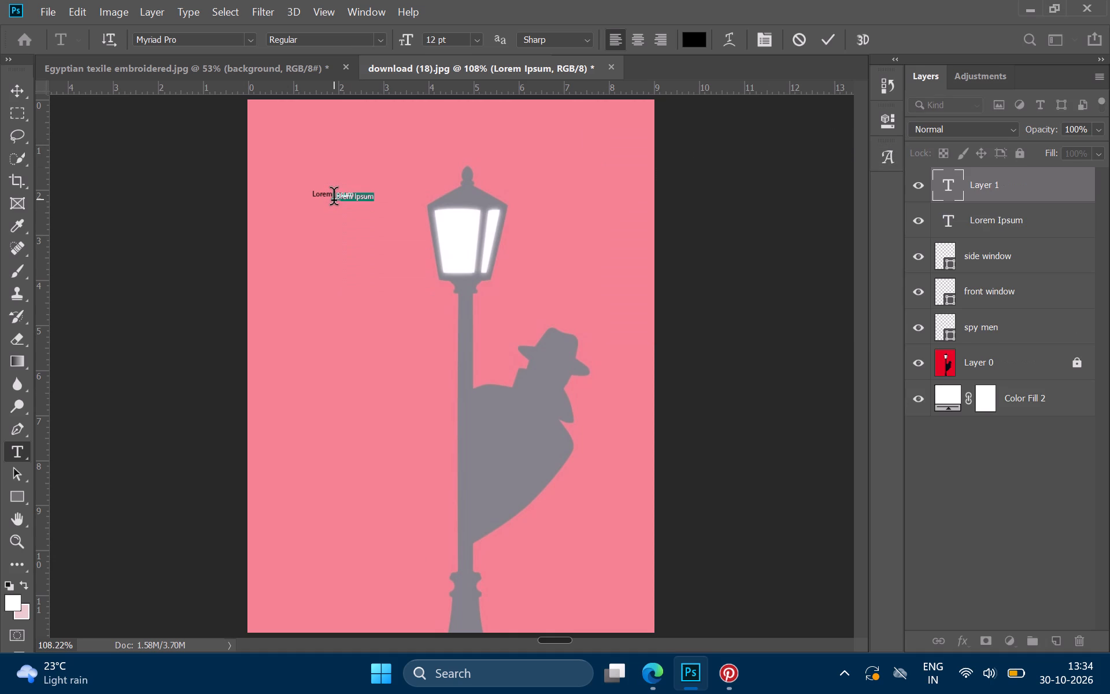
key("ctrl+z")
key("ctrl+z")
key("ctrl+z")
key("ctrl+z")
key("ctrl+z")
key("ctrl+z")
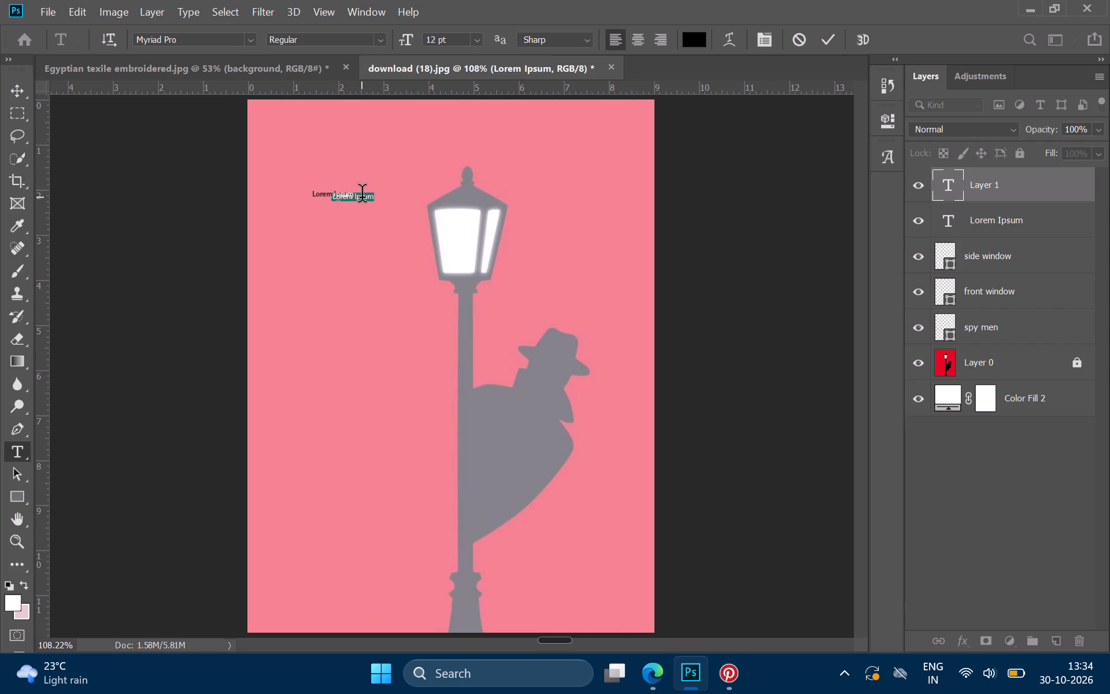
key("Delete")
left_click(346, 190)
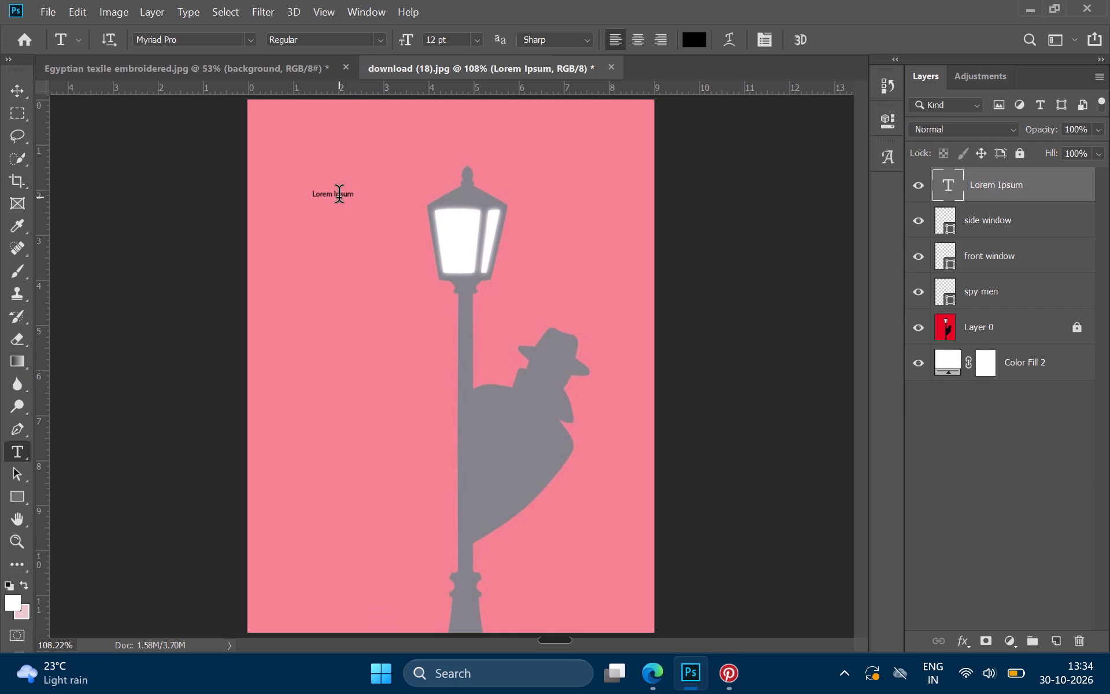
Clear the placeholder text from the text layer beside the lantern, keeping the layer open for typing.
double_click(339, 197)
key("BackSpace")
key("BackSpace")
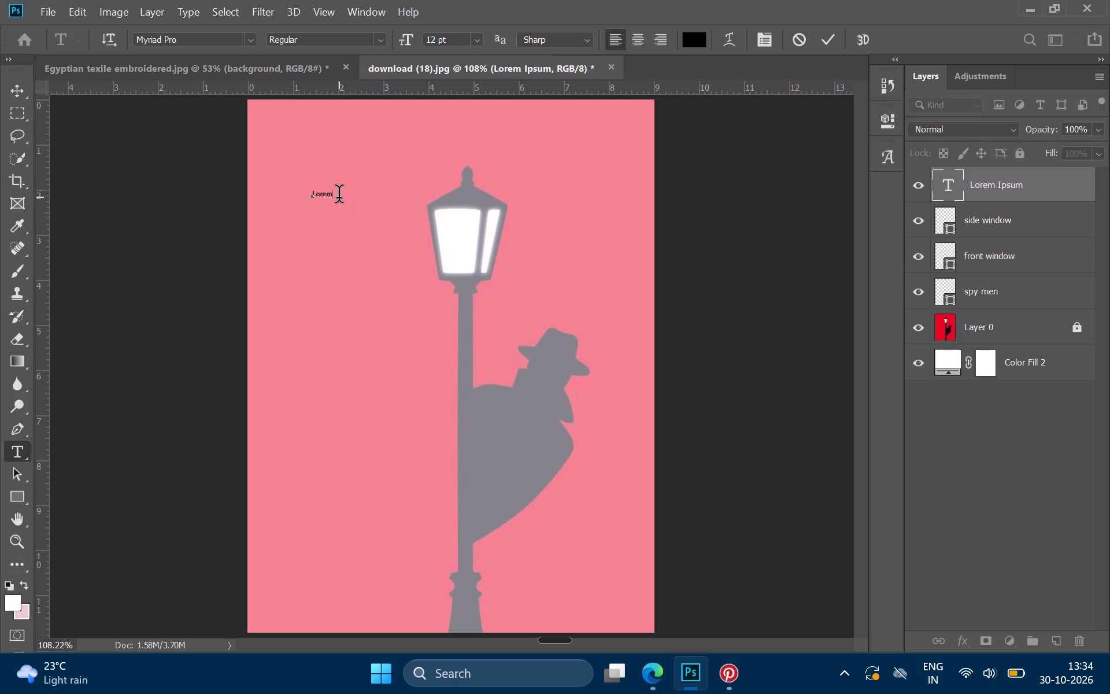
key("BackSpace")
key("BackSpace")
key("BackSpace")
key("BackSpace")
key("BackSpace")
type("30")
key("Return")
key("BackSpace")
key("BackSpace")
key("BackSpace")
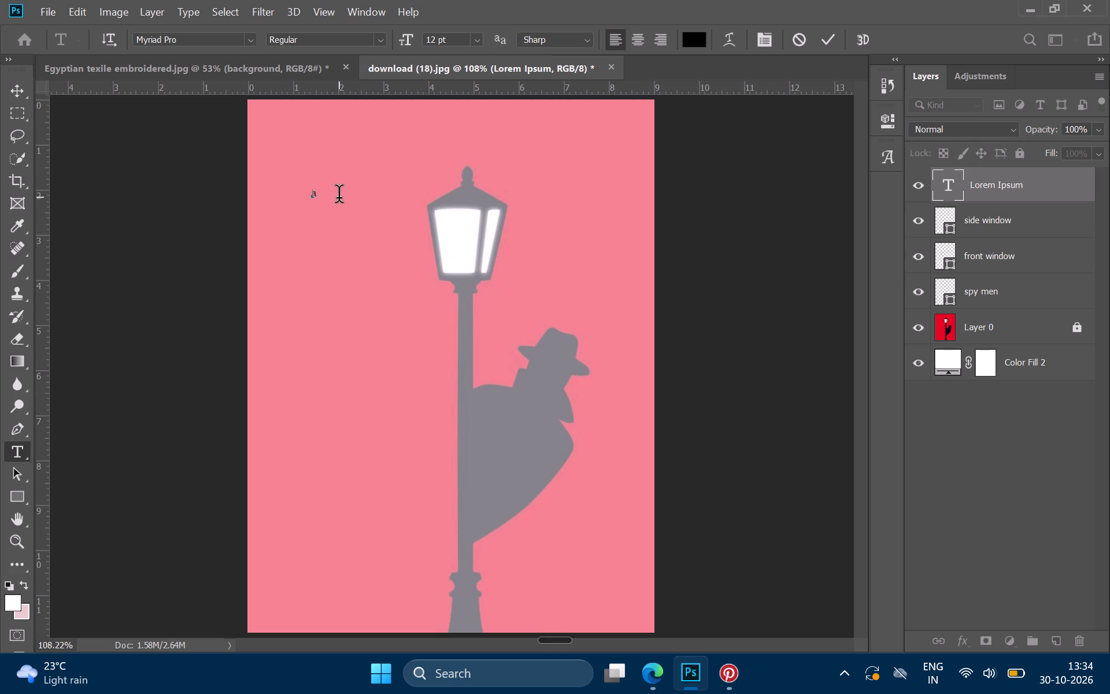
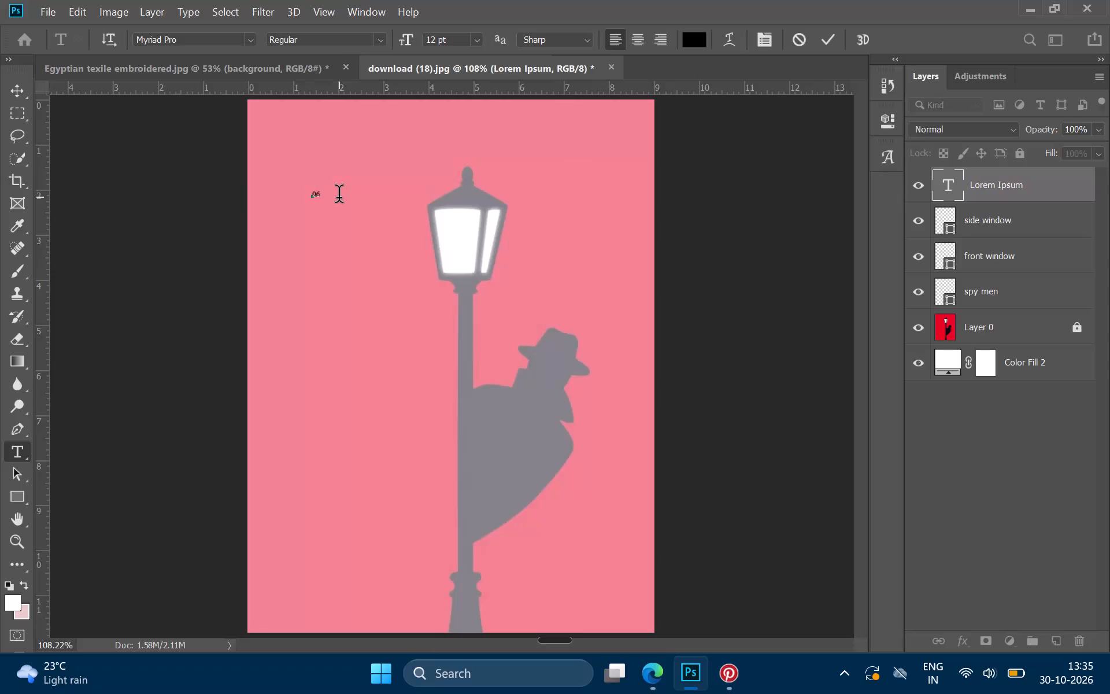
Add a second line reading 04 below the first line of the text beside the lantern.
key("Return")
type("04")
Enlarge both lines of the 06 04 text, trying 60 pt and settling on 72 pt.
key("ctrl+a")
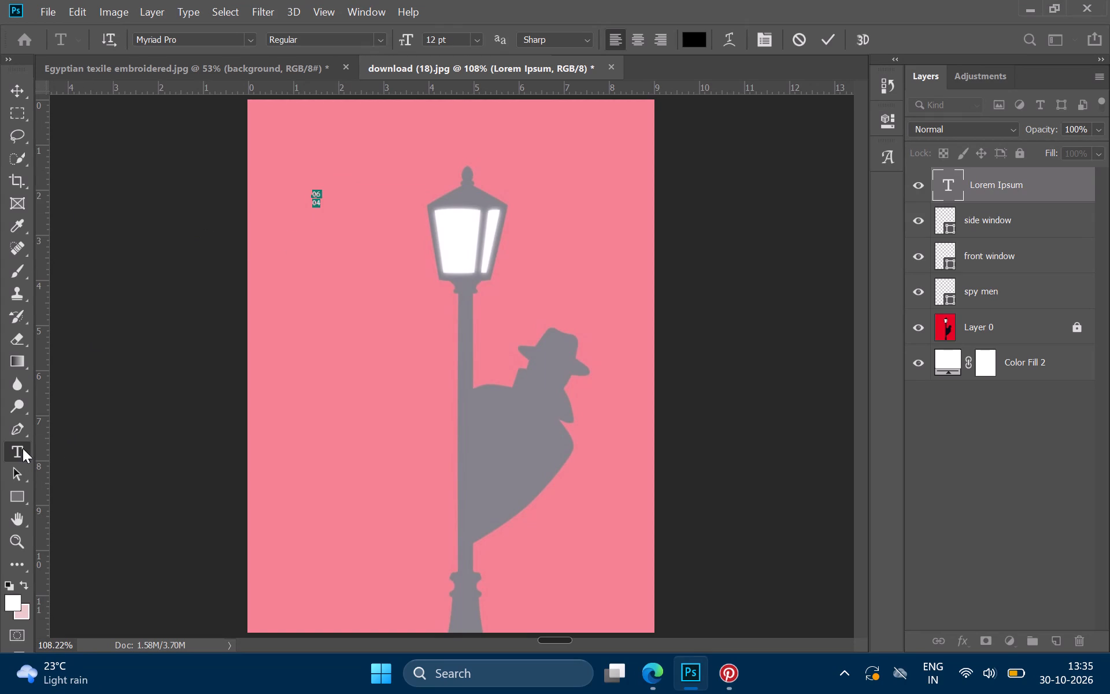
left_click(476, 39)
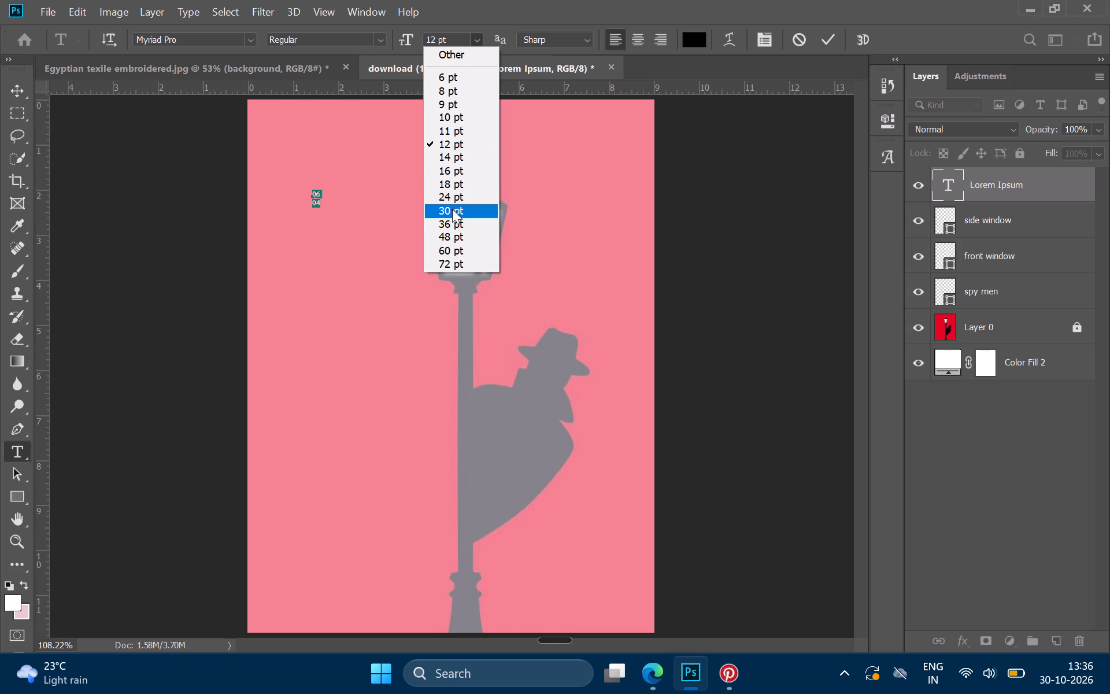
left_click(454, 253)
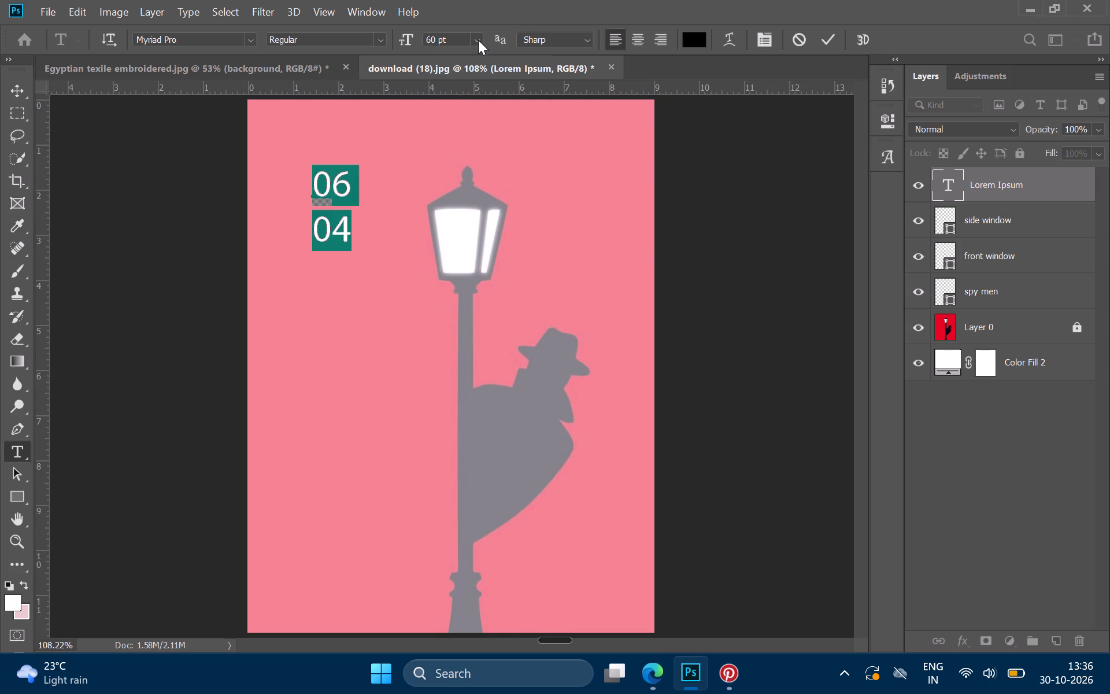
left_click(478, 40)
left_click(471, 267)
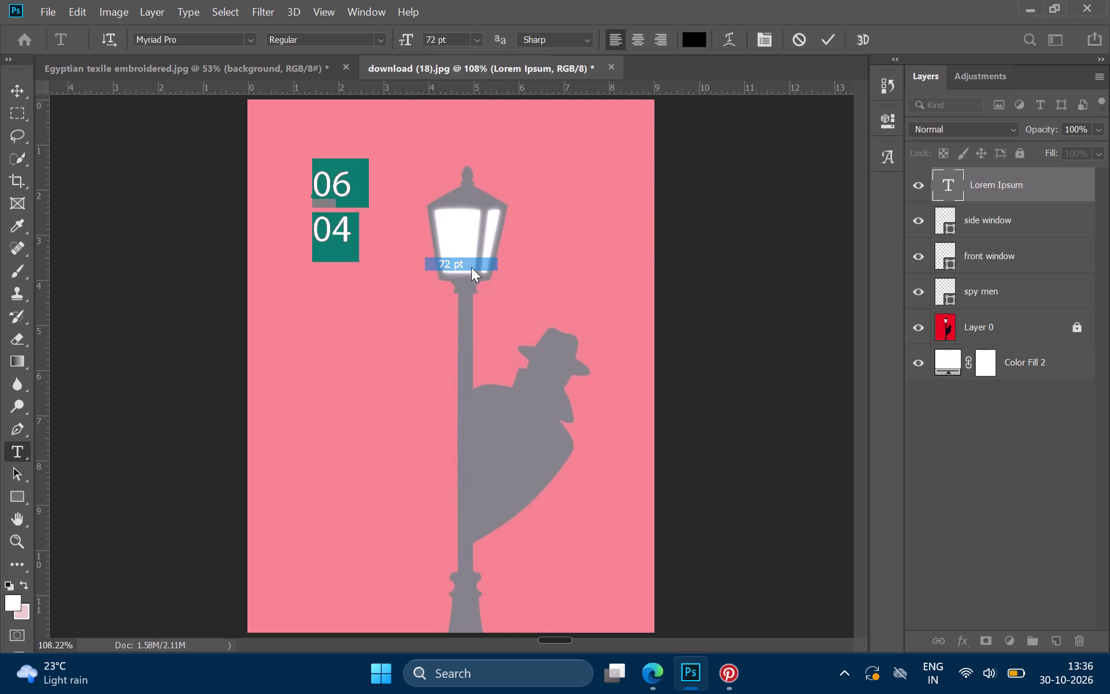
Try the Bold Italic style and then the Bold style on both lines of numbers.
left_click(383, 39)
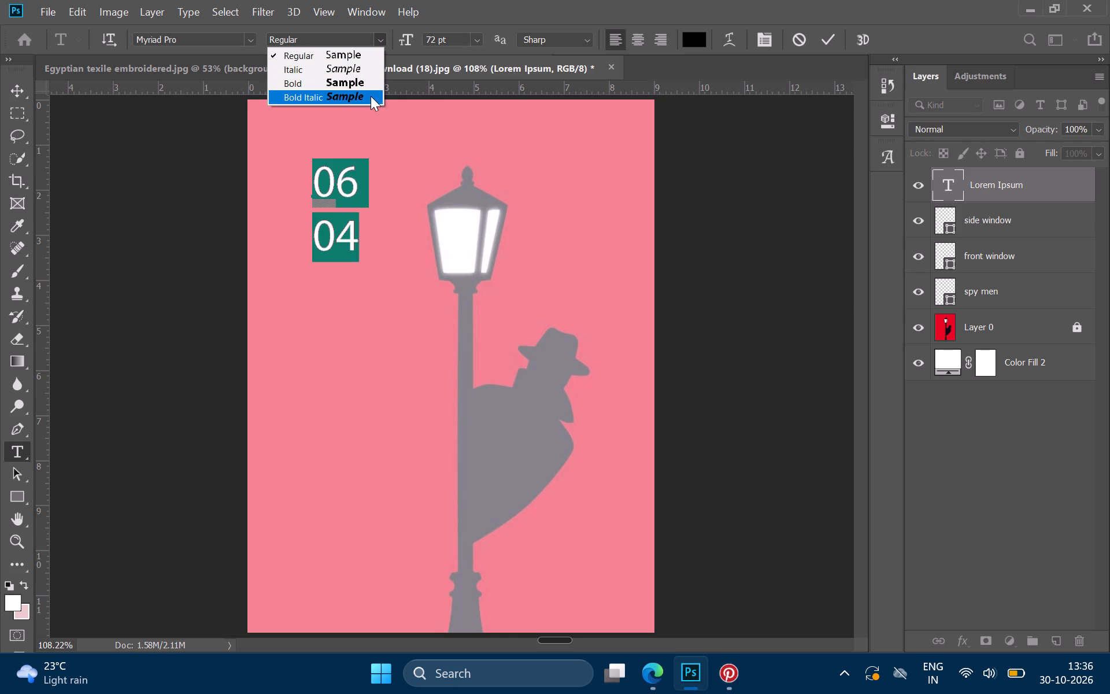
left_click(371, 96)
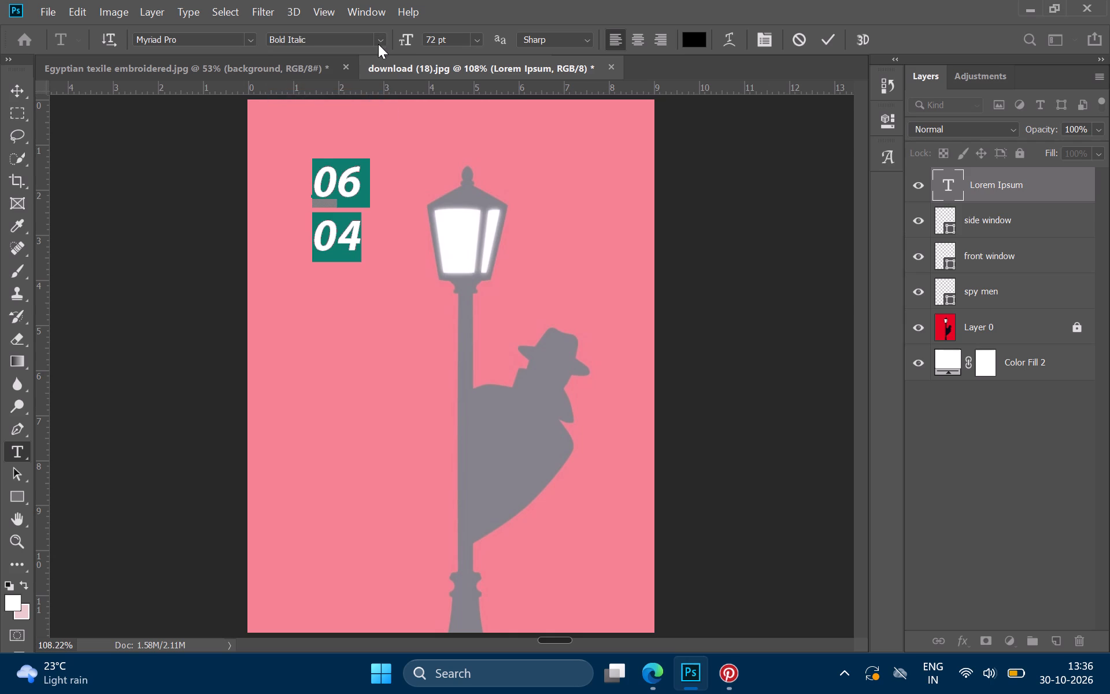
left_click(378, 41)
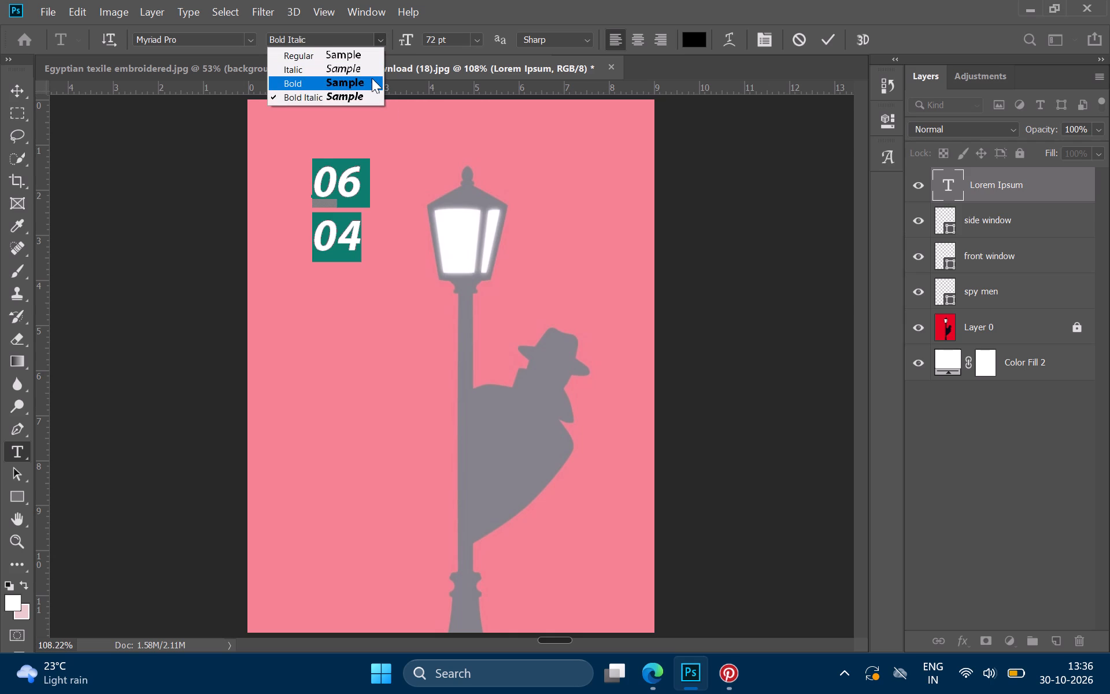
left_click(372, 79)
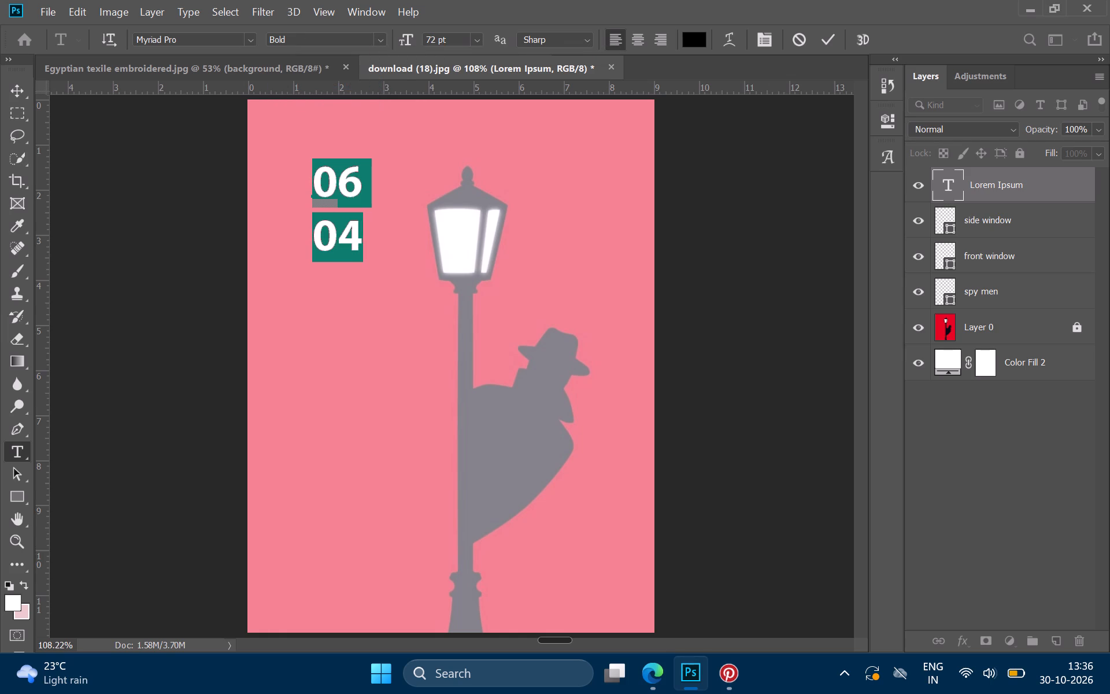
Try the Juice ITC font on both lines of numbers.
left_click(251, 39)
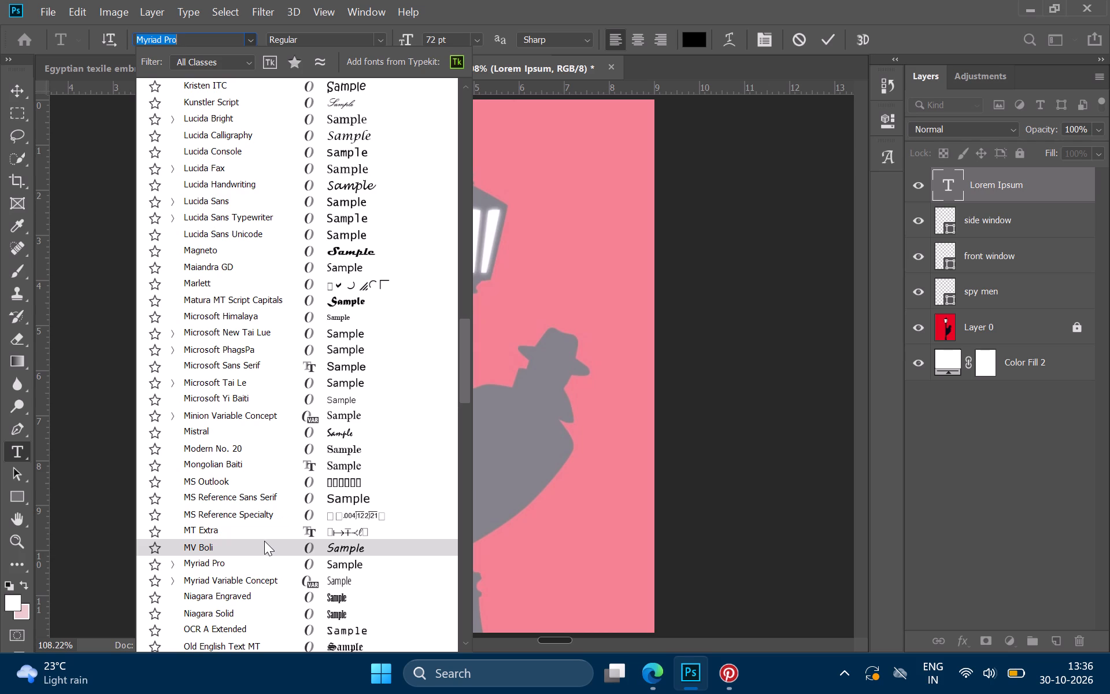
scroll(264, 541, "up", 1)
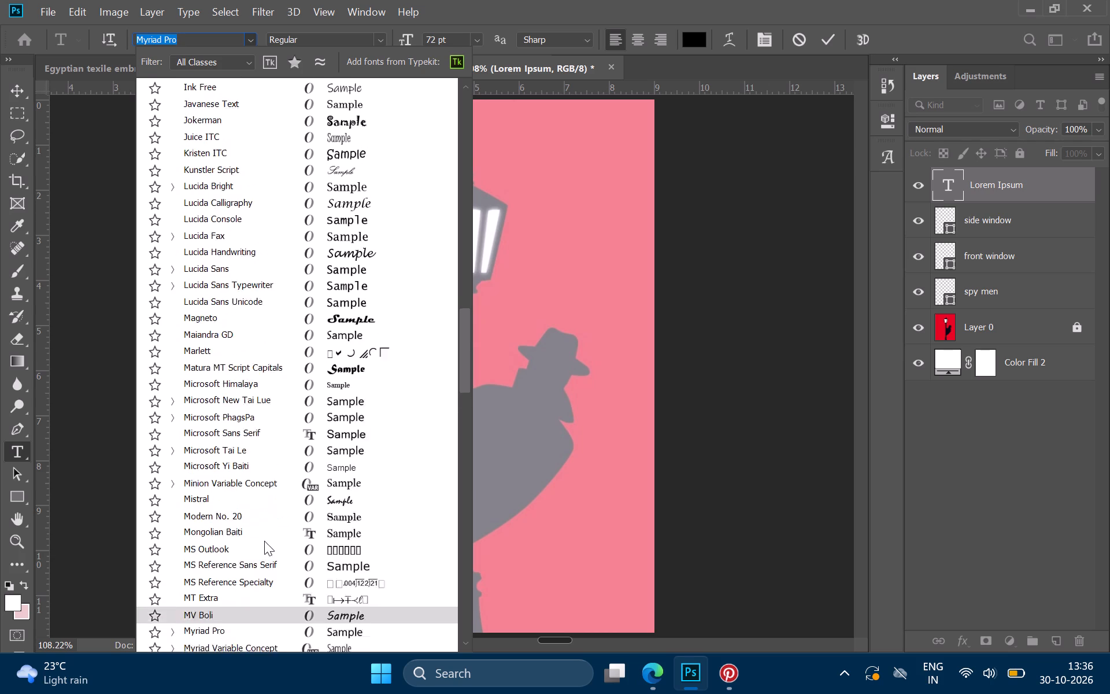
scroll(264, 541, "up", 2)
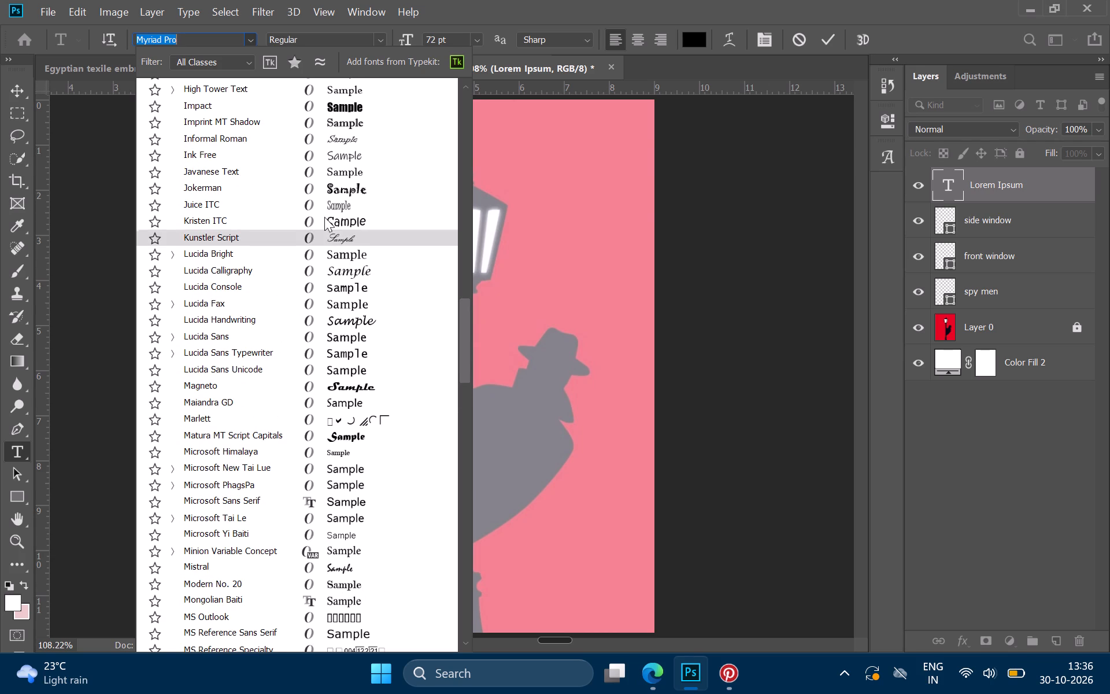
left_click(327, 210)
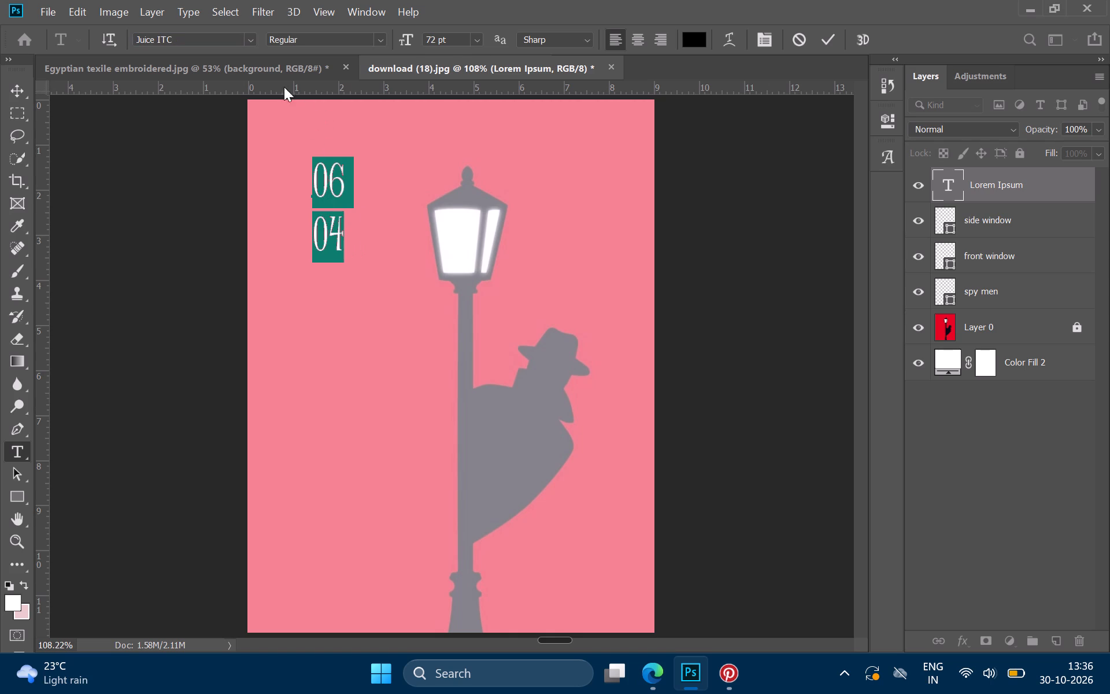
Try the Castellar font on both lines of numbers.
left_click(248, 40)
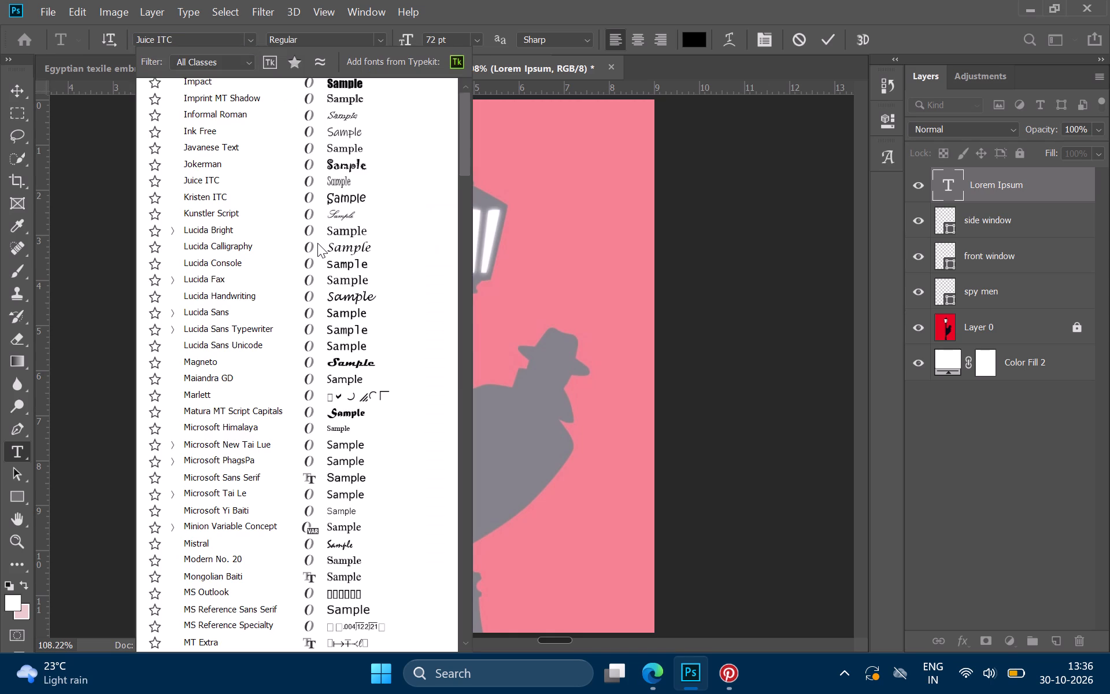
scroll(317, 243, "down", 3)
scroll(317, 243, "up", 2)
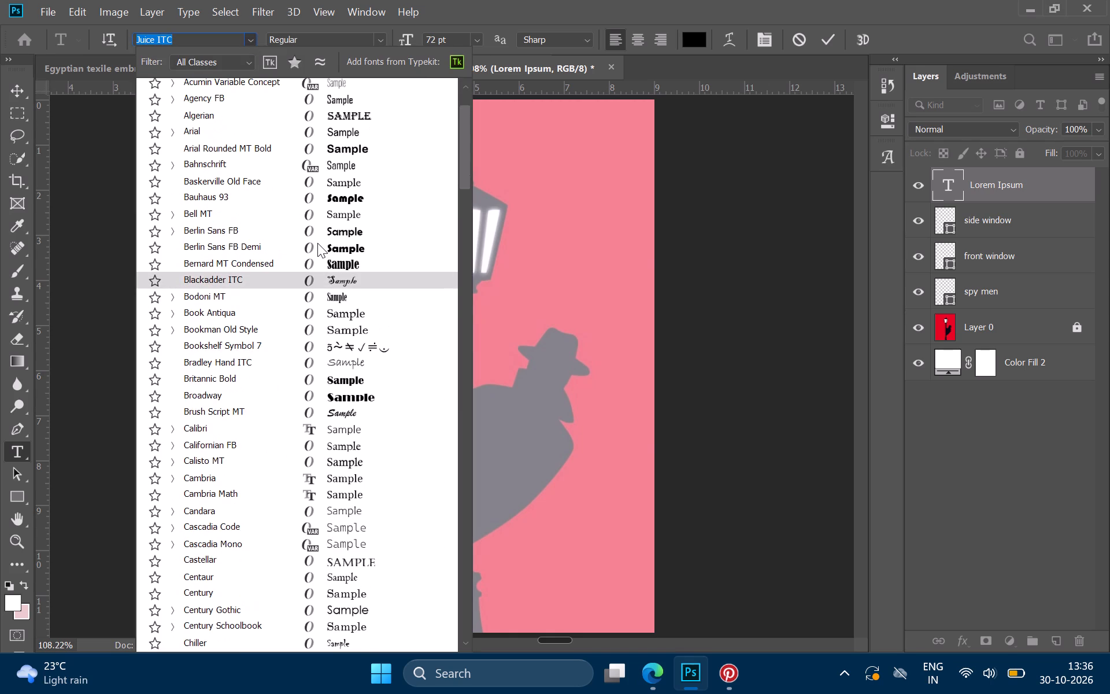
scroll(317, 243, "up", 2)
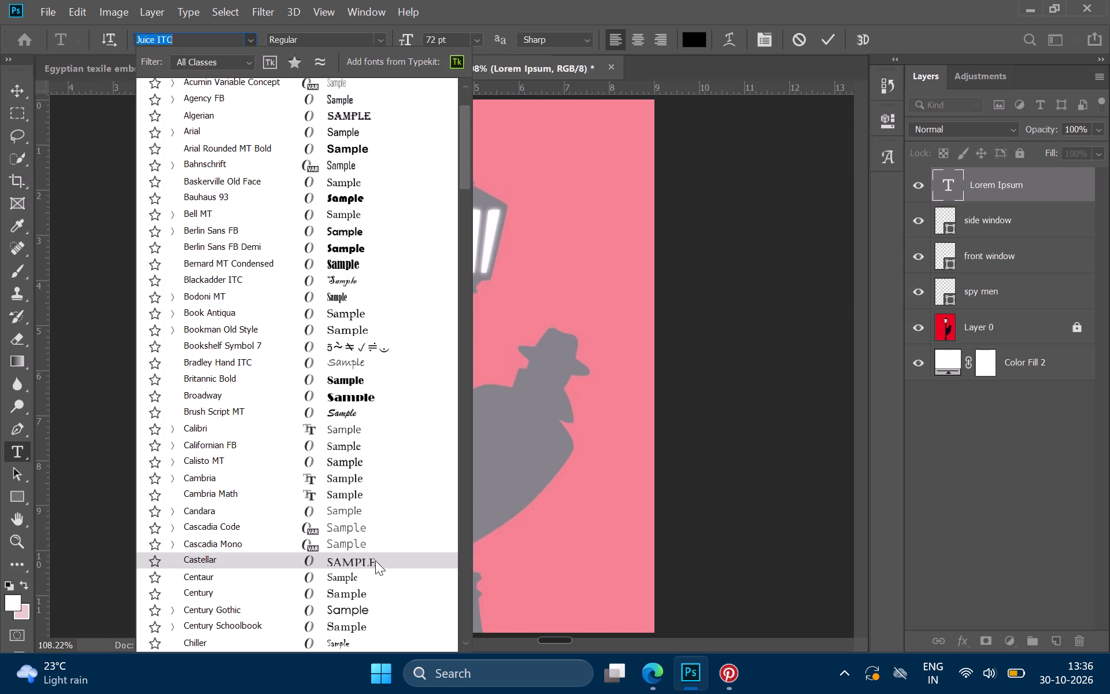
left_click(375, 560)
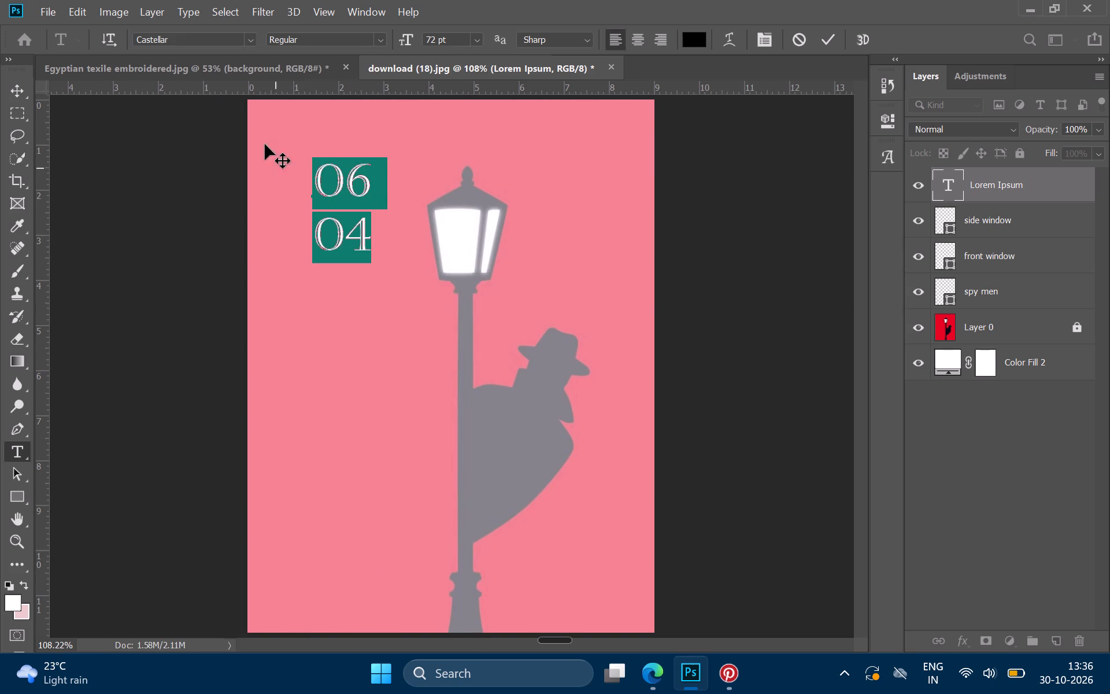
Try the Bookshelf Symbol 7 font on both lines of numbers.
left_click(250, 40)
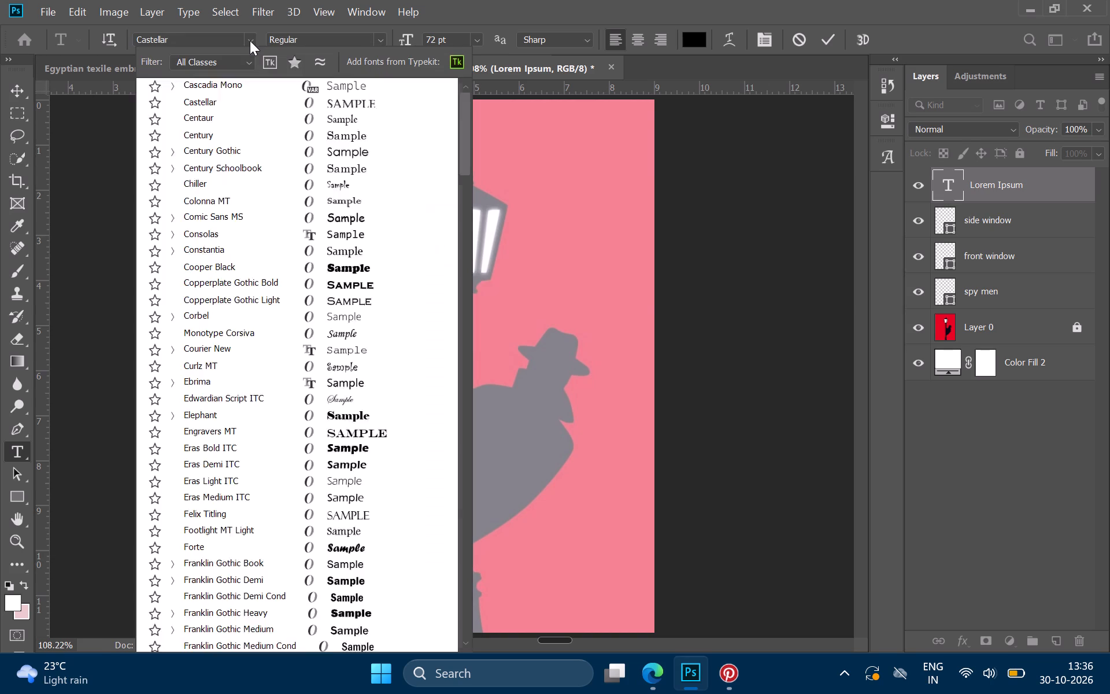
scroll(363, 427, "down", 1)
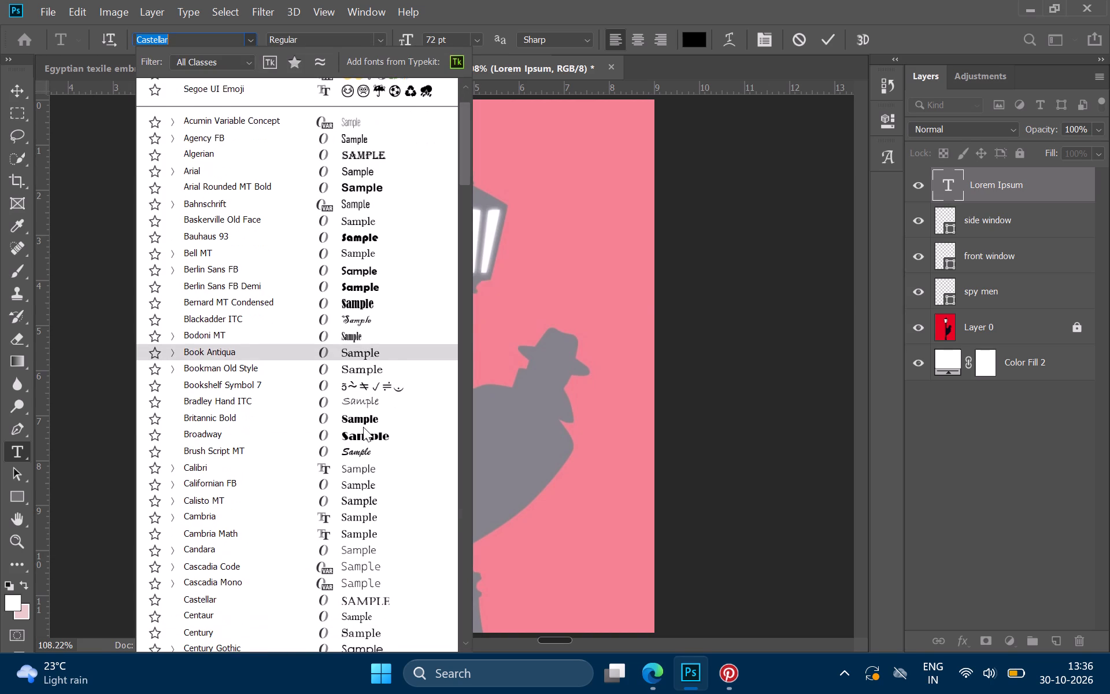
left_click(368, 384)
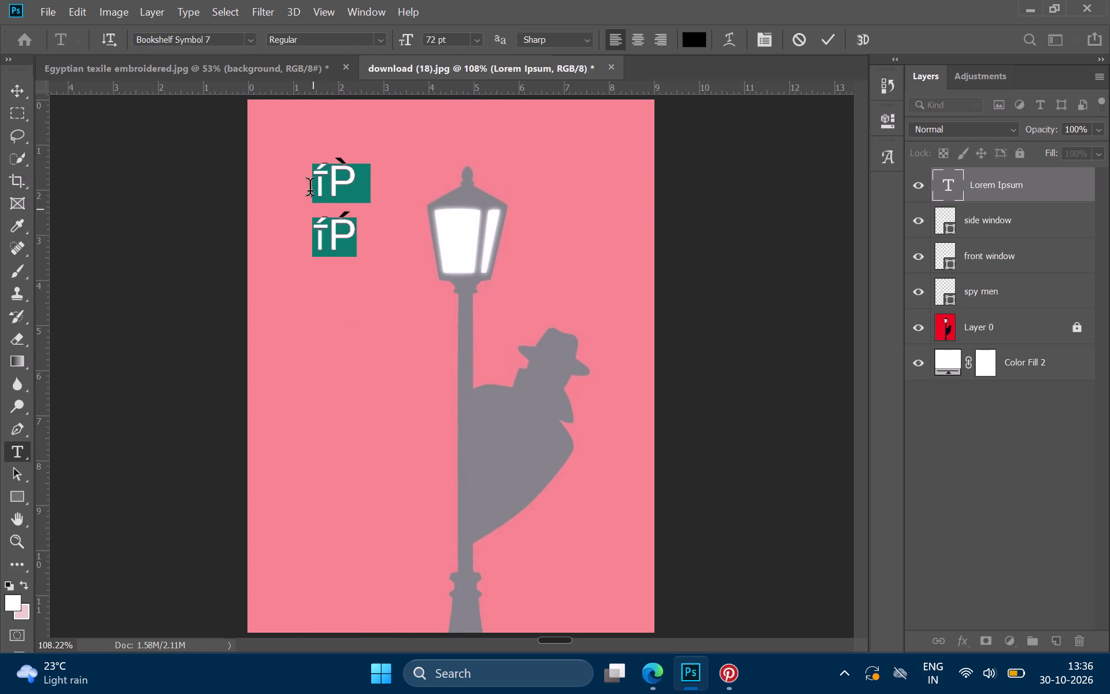
Set both lines of numbers in Garamond Regular and commit the text layer.
left_click(249, 42)
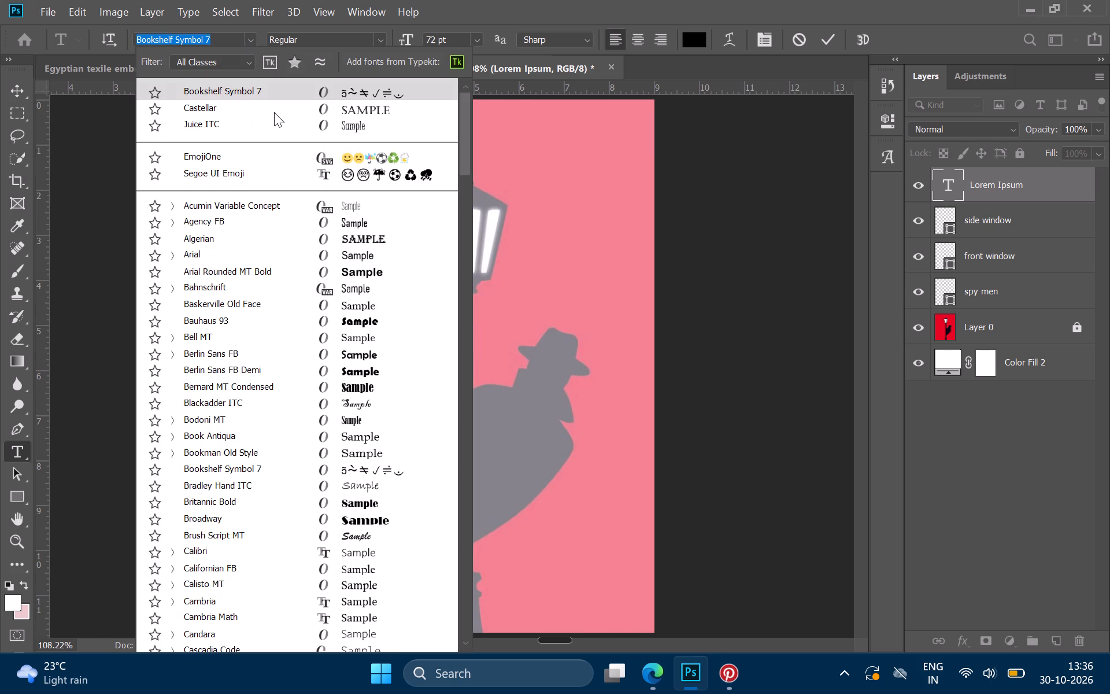
scroll(323, 343, "down", 15)
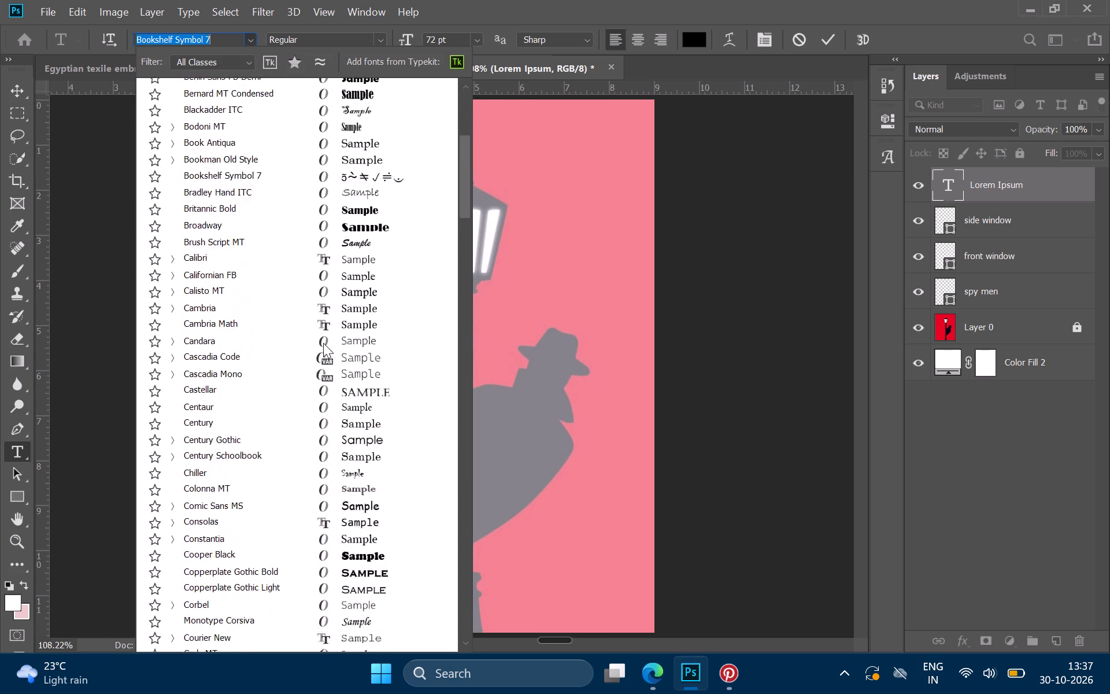
scroll(323, 343, "down", 5)
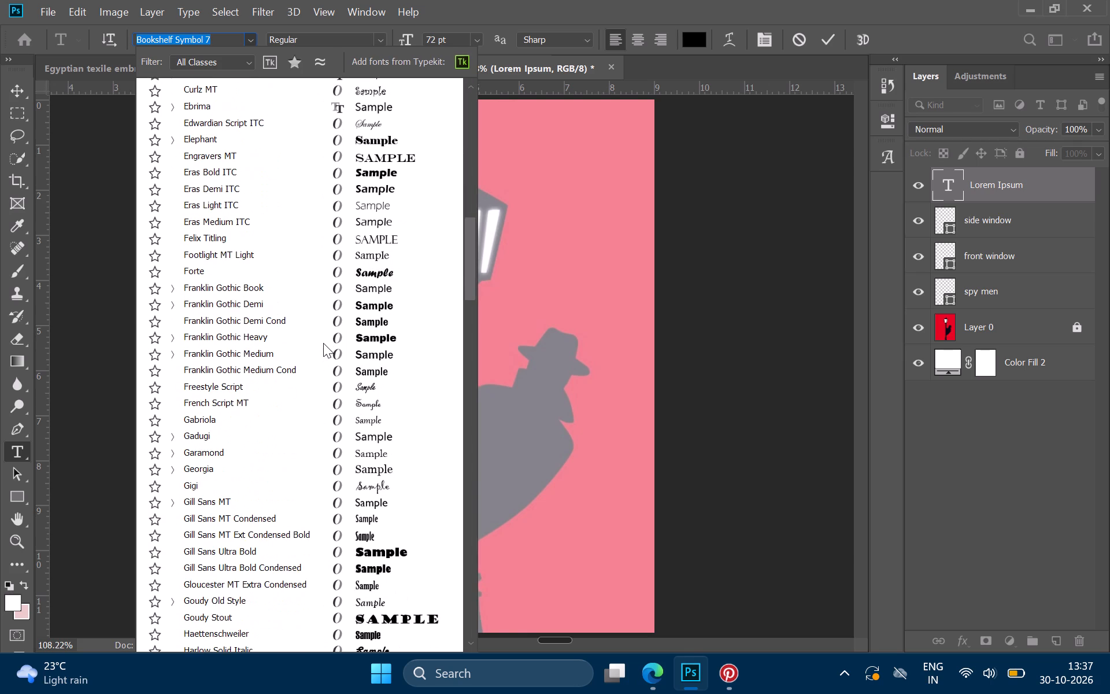
scroll(323, 343, "up", 1)
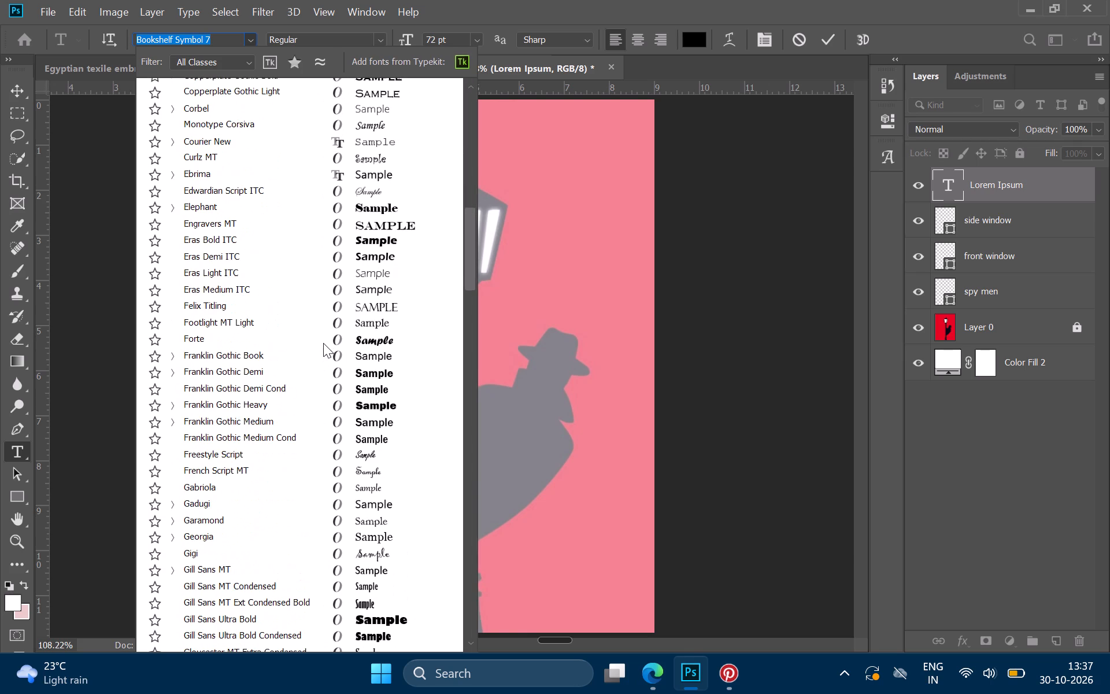
scroll(323, 343, "up", 1)
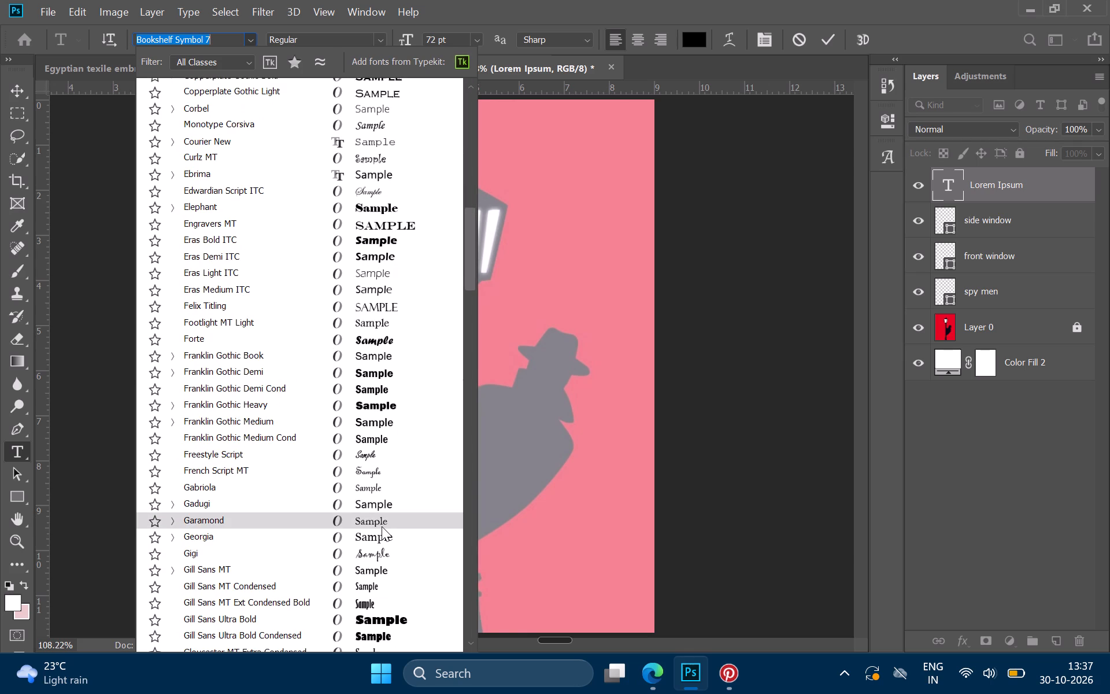
left_click(382, 526)
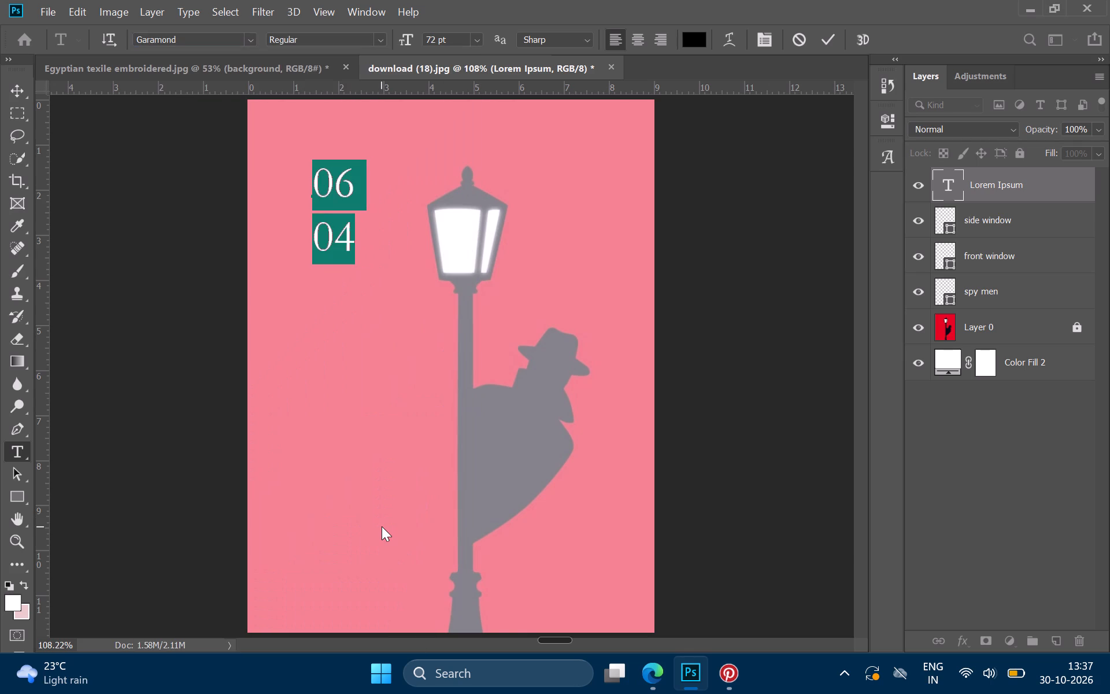
left_click(382, 526)
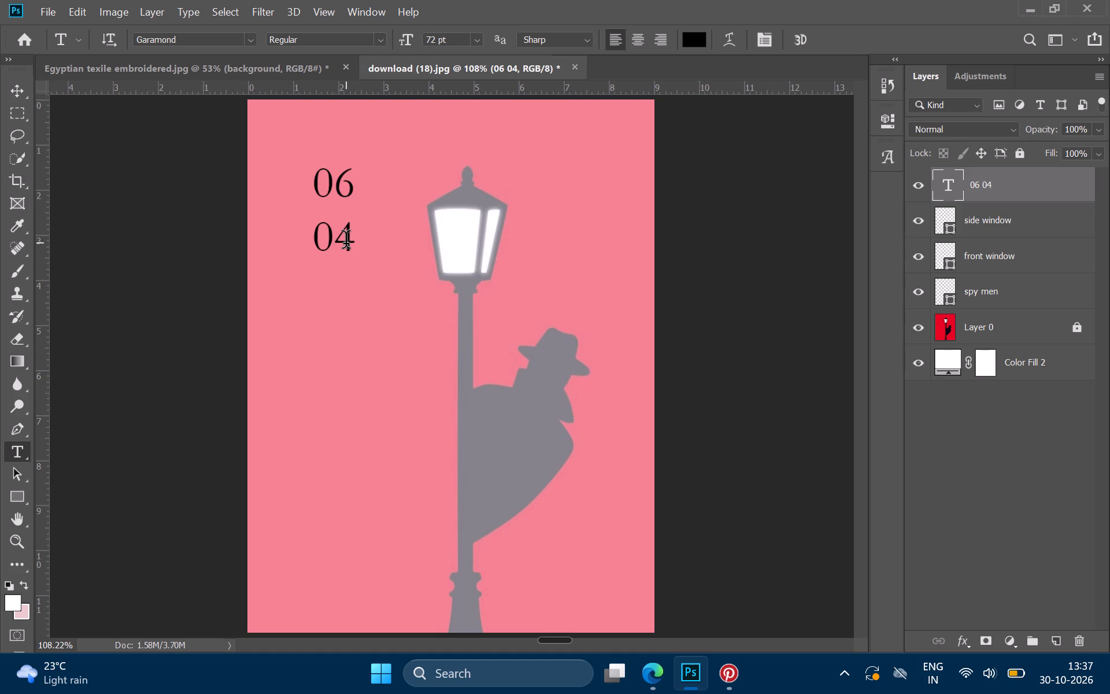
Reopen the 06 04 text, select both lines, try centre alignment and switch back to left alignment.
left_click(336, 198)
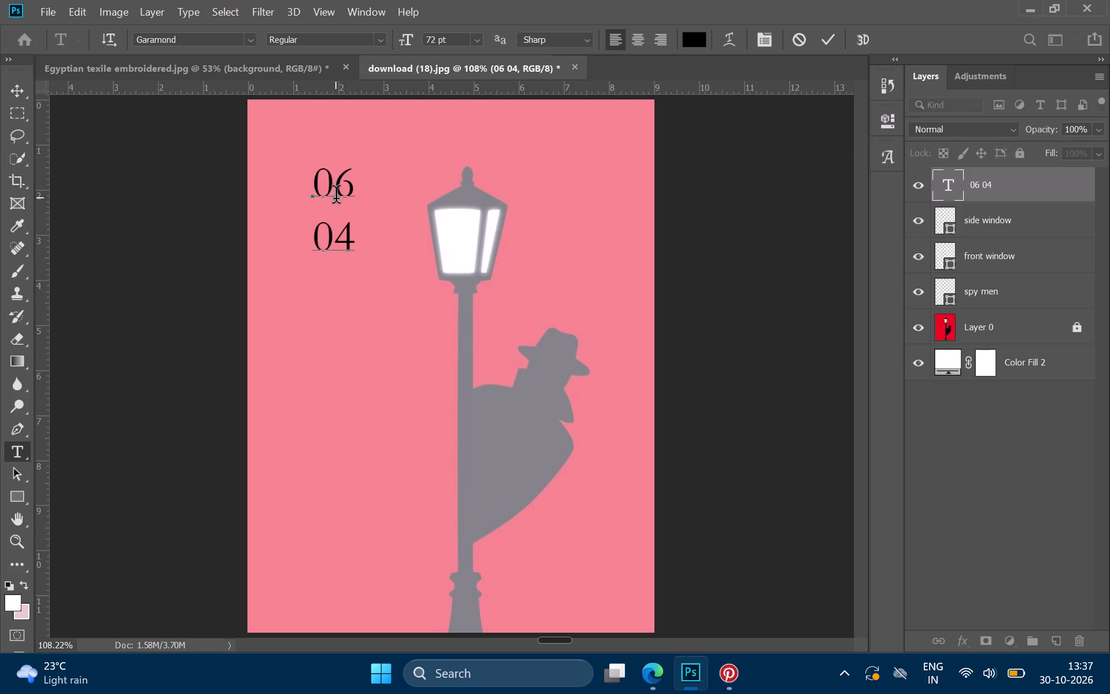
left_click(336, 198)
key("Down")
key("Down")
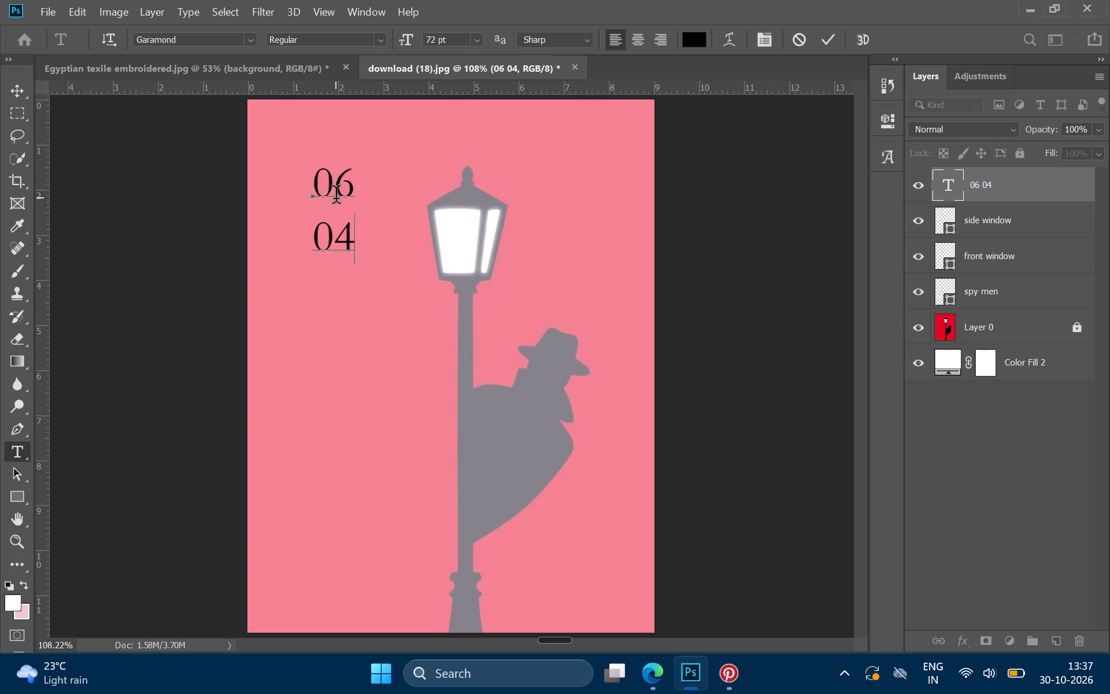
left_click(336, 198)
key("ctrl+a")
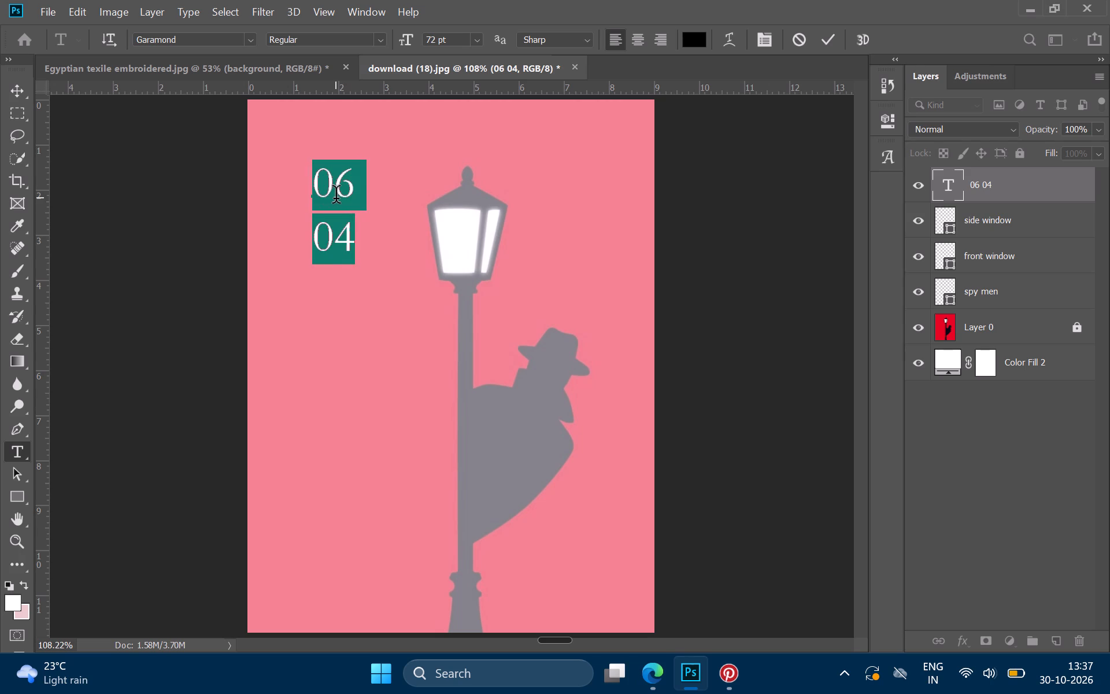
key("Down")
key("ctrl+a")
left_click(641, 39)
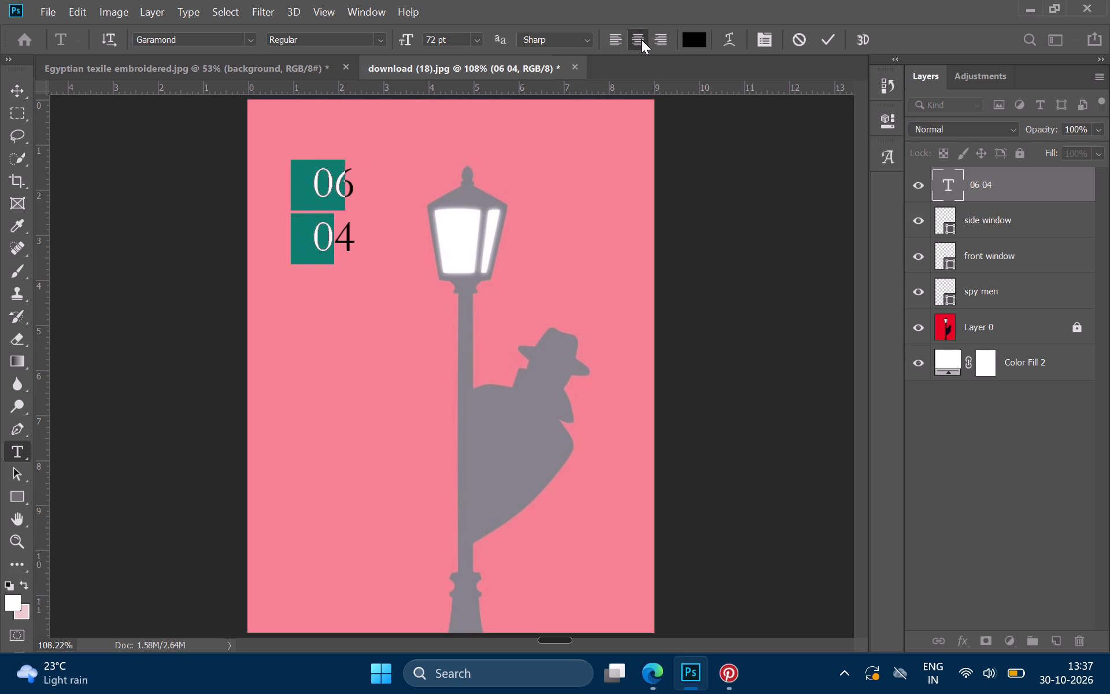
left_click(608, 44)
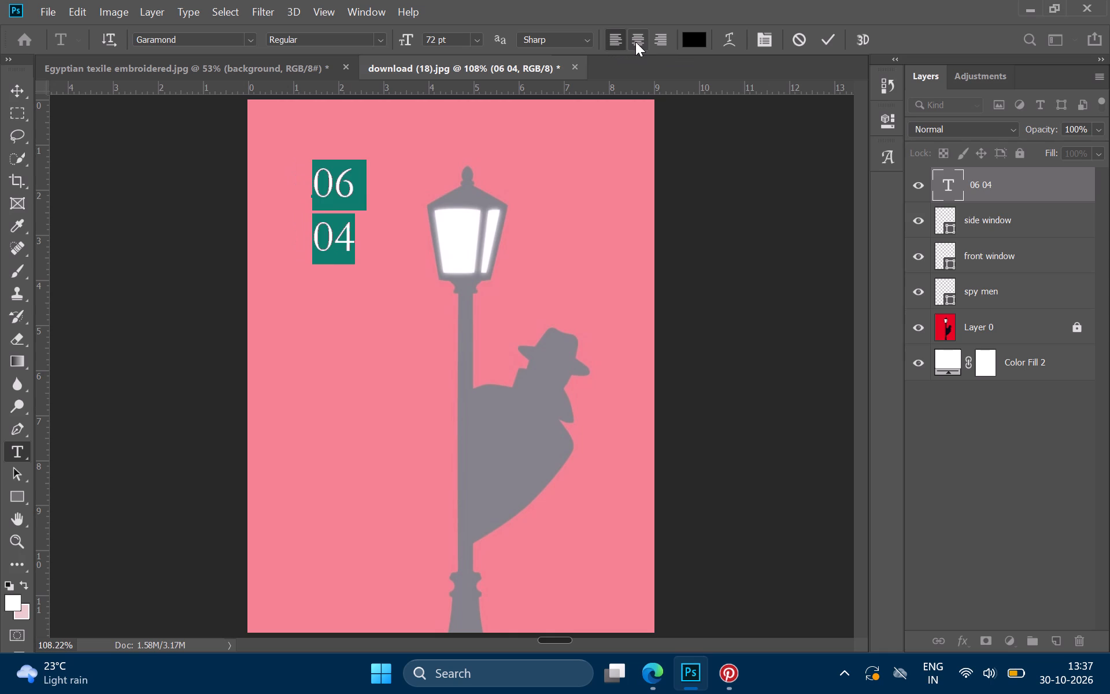
Centre-align both lines of the 06 04 text and set their anti-aliasing to Smooth.
left_click(635, 42)
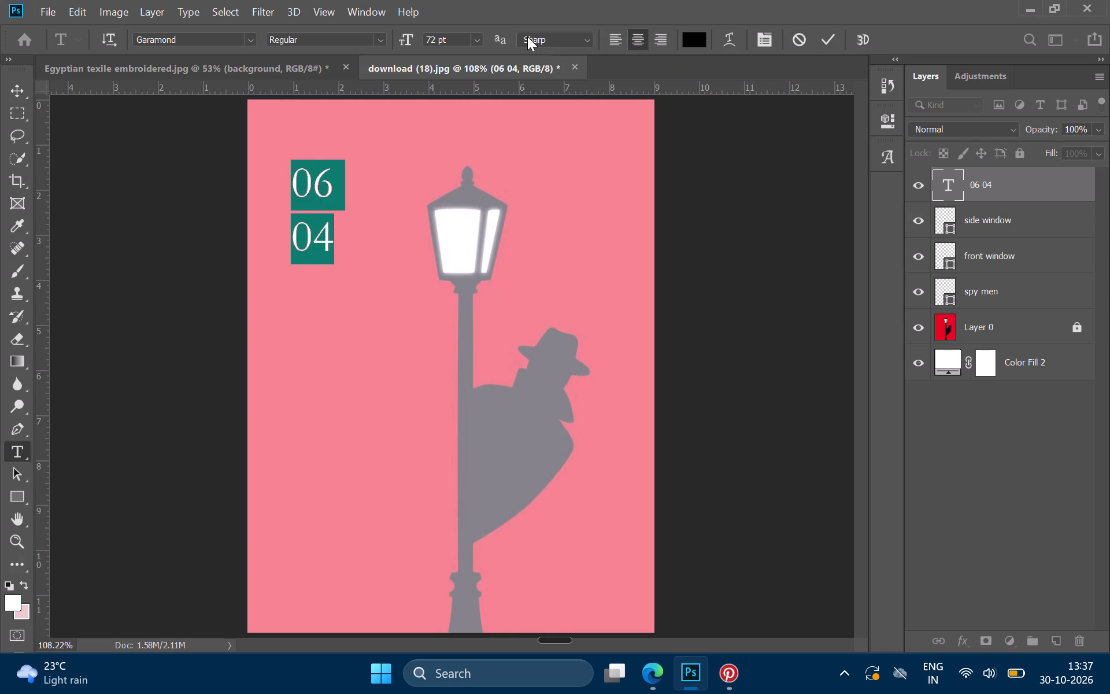
left_click(586, 39)
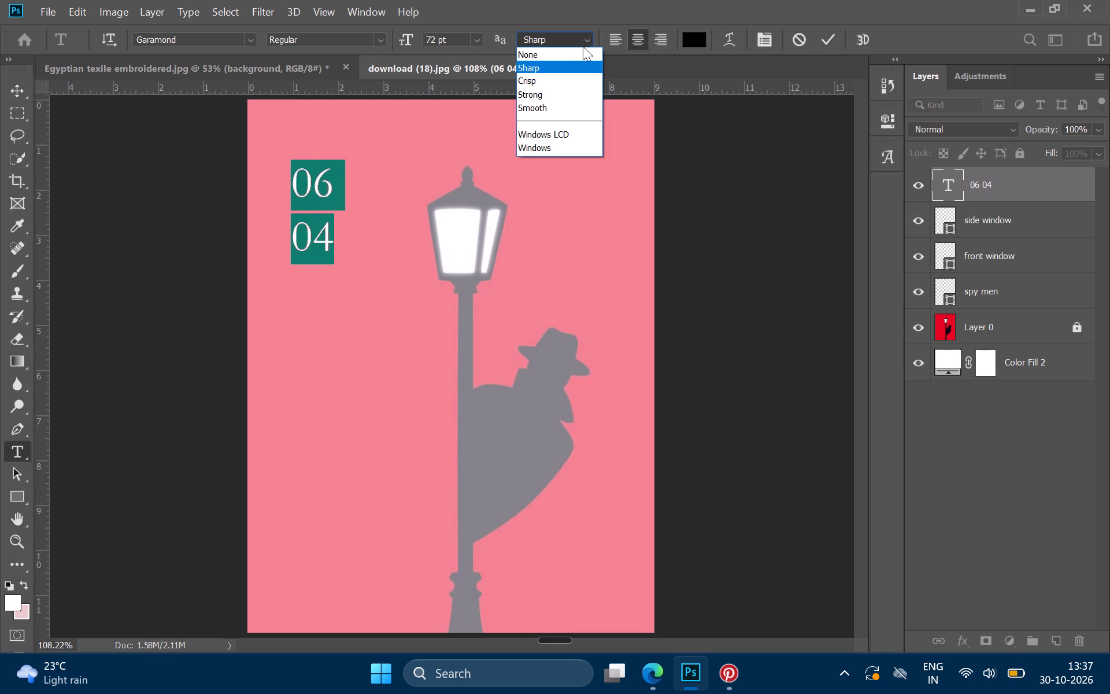
left_click(582, 105)
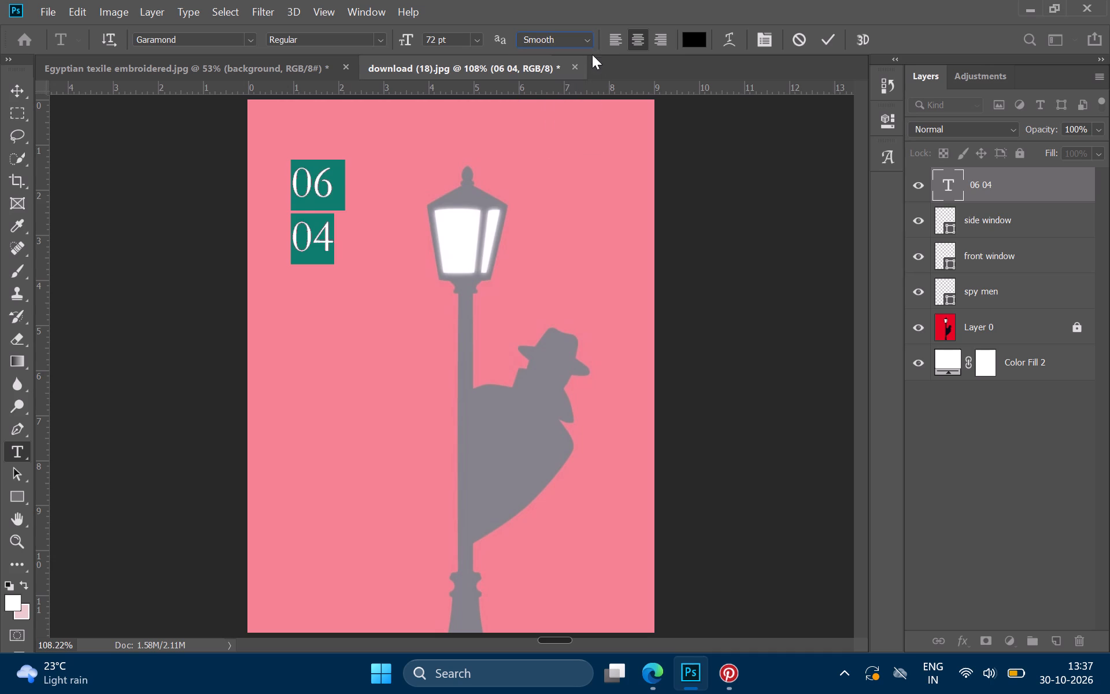
left_click(588, 39)
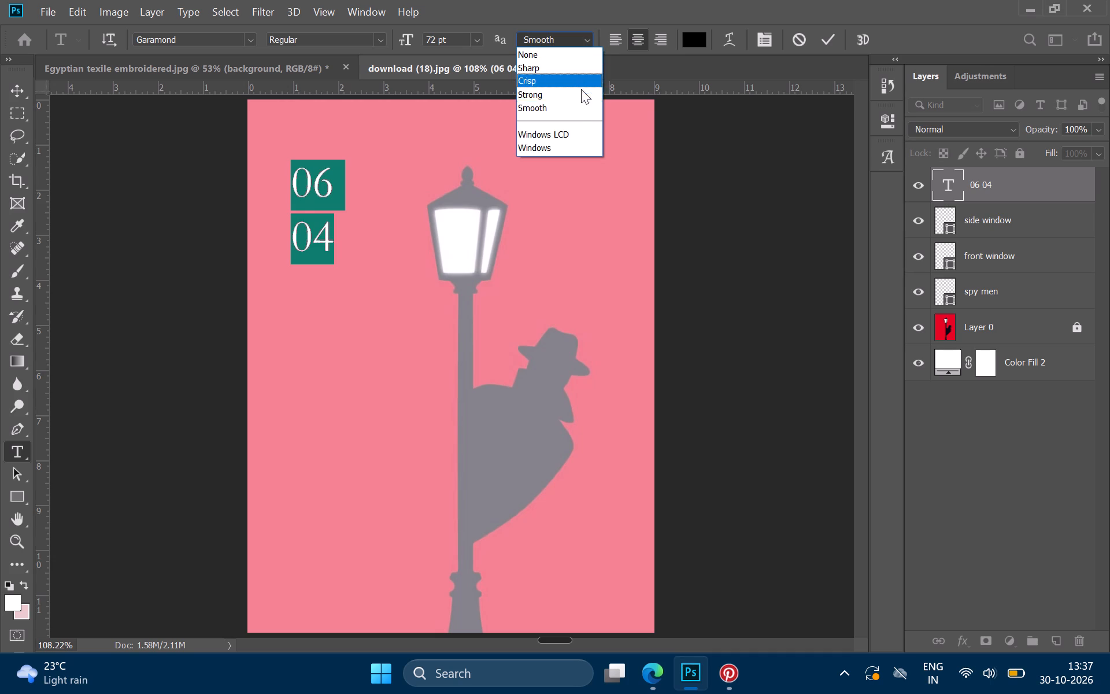
left_click(581, 109)
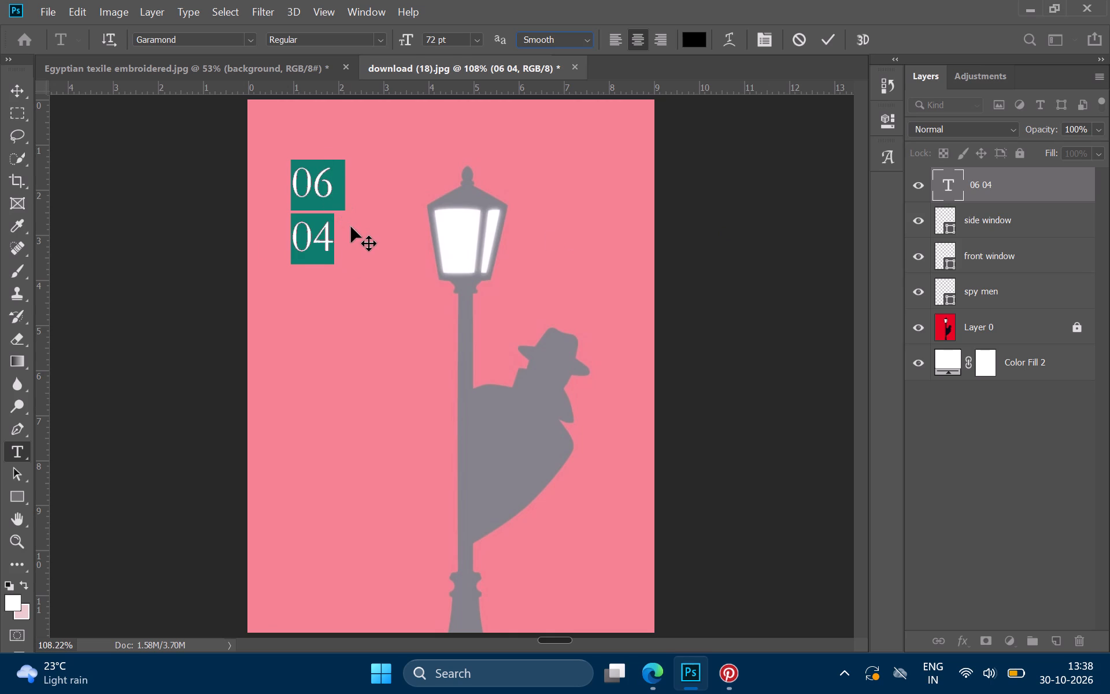
Move the 06 04 text down into the poster's lower-left area, level with the figure's coat, and commit it.
left_click_drag(354, 241, 360, 260)
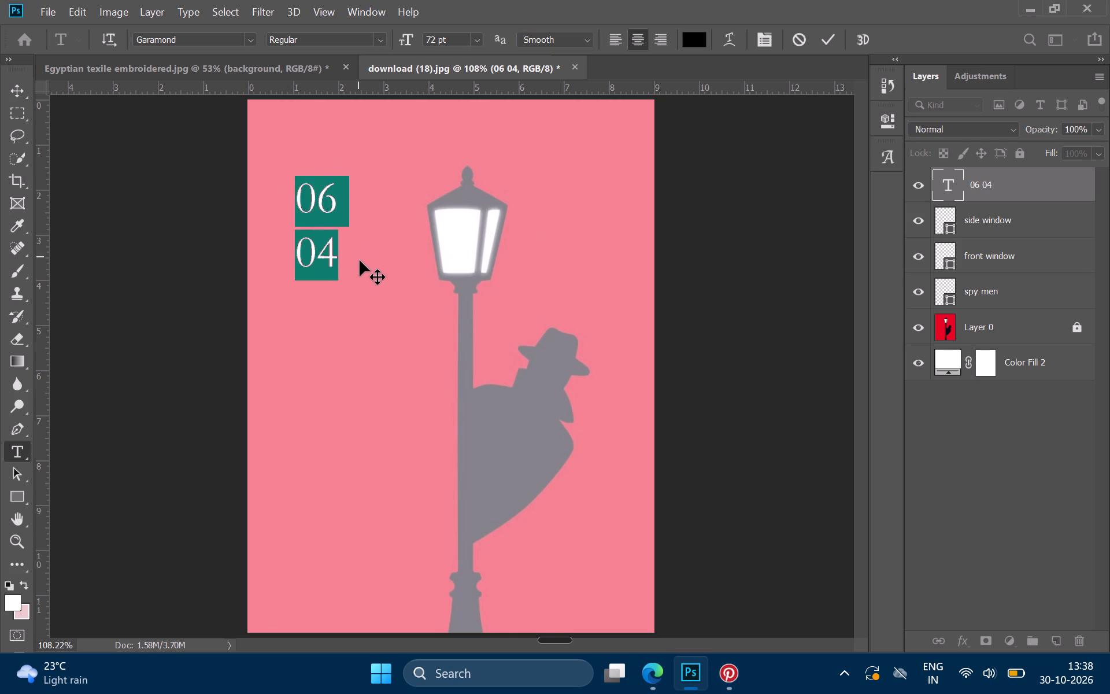
left_click_drag(360, 260, 358, 383)
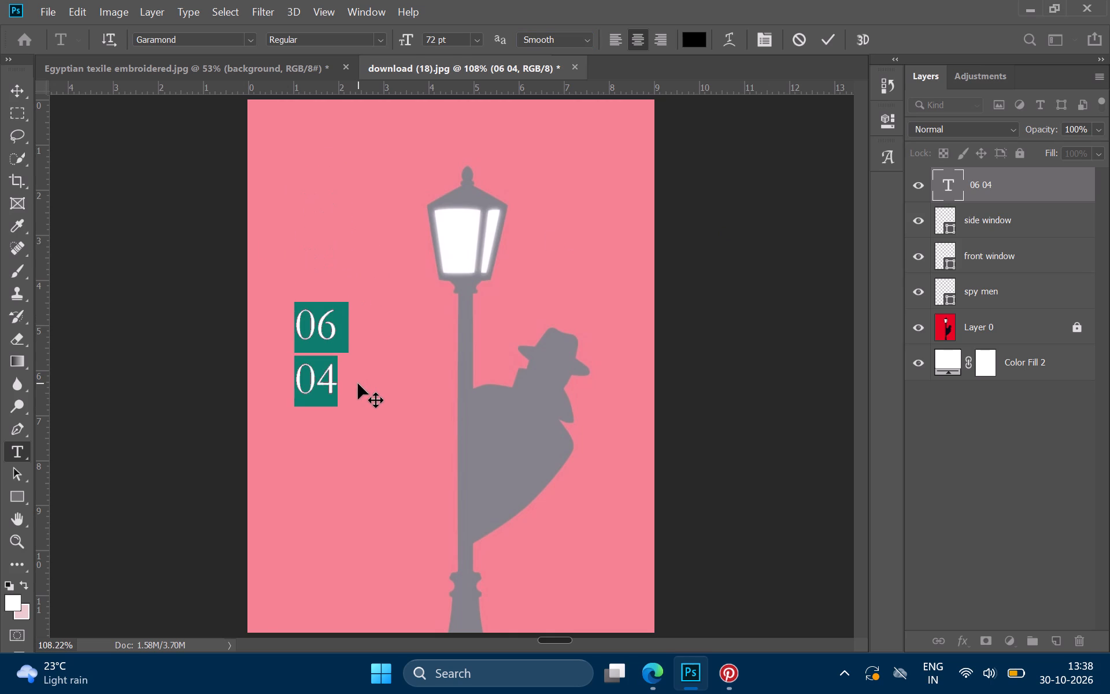
left_click_drag(358, 383, 362, 449)
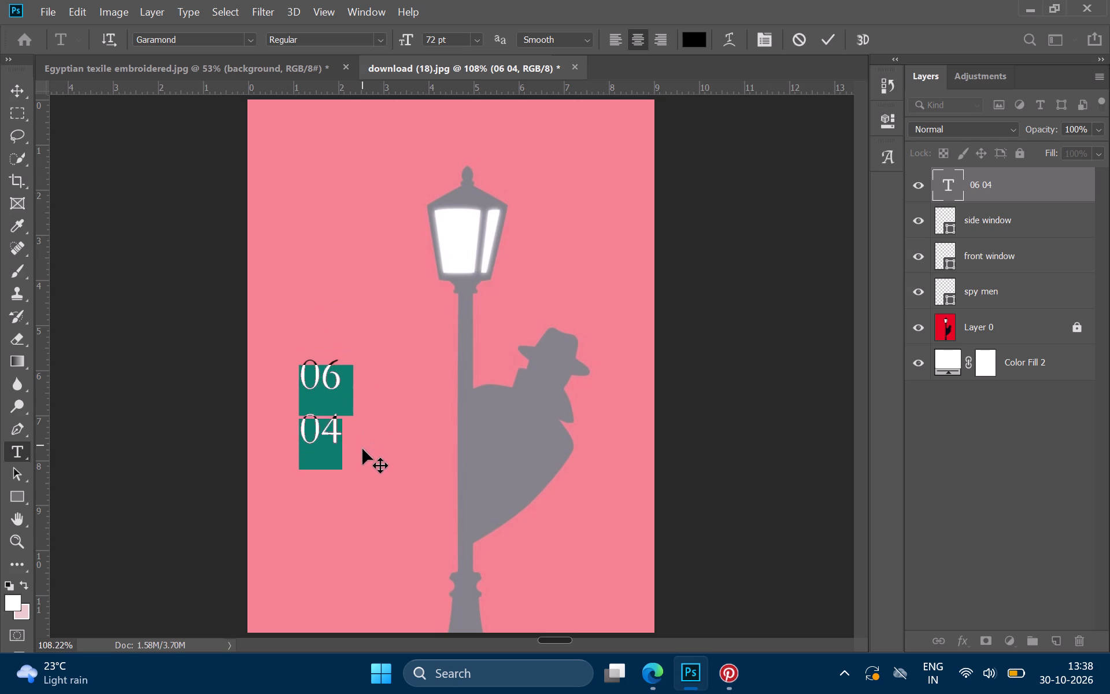
left_click_drag(362, 449, 368, 562)
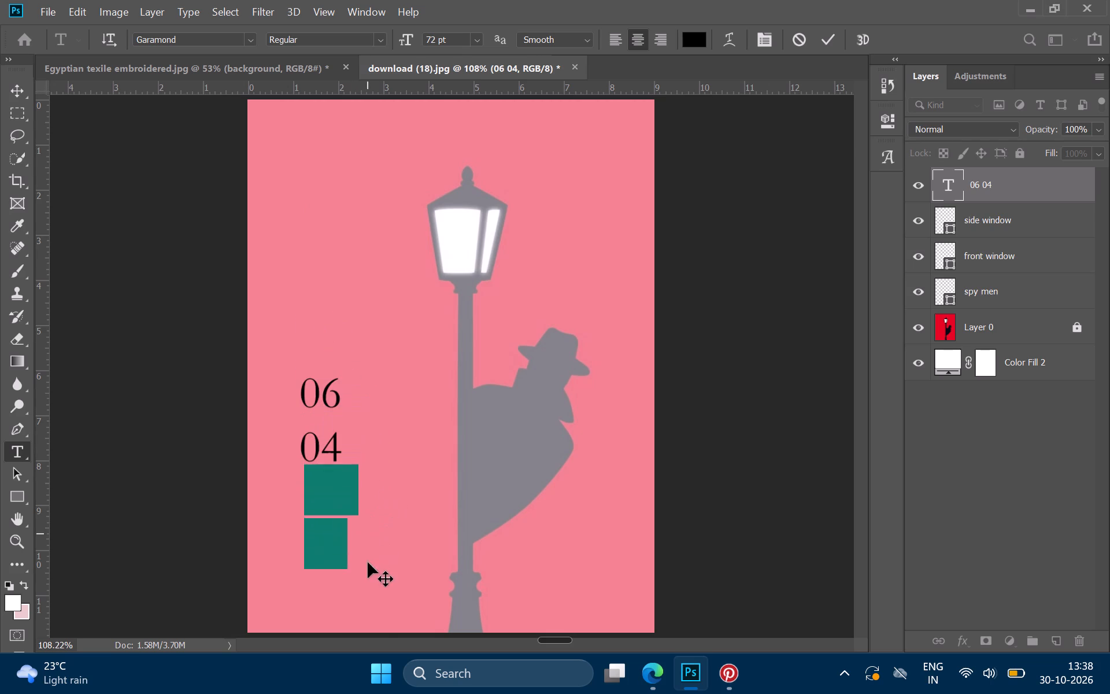
left_click_drag(368, 562, 368, 486)
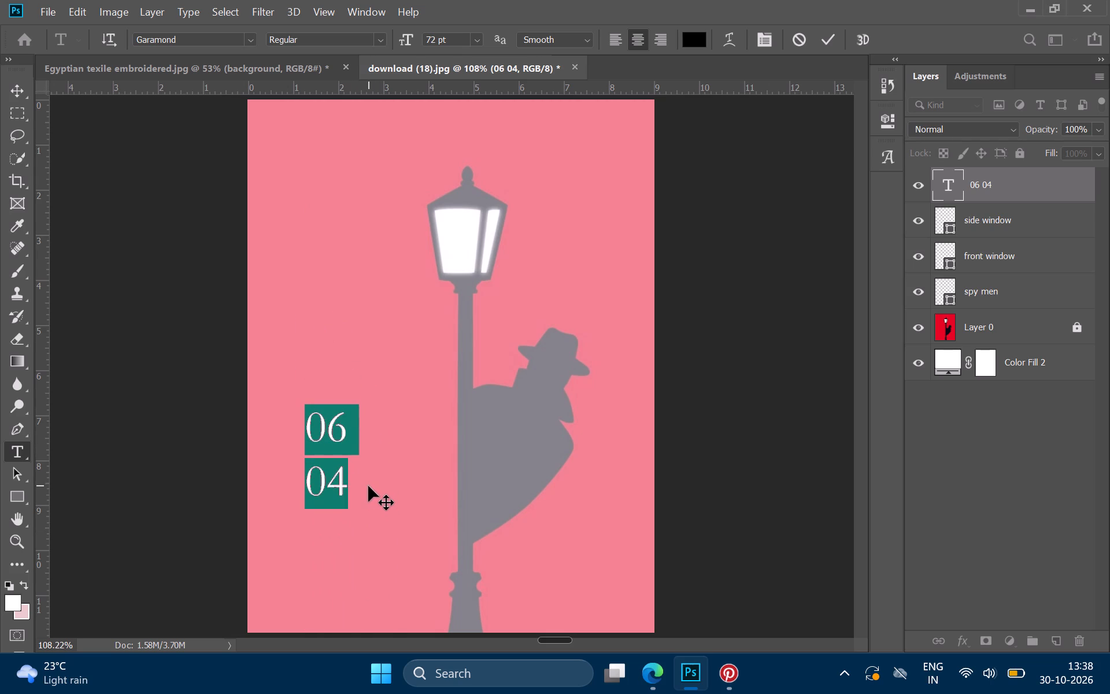
left_click_drag(368, 486, 364, 487)
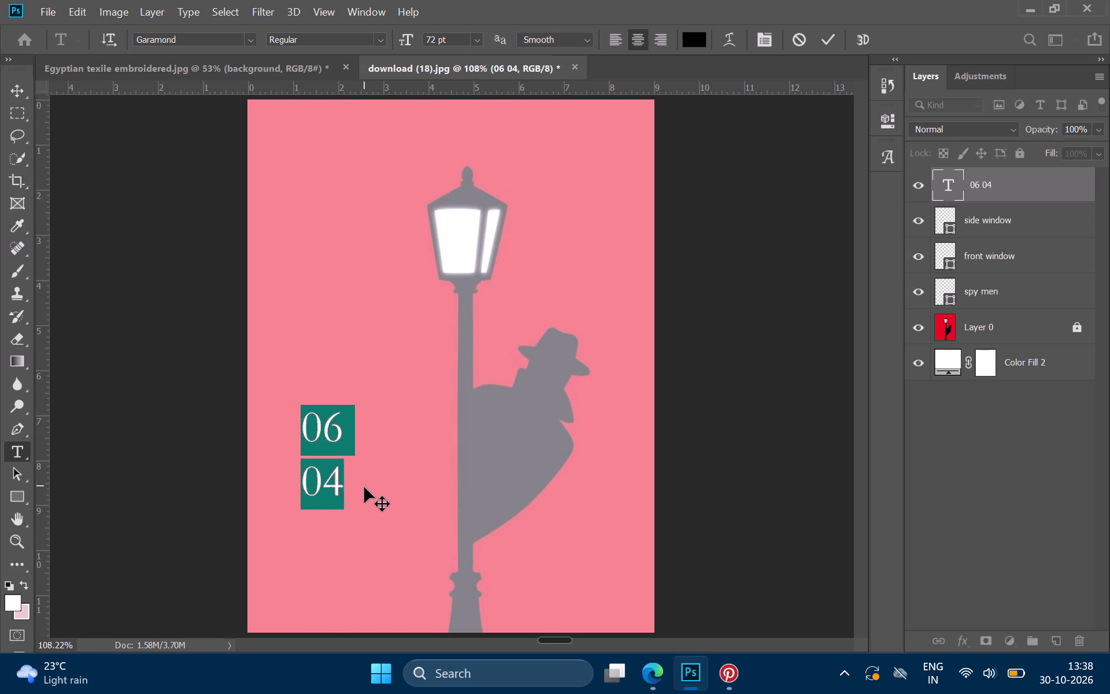
left_click_drag(364, 487, 362, 503)
left_click(737, 316)
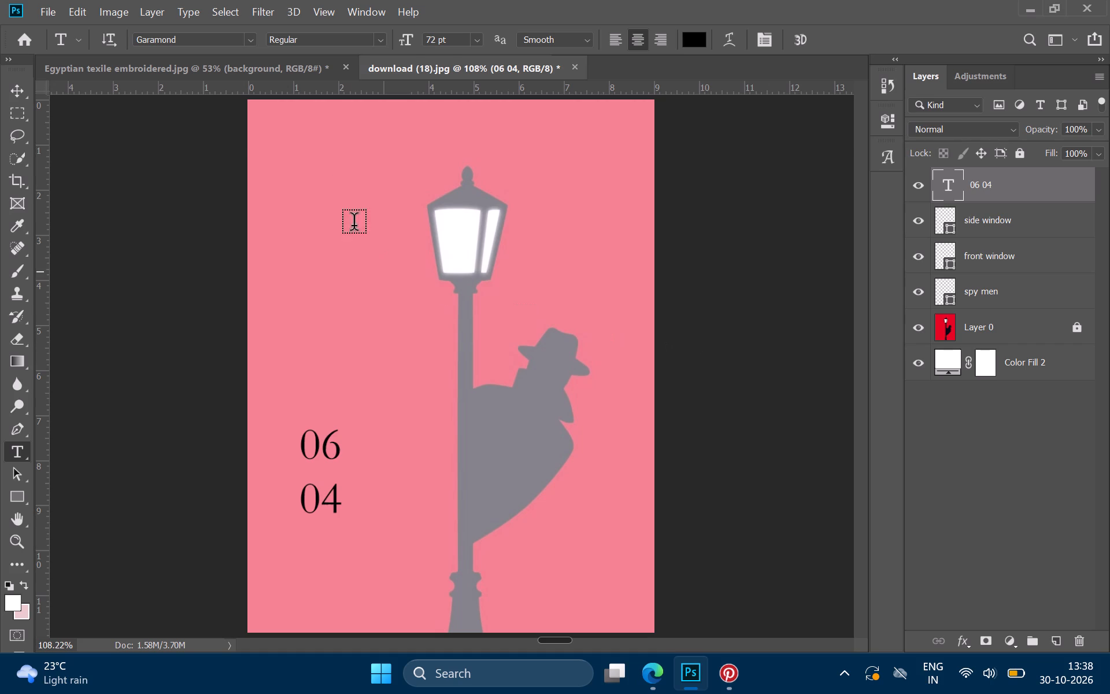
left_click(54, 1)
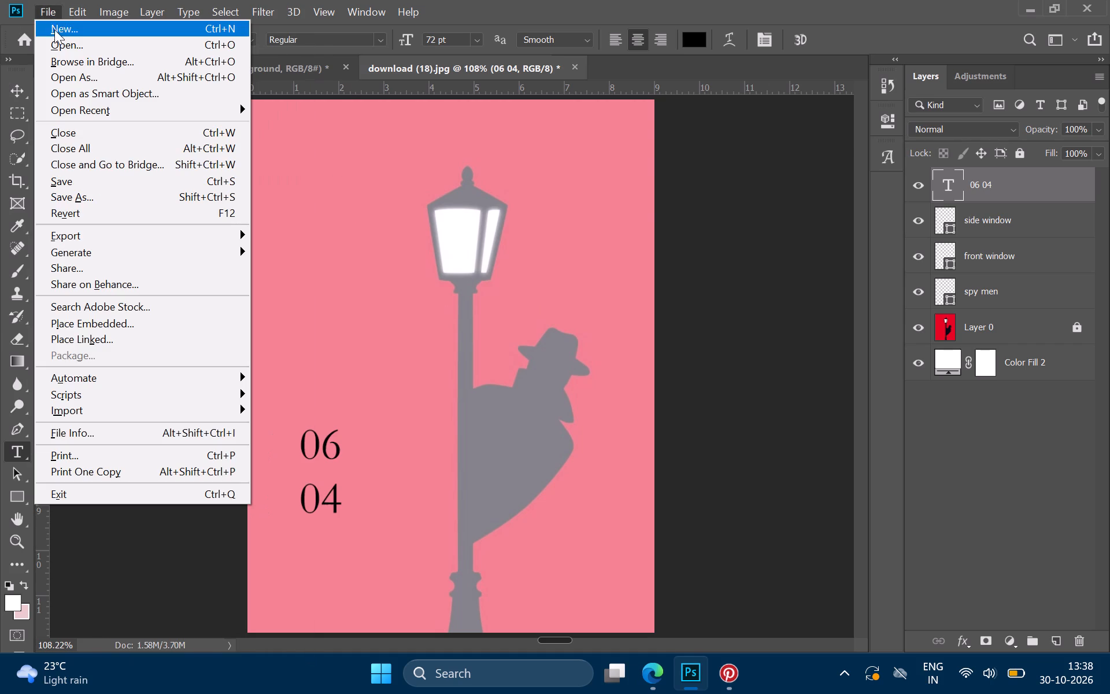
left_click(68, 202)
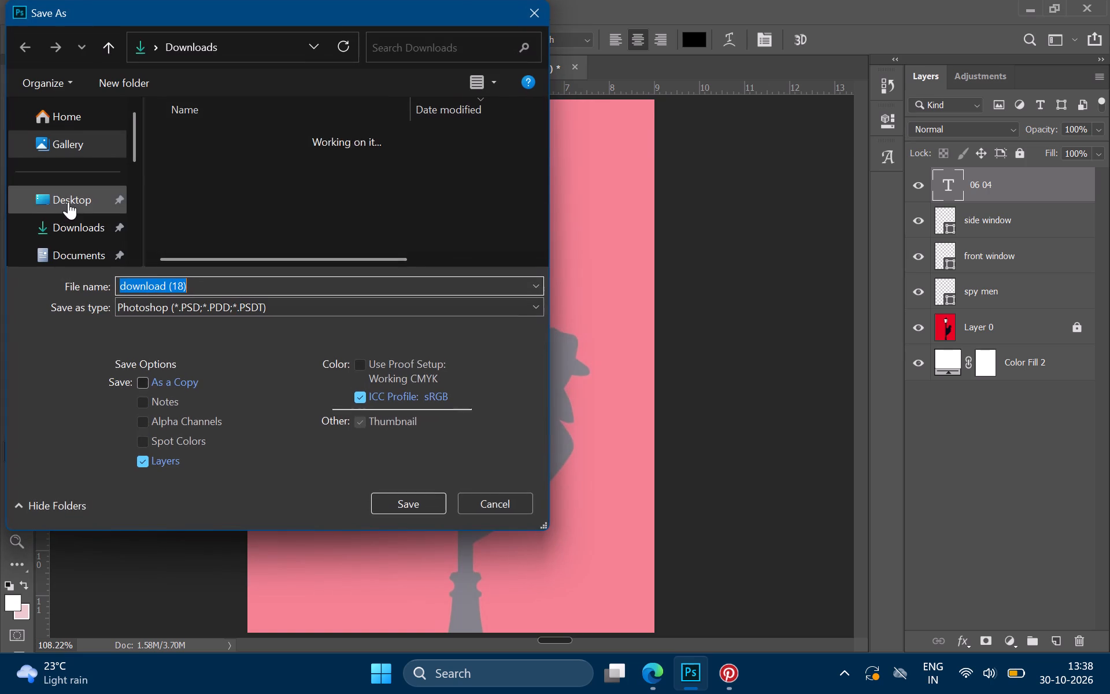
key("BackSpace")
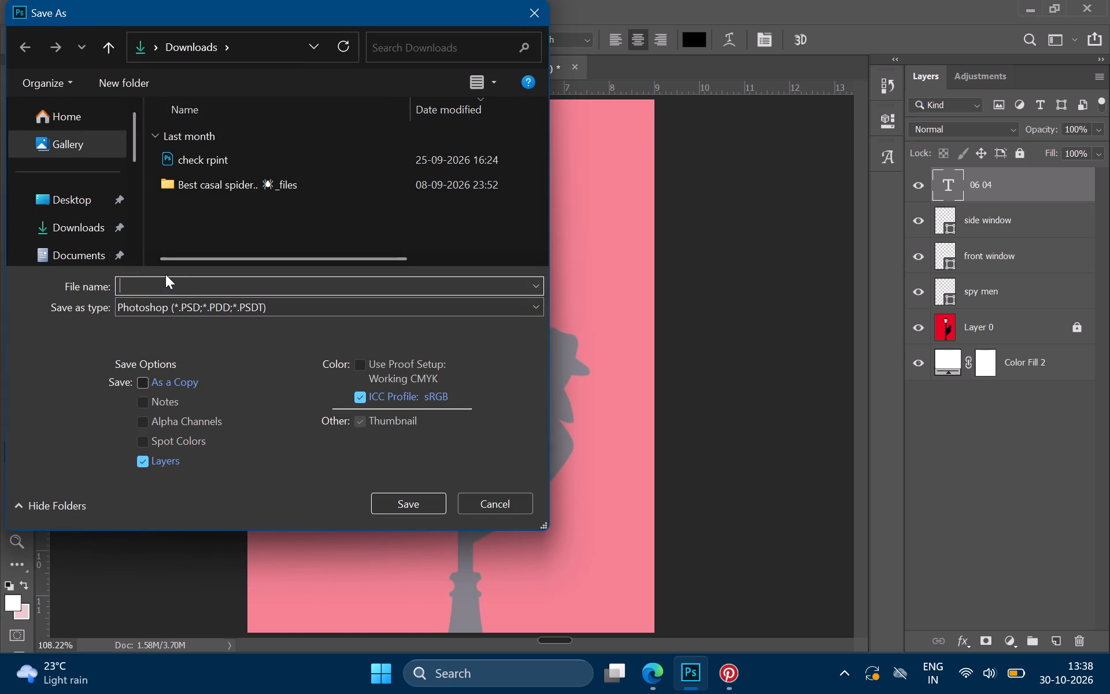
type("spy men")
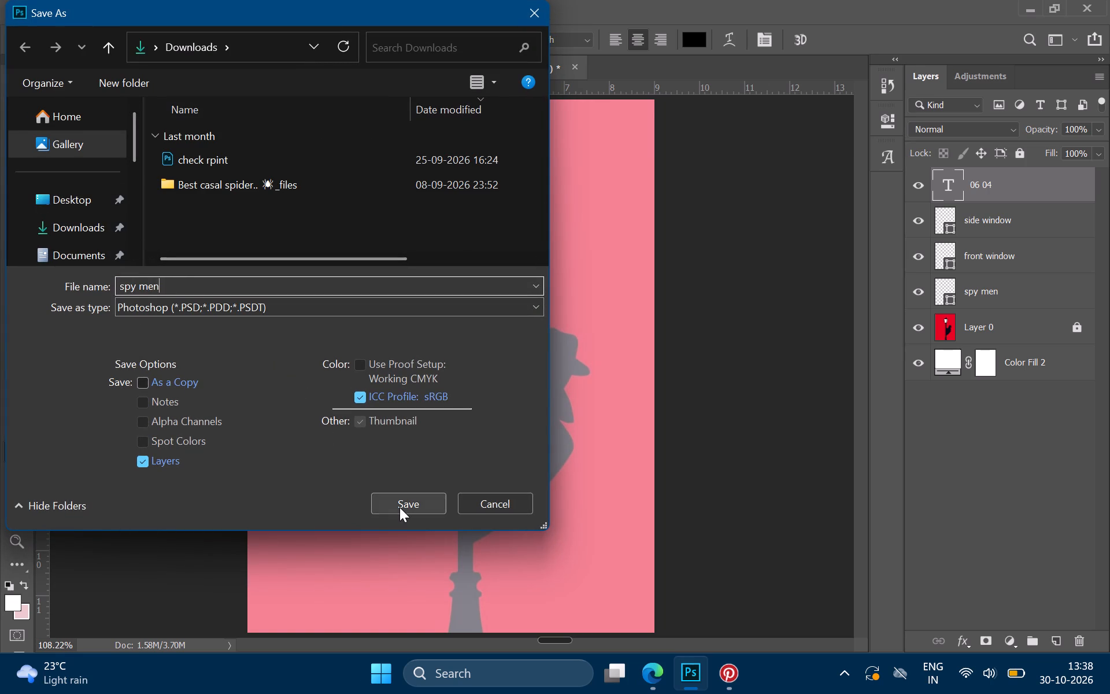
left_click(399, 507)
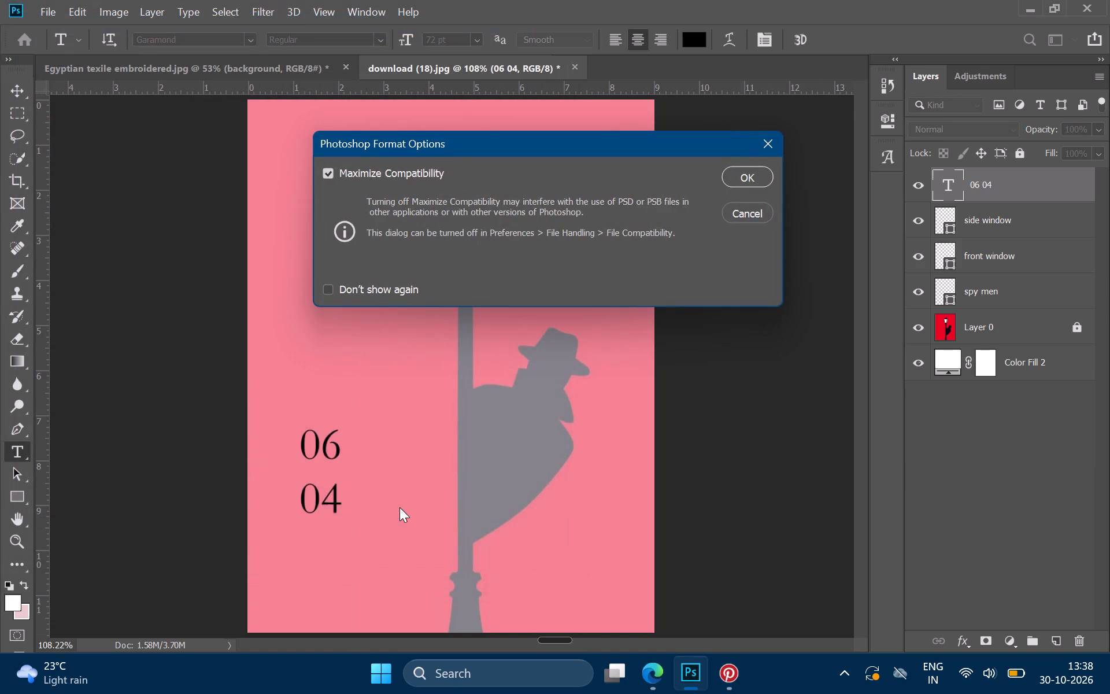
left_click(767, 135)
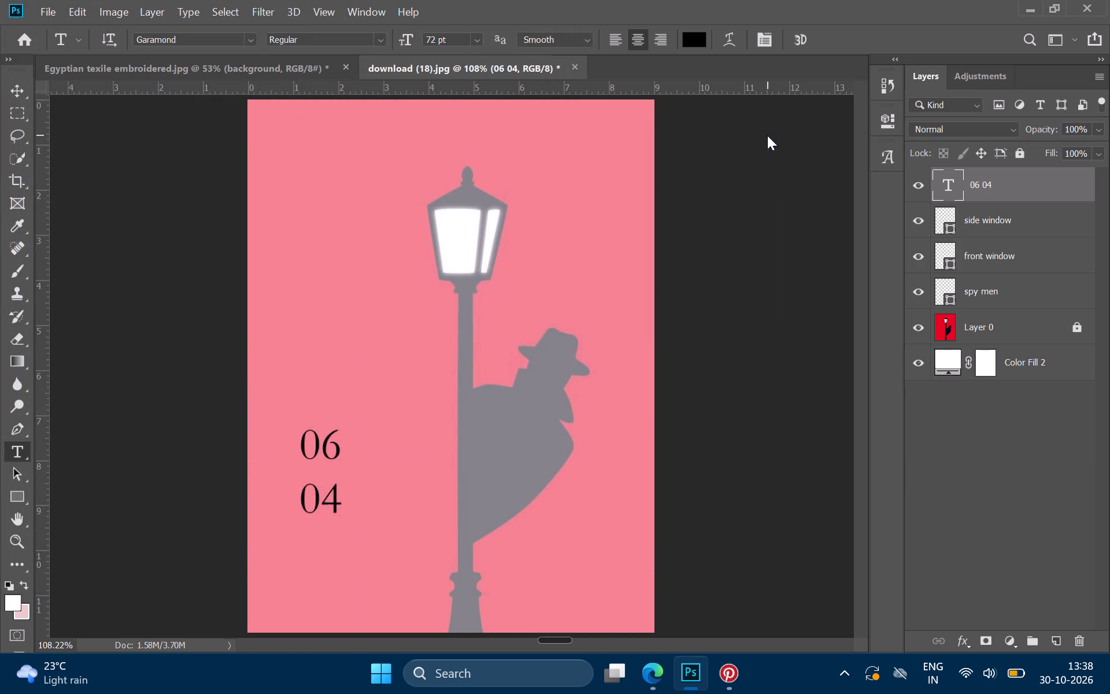
Save the poster as a layered Photoshop file named spy men in Downloads, with Maximize Compatibility on.
left_click(55, 5)
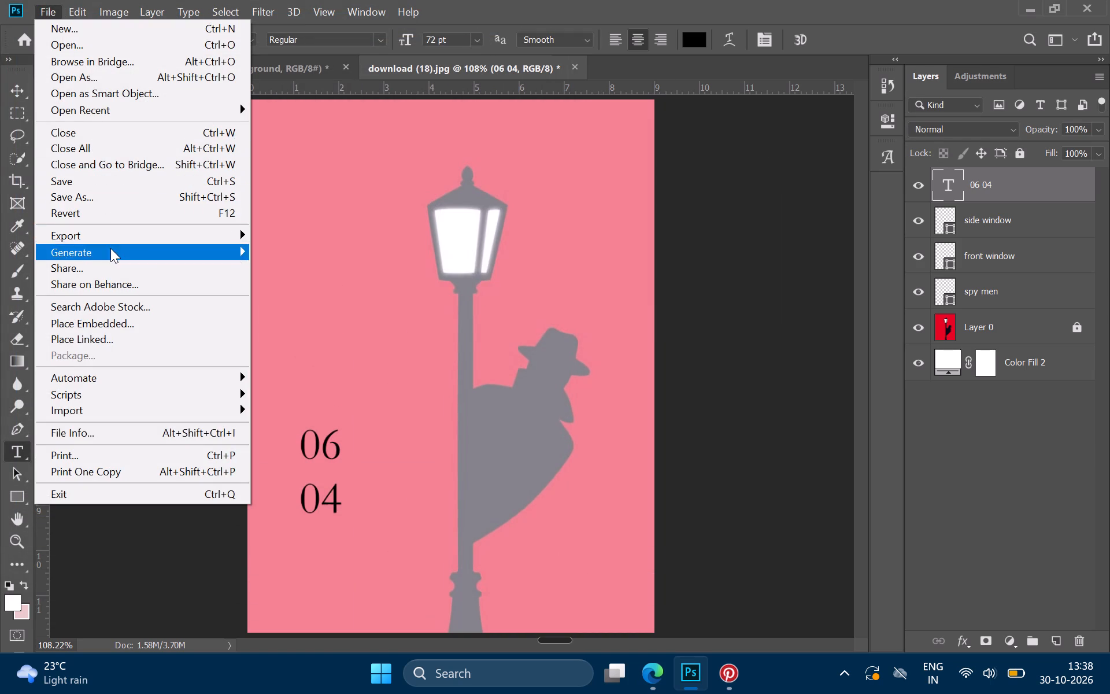
left_click(109, 201)
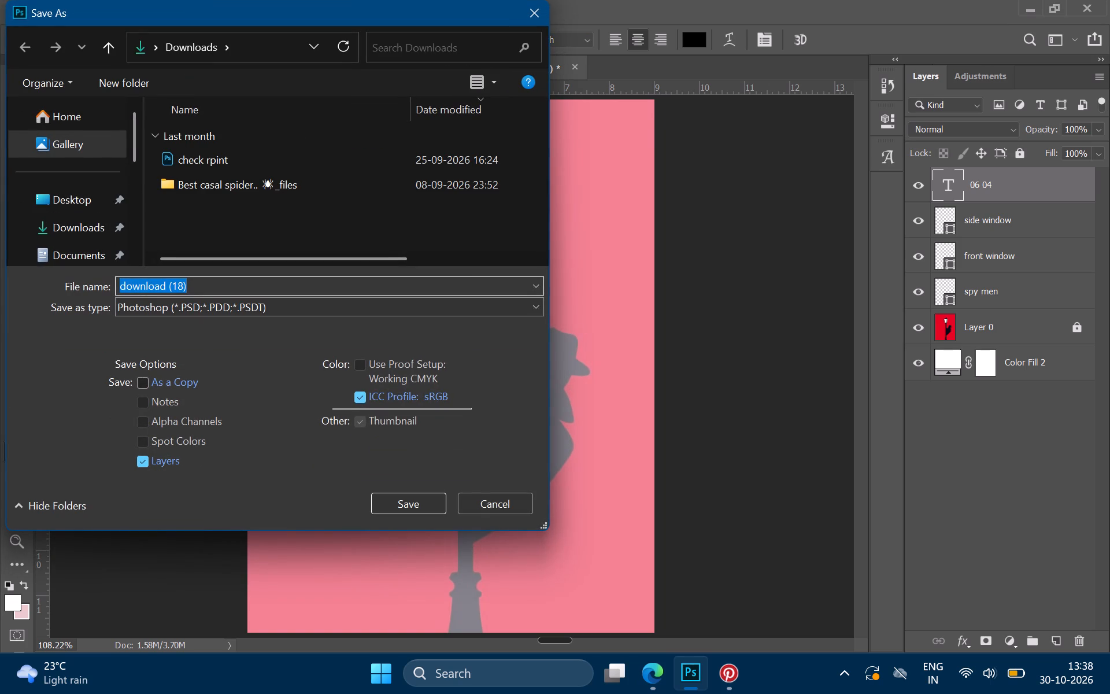
type("spy men")
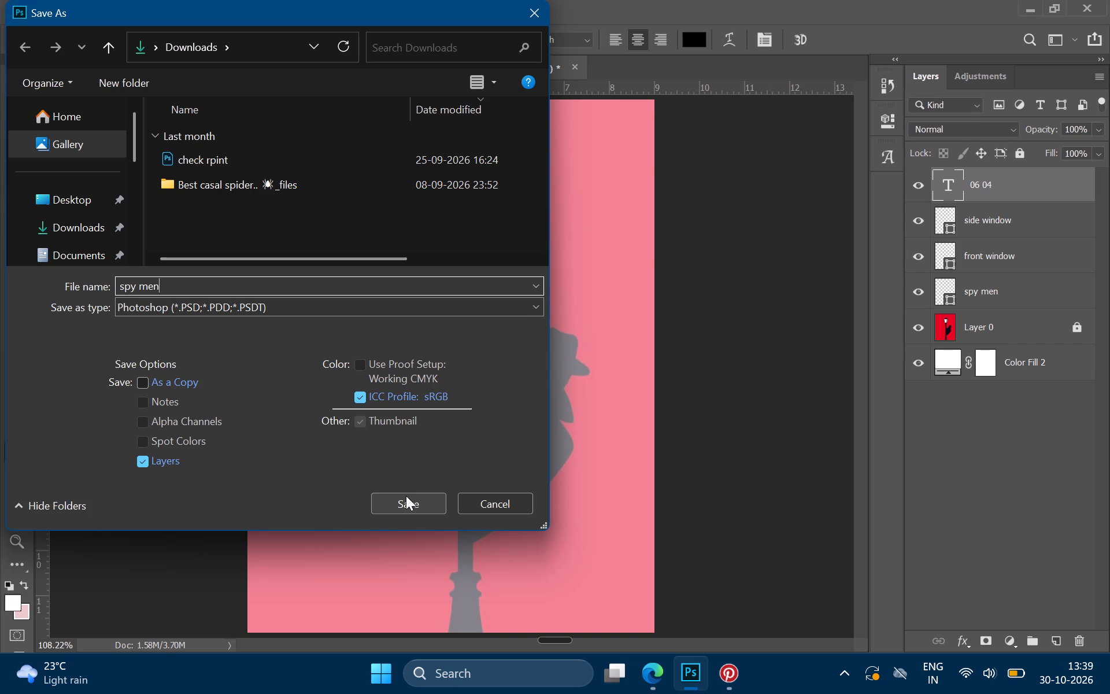
left_click(406, 496)
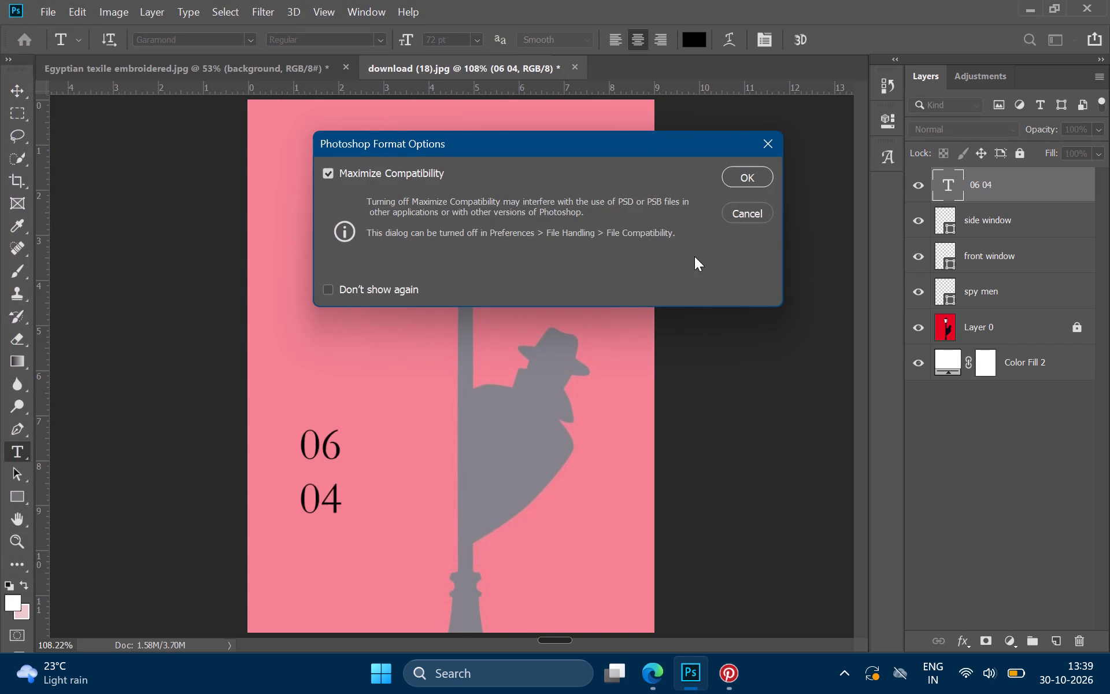
left_click(754, 175)
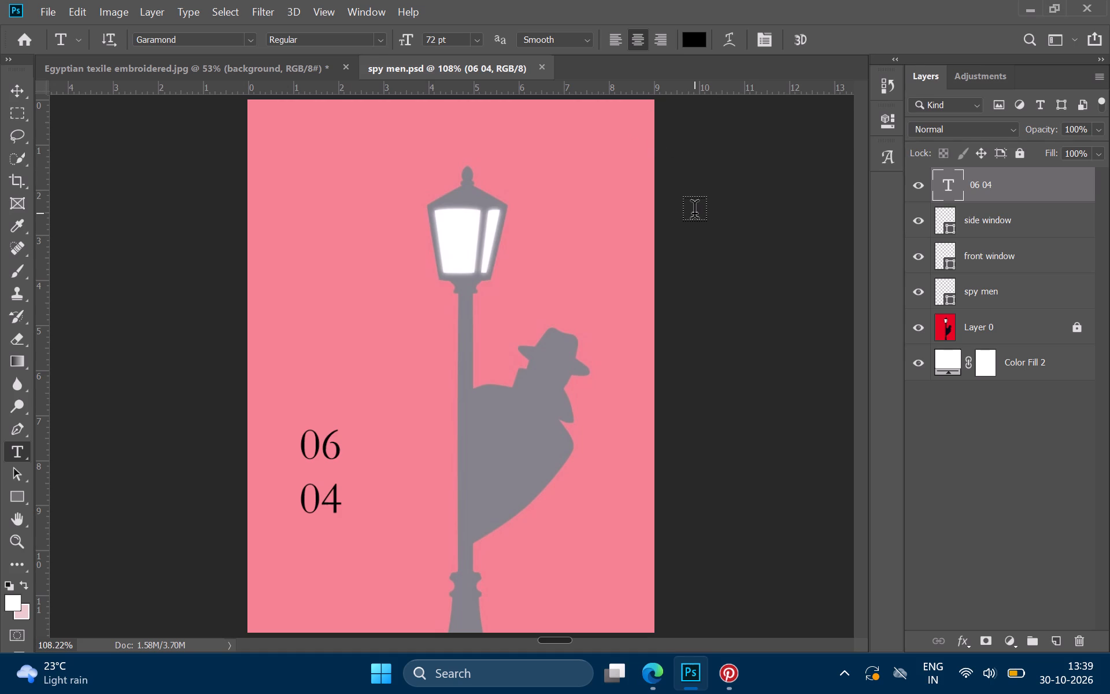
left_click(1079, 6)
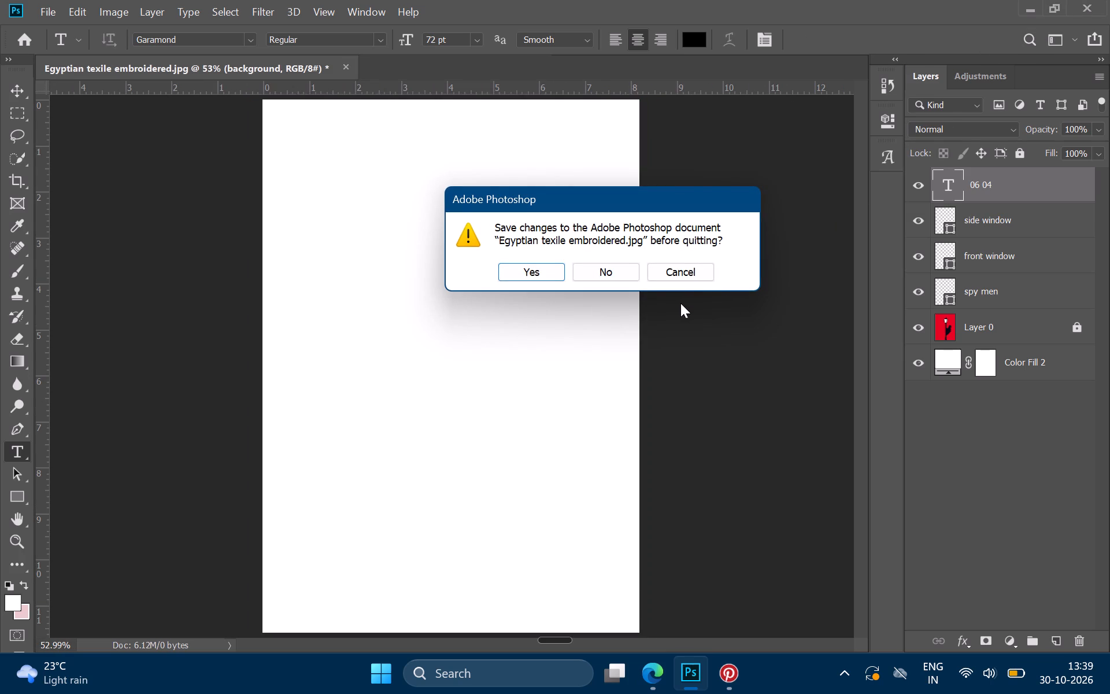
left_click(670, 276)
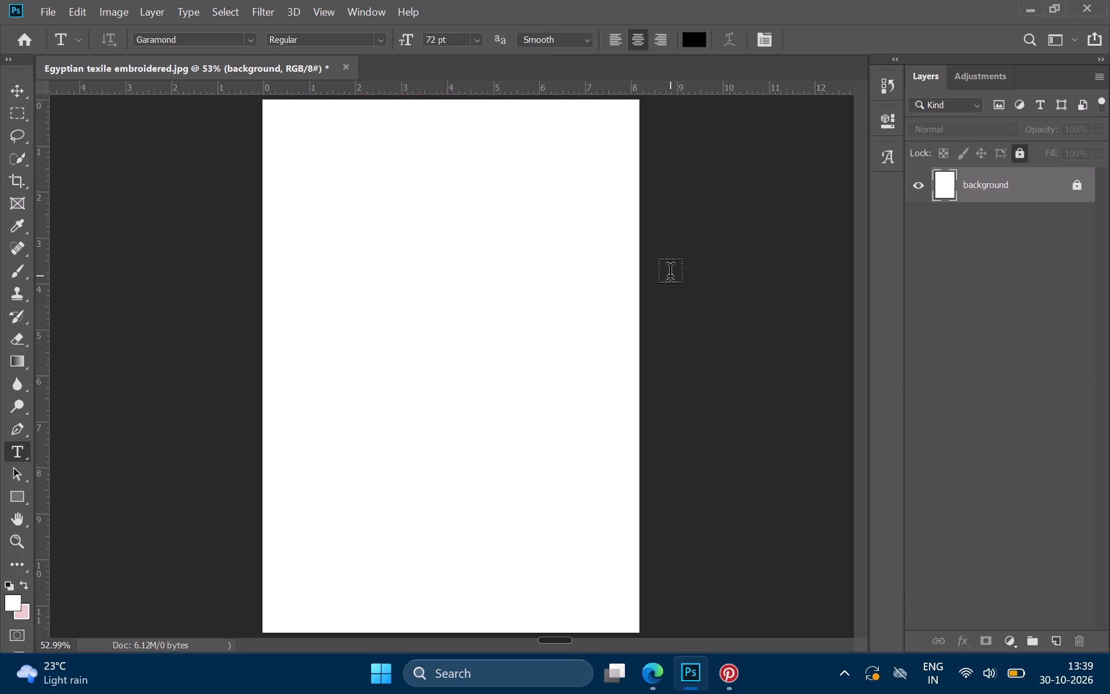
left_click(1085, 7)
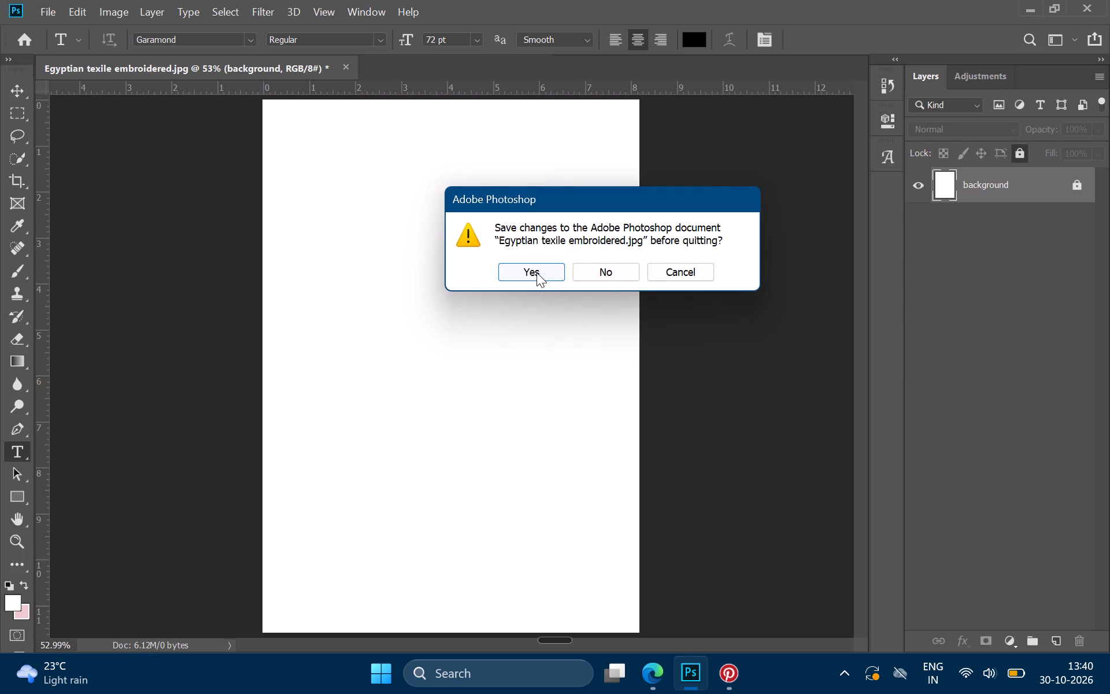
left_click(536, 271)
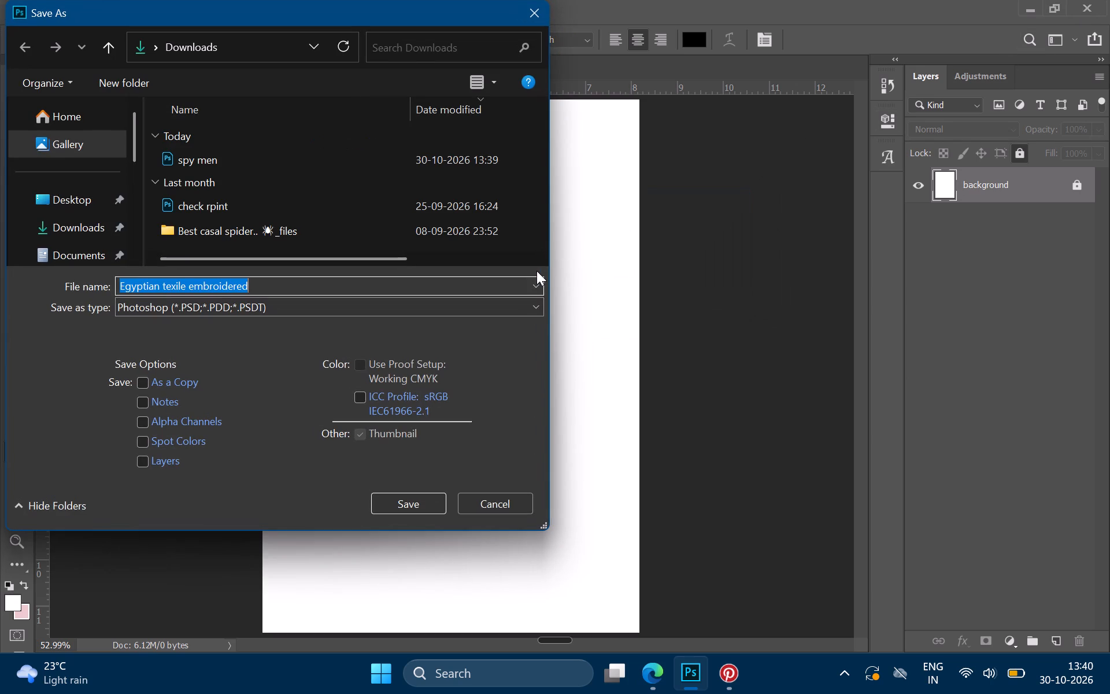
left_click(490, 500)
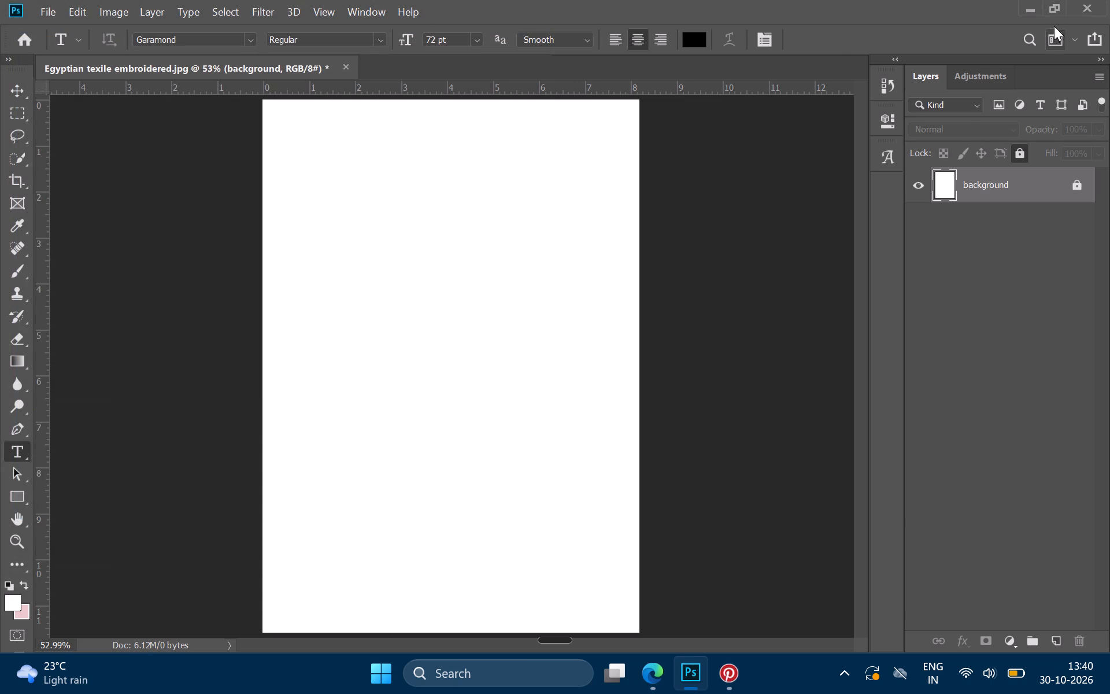
Quit Photoshop without saving the changes to Egyptian texile embroidered.jpg.
left_click(1079, 10)
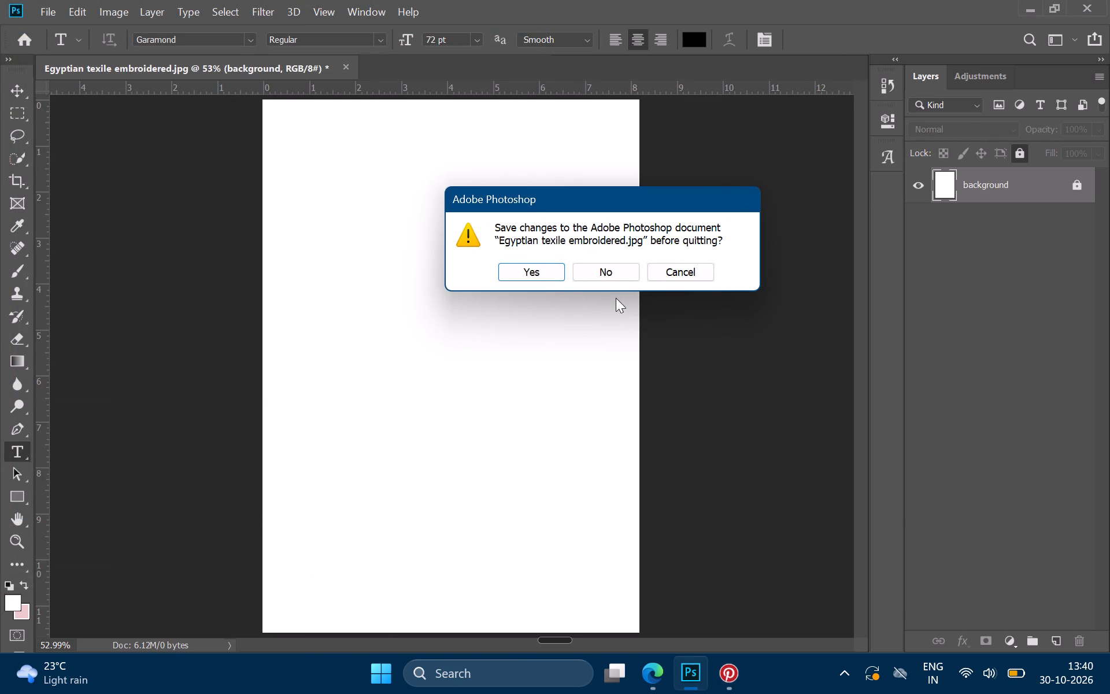
left_click(590, 267)
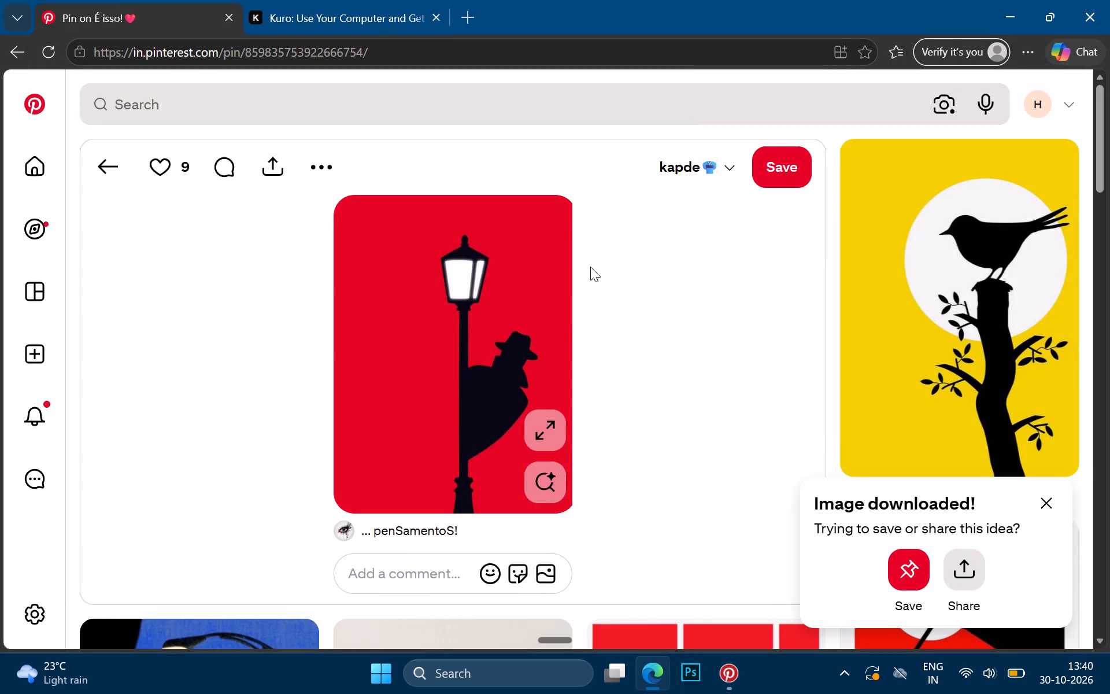
Close the Edge window with the lamp post reference pin.
left_click(1100, 3)
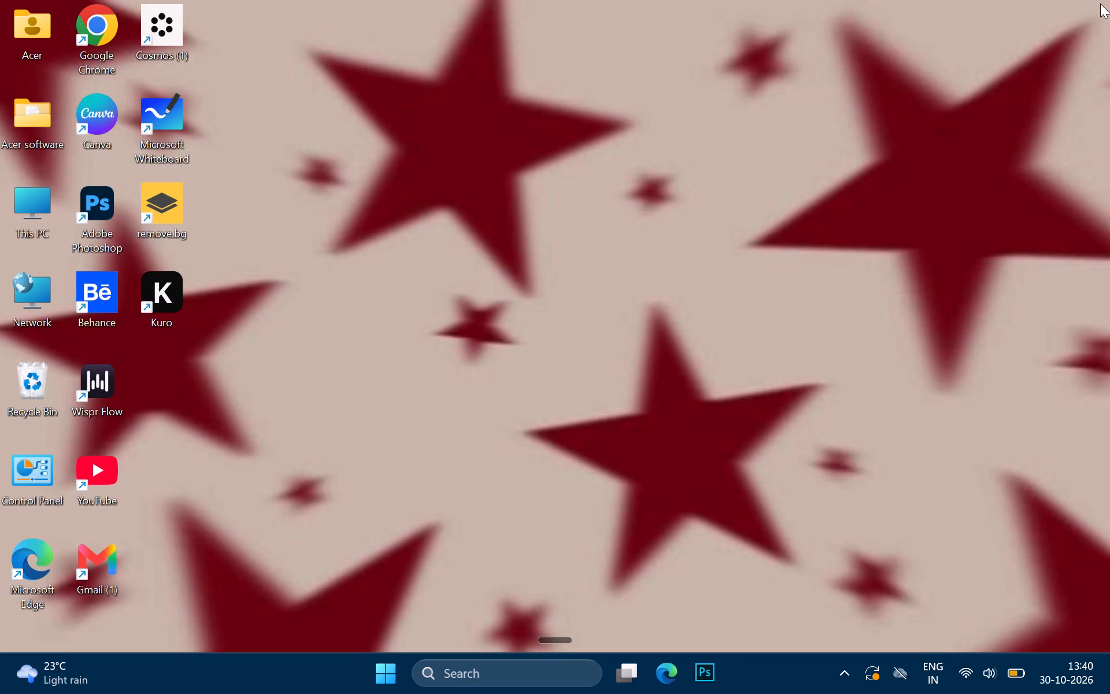
Search Windows for pin, open the Pinterest app and dismiss the Chrome extension notification.
left_click(558, 676)
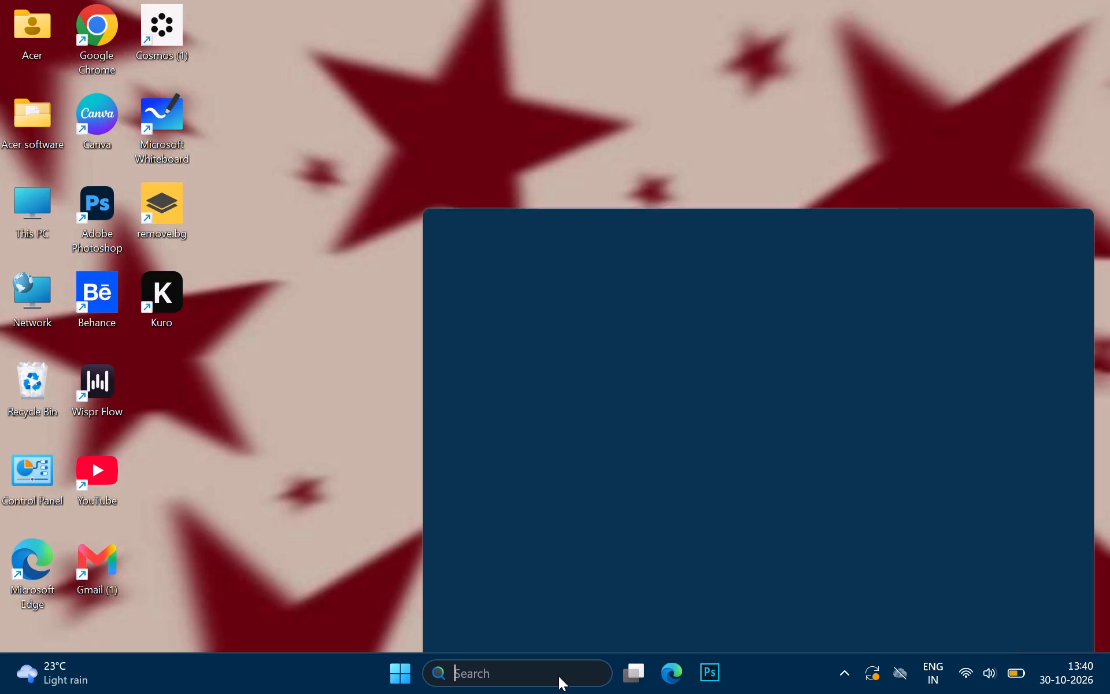
type("pin")
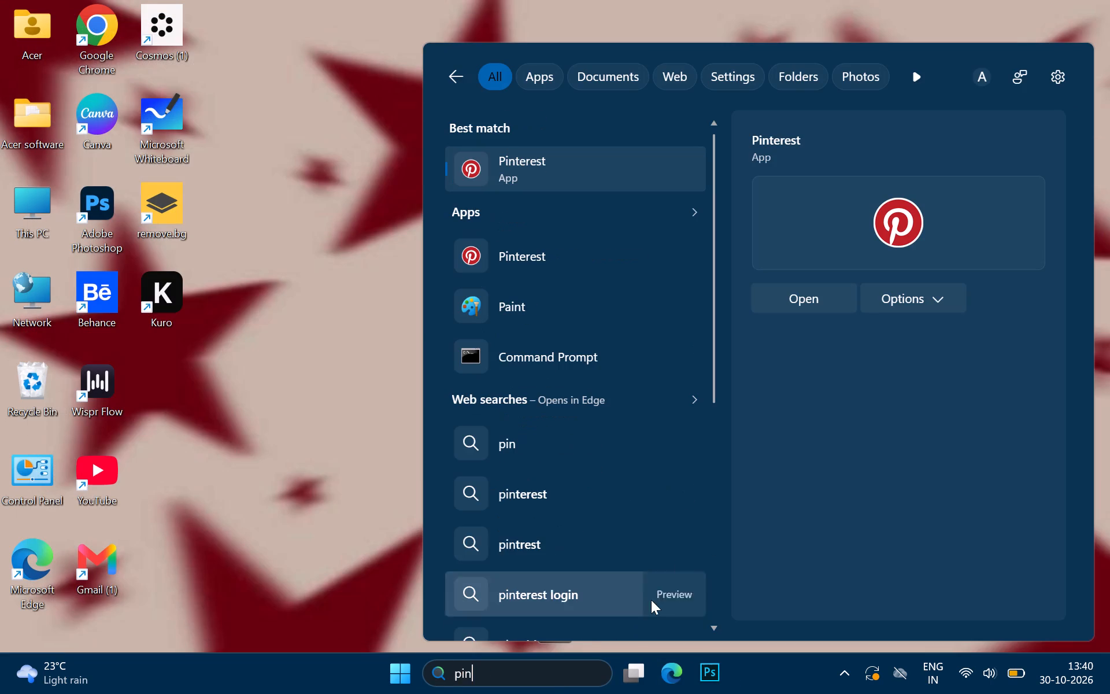
left_click(794, 294)
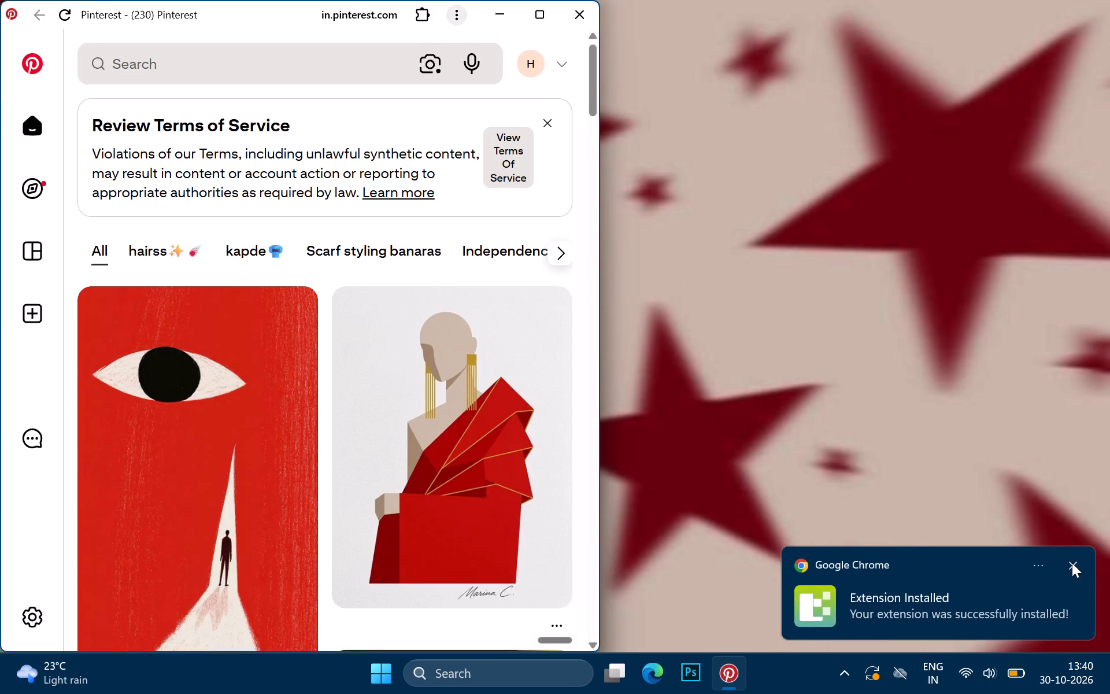
left_click(1072, 563)
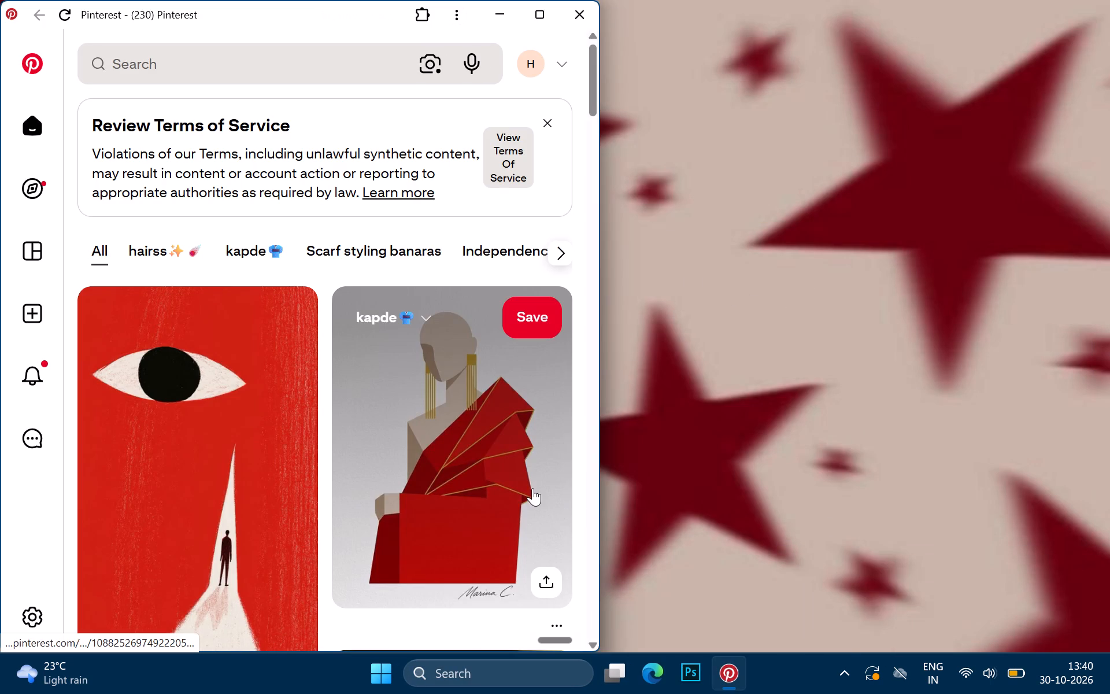
Open the pin of the geometric seated figure in red drapery and bring up its additional options.
scroll(526, 488, "down", 1)
left_click(526, 488)
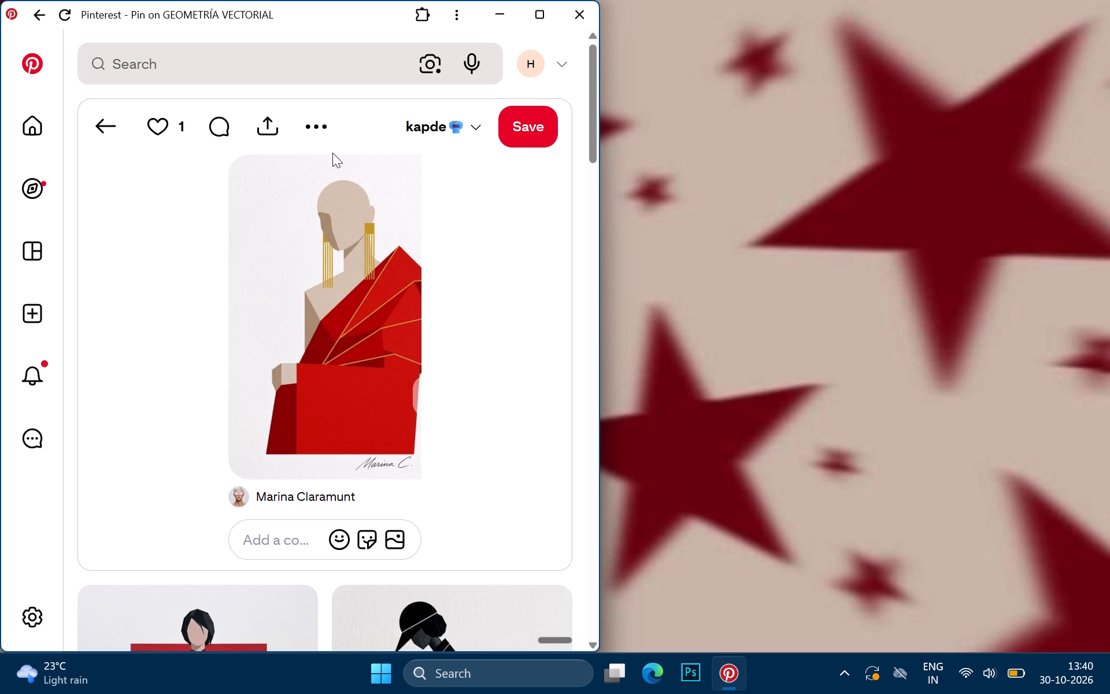
left_click(327, 135)
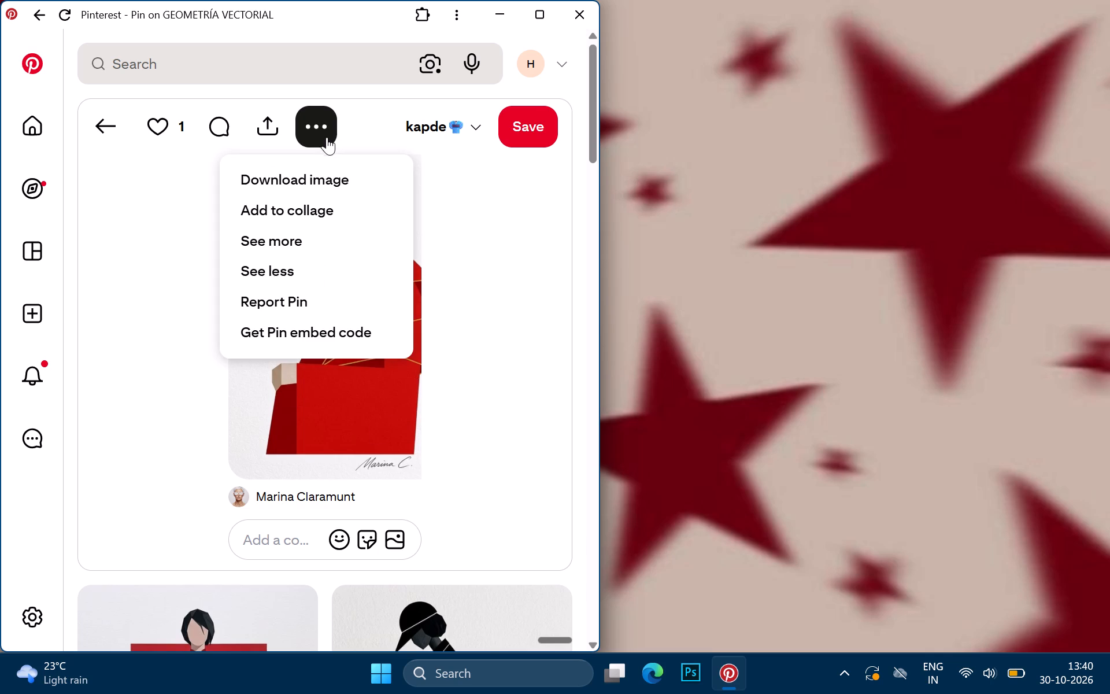